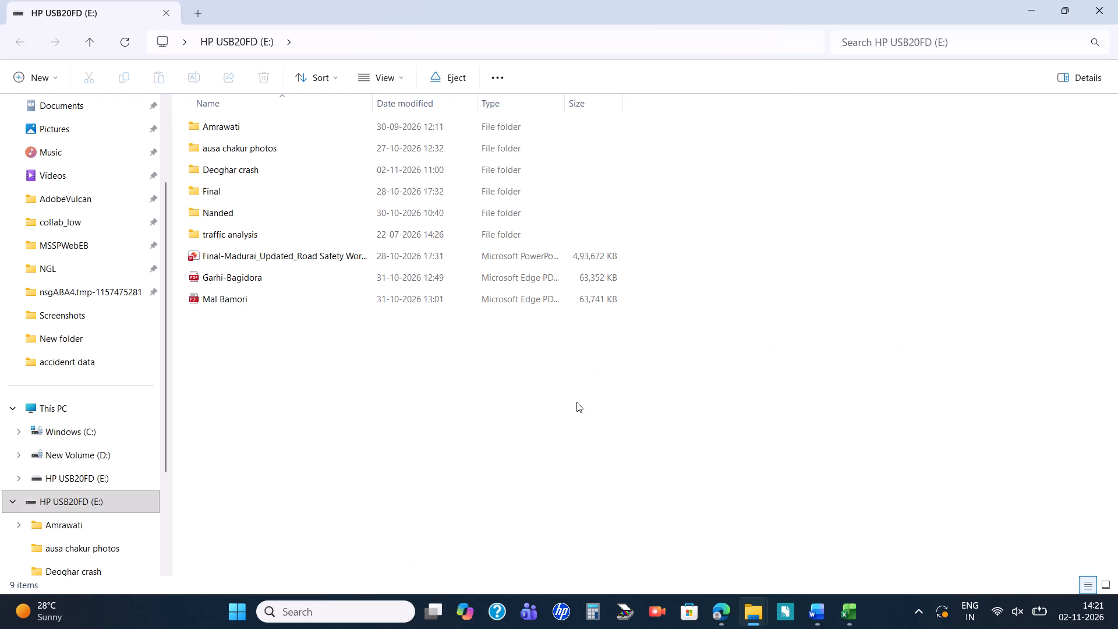
# Copy the traffic analysis folder from the HP USB20FD (E:) drive to the desktop and open the copy.
pyautogui.hotkey('alt', 'Tab')
pyautogui.hotkey('alt', 'Tab')
pyautogui.hotkey('alt', 'Tab')
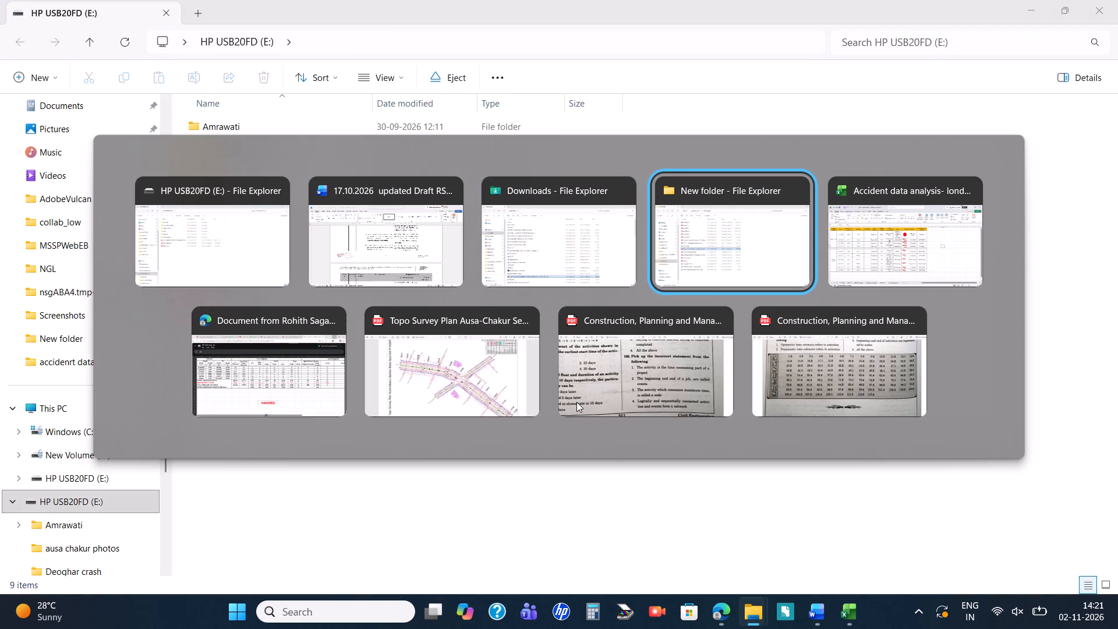
pyautogui.keyDown('alt'); pyautogui.click(236, 221); pyautogui.keyUp('alt')
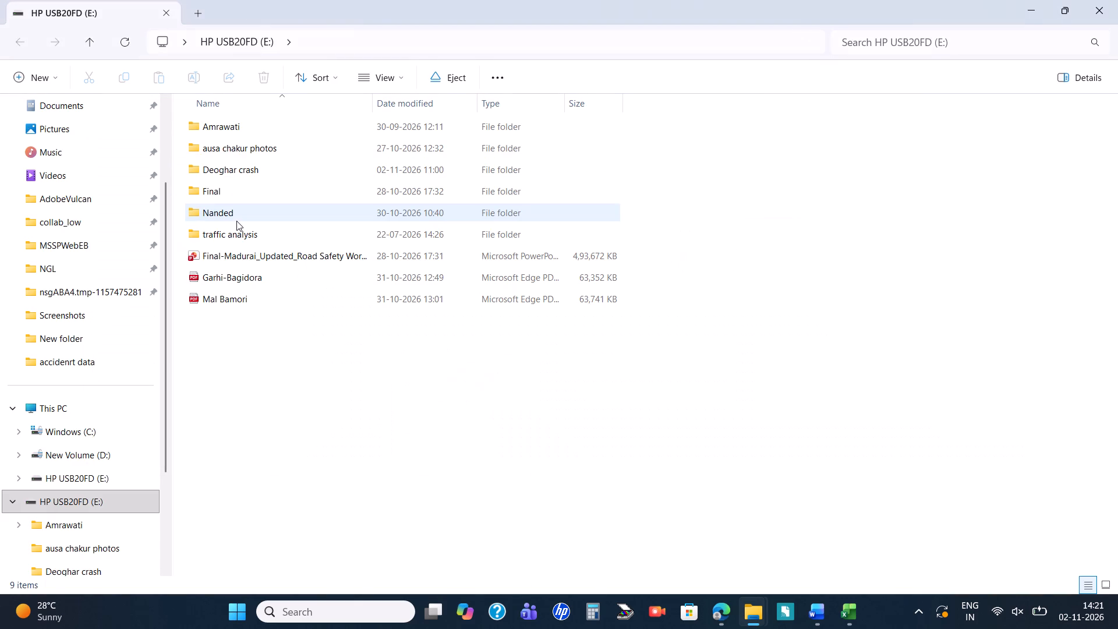
pyautogui.doubleClick(242, 233)
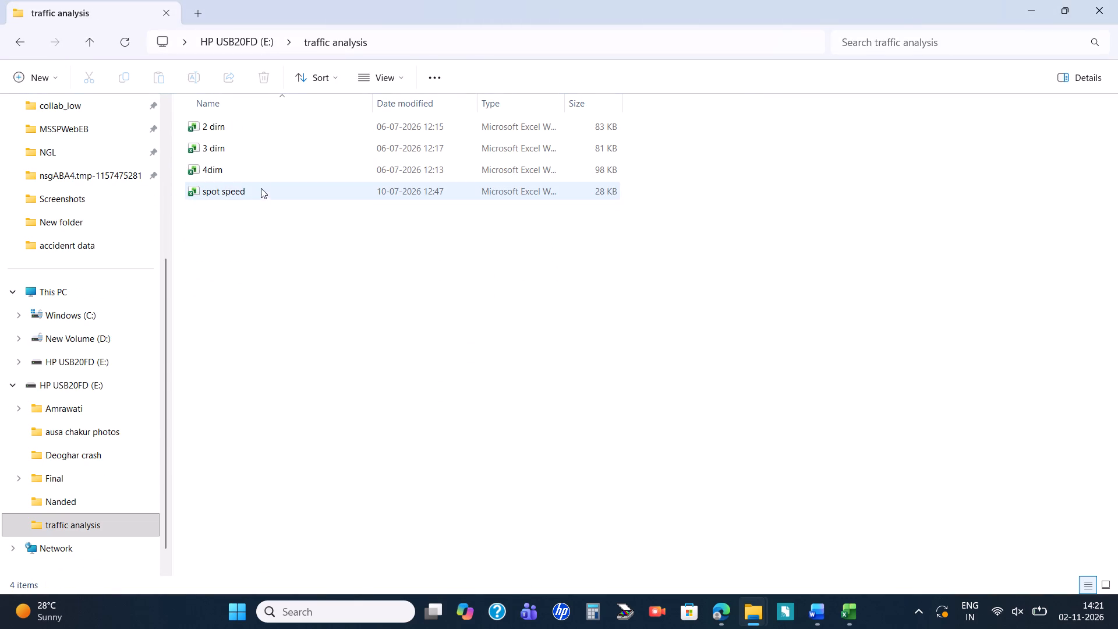
pyautogui.click(260, 133)
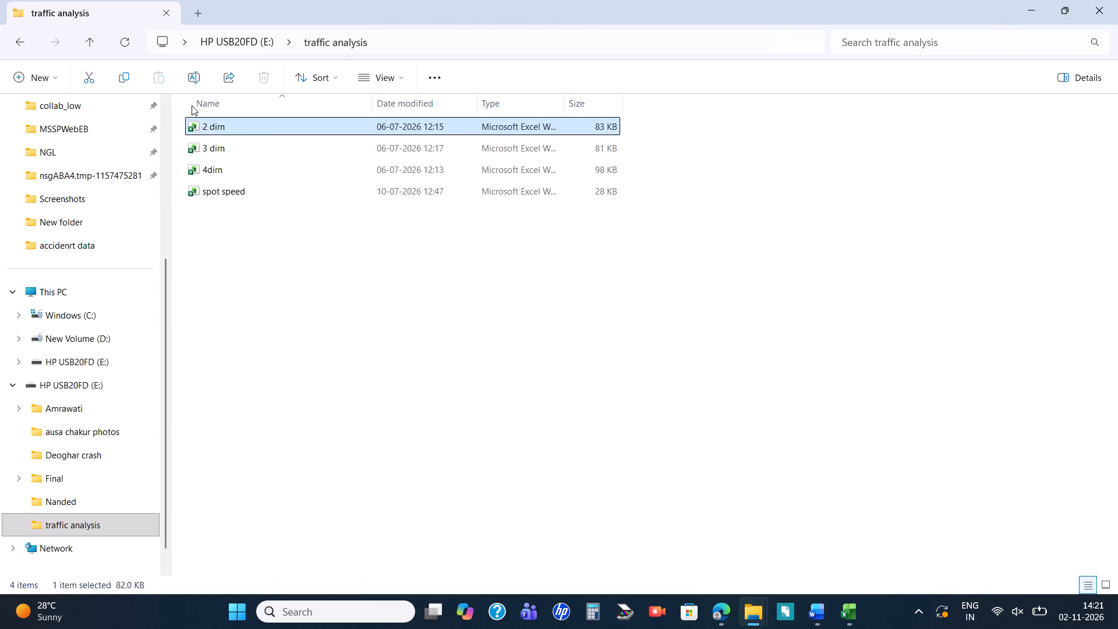
pyautogui.click(16, 44)
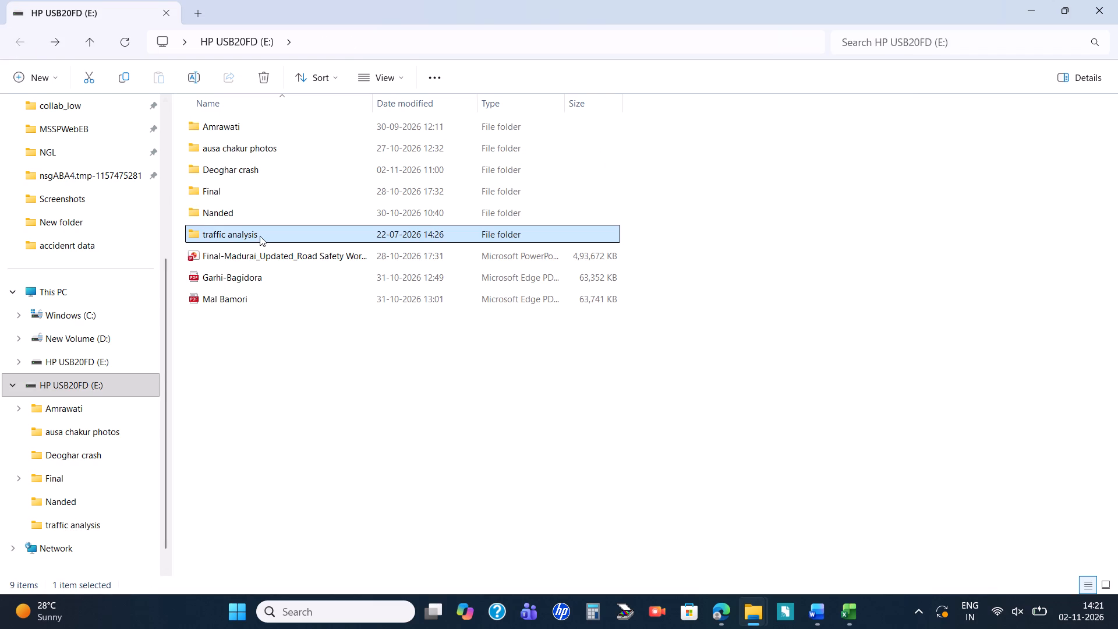
pyautogui.hotkey('ctrl', 'c')
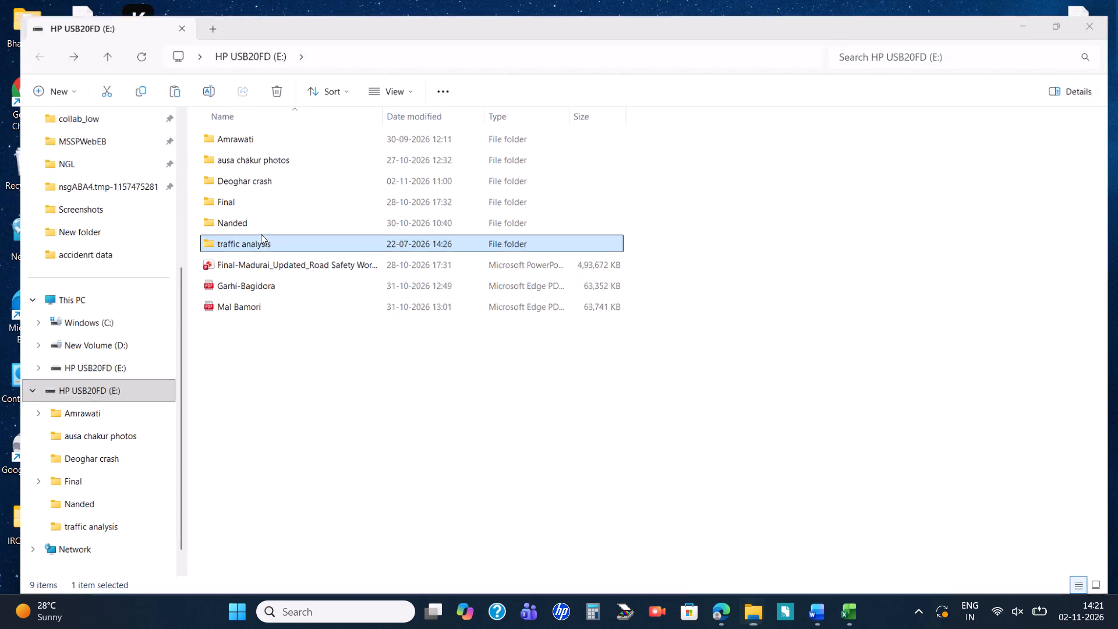
pyautogui.click(268, 266)
pyautogui.hotkey('ctrl', 'v')
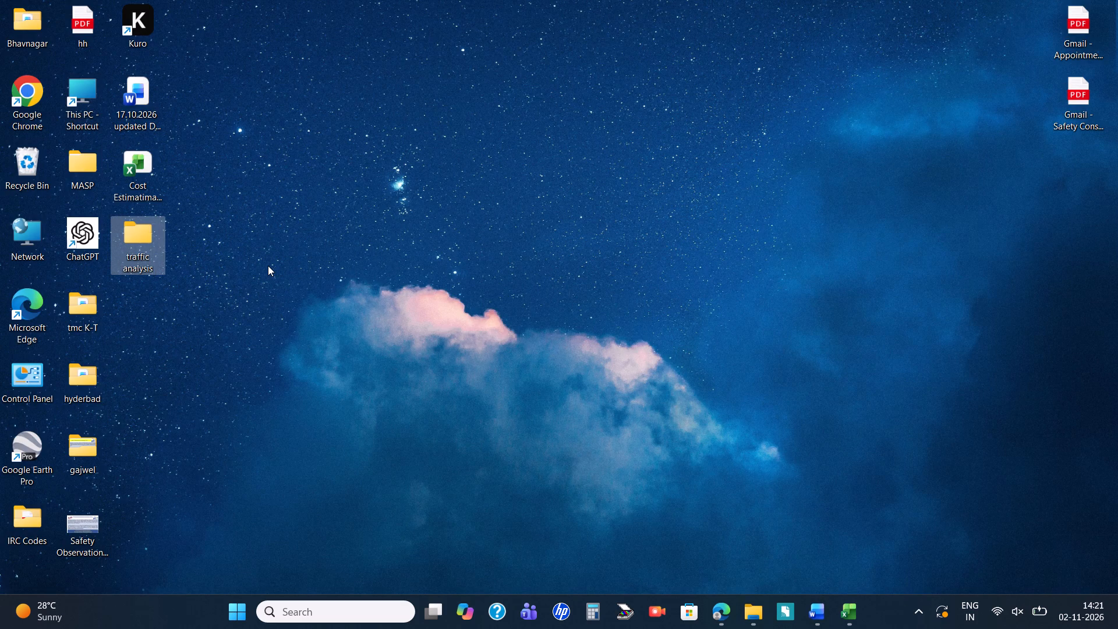
pyautogui.doubleClick(157, 242)
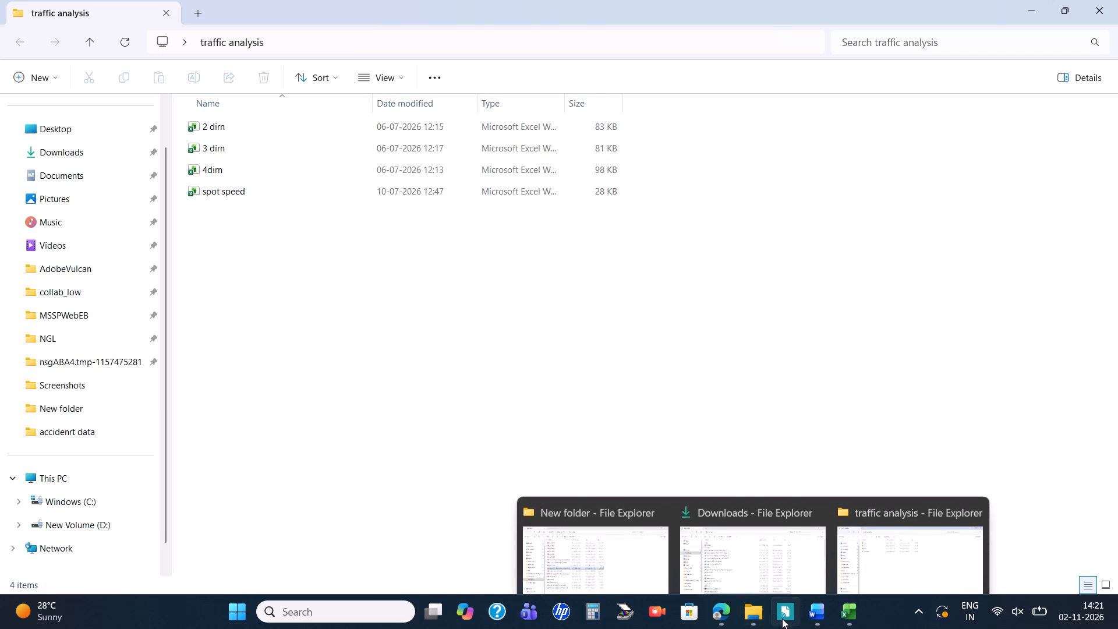
# Open the 127-600 workbook from the Downloads folder and enable editing.
pyautogui.click(723, 521)
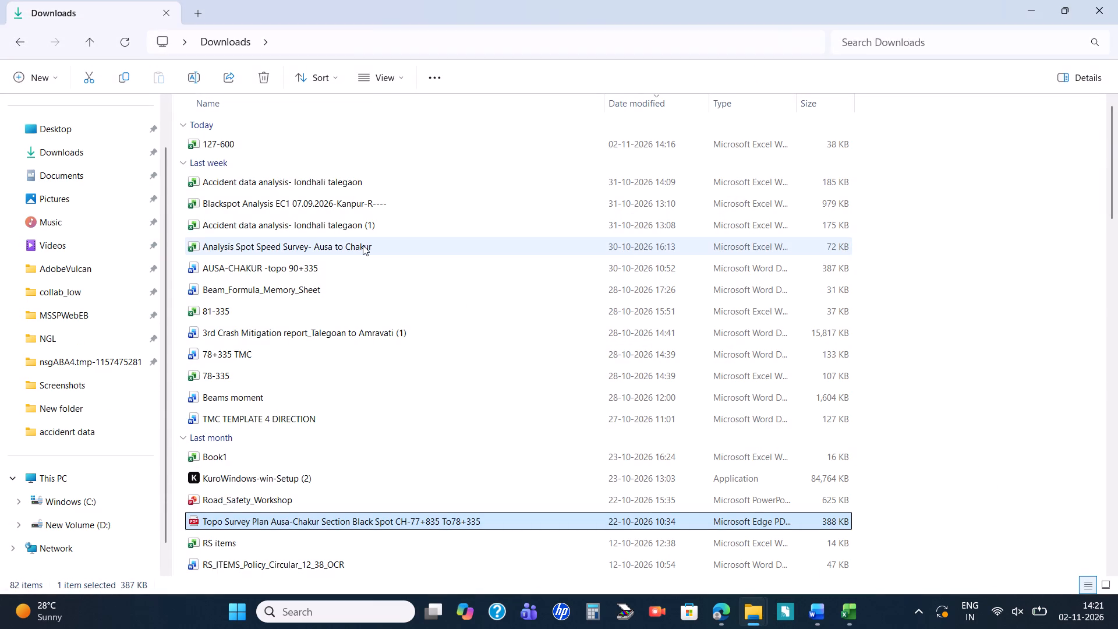
pyautogui.scroll(6, 363, 245)
pyautogui.doubleClick(266, 138)
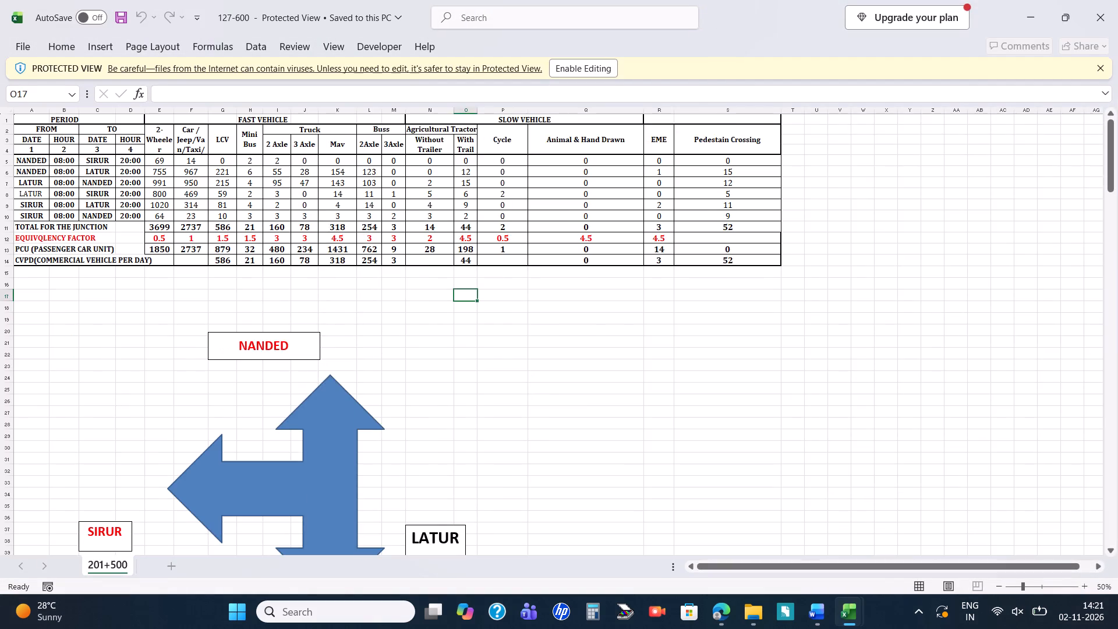
pyautogui.scroll(3, 317, 270)
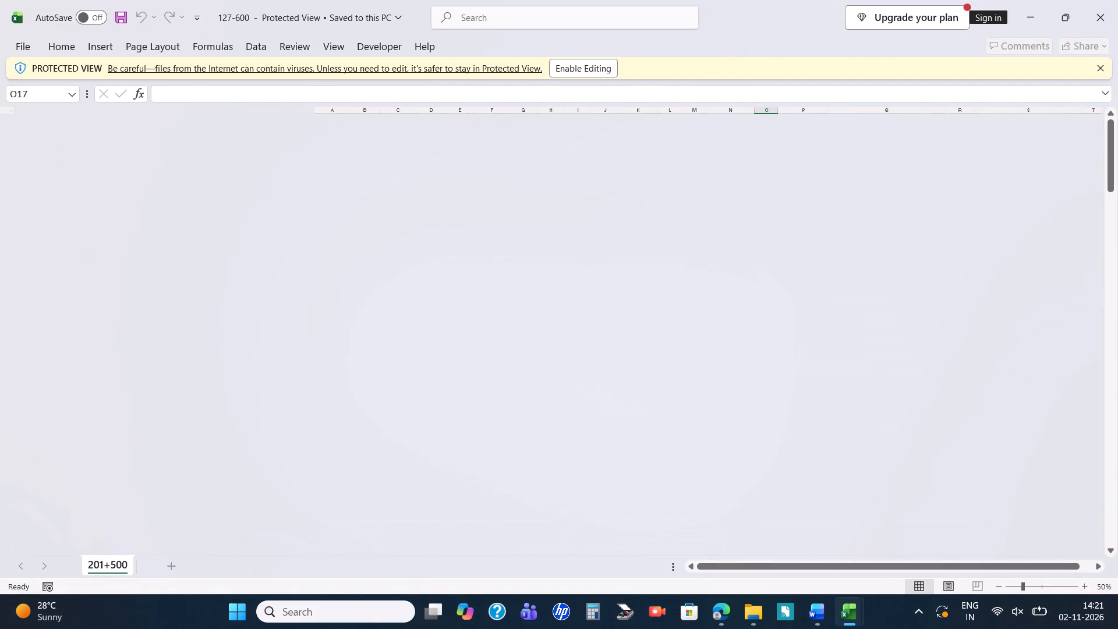
pyautogui.click(571, 64)
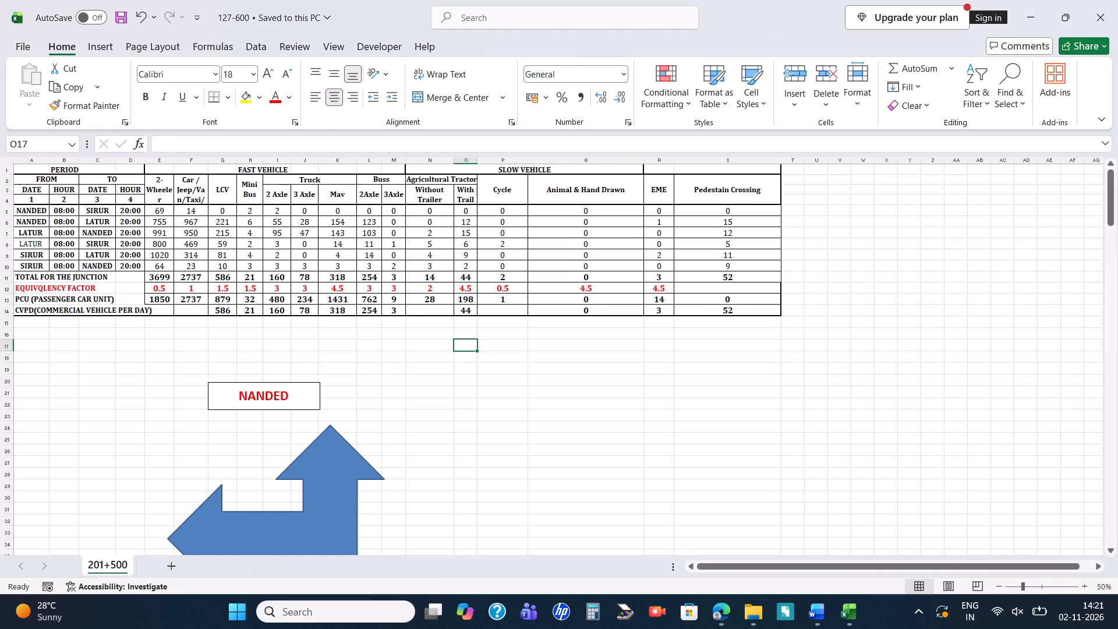
pyautogui.scroll(-1, 640, 244)
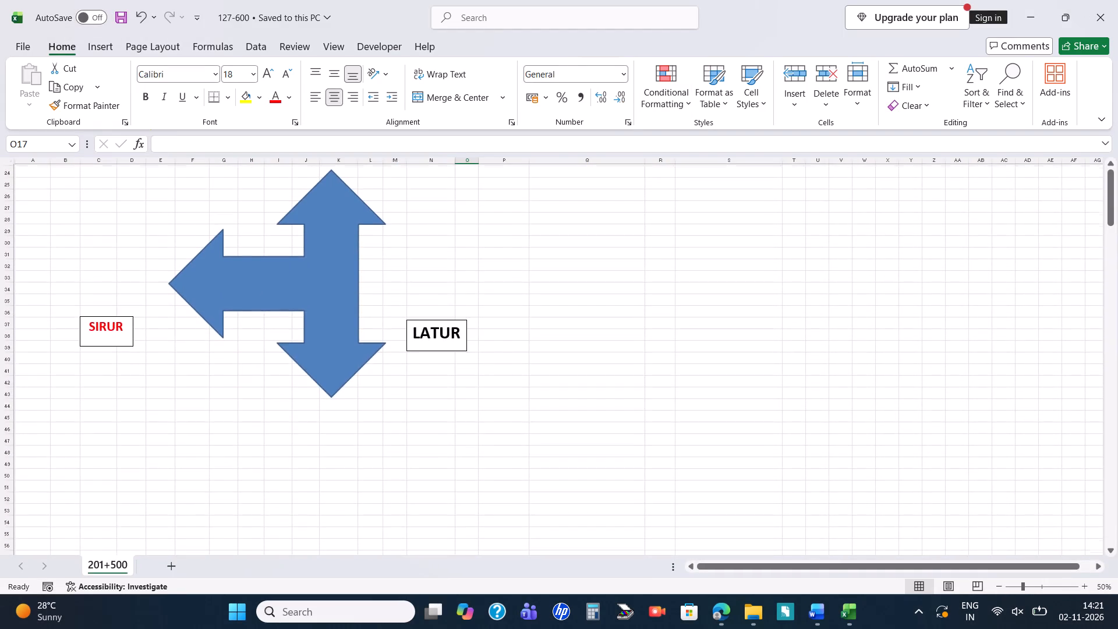
pyautogui.scroll(1, 640, 244)
pyautogui.scroll(-5, 640, 244)
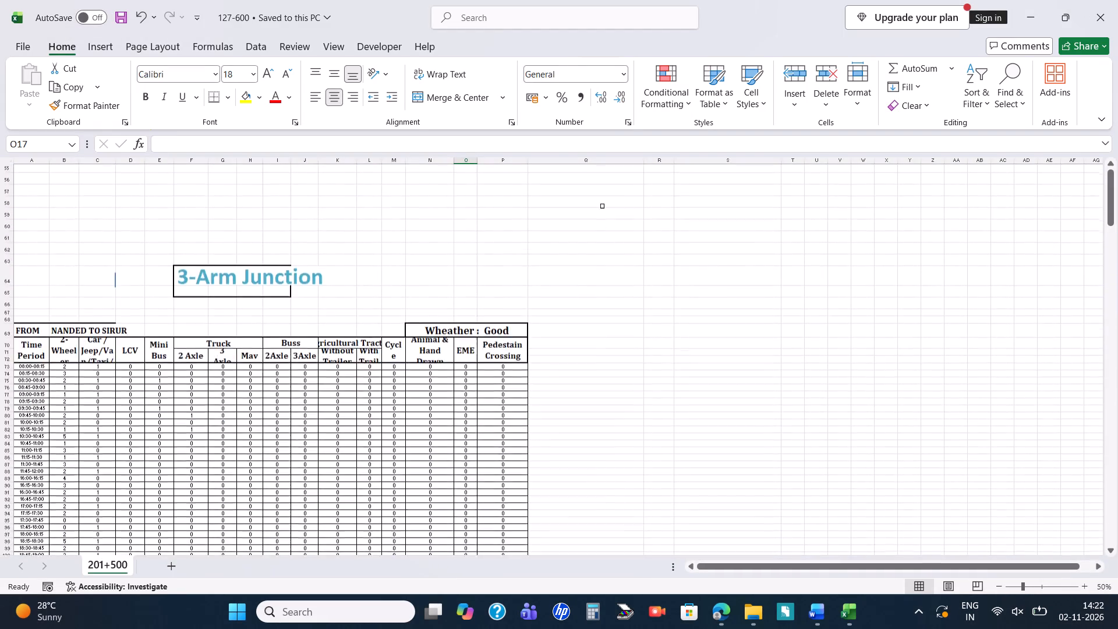
pyautogui.scroll(-1, 640, 244)
# Open the 3 dirn workbook from the traffic analysis folder on the desktop.
pyautogui.hotkey('alt', 'Tab')
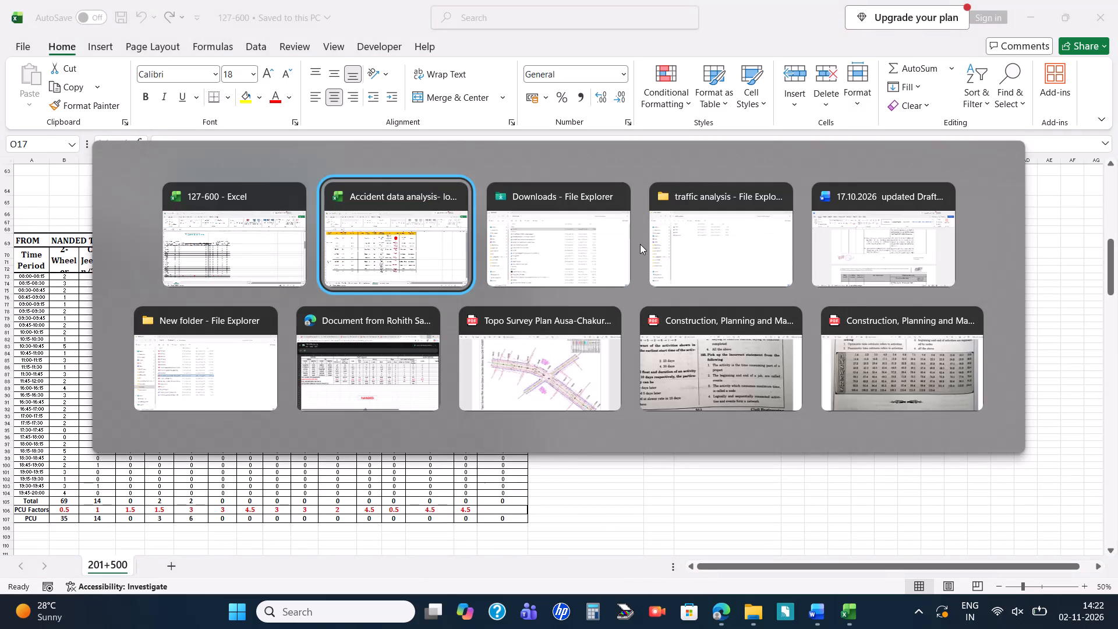
pyautogui.hotkey('alt', 'Tab')
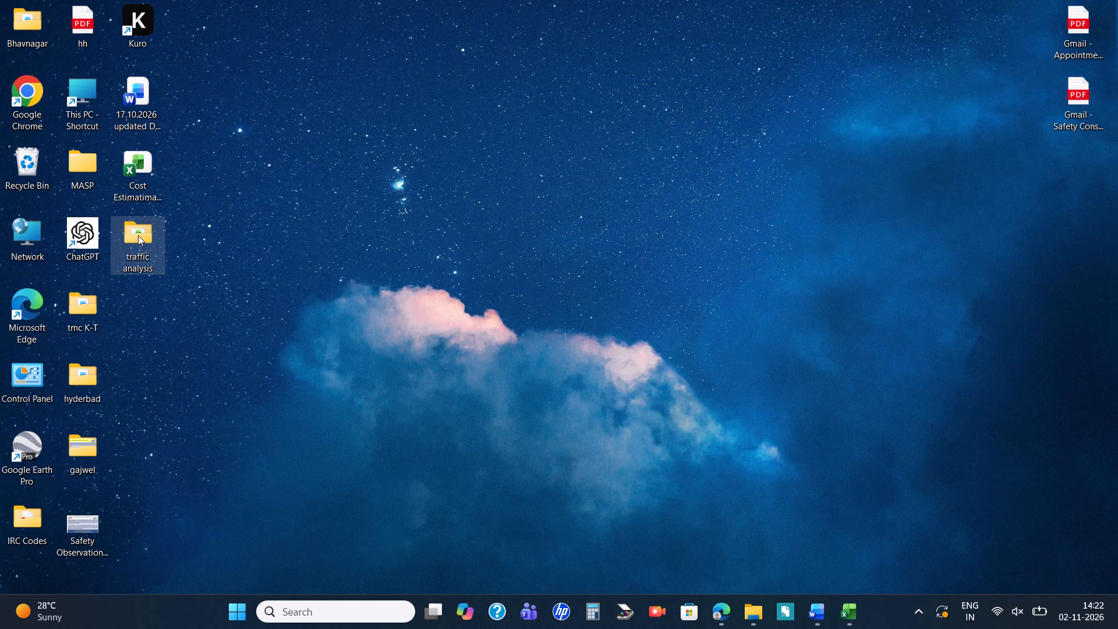
pyautogui.doubleClick(138, 235)
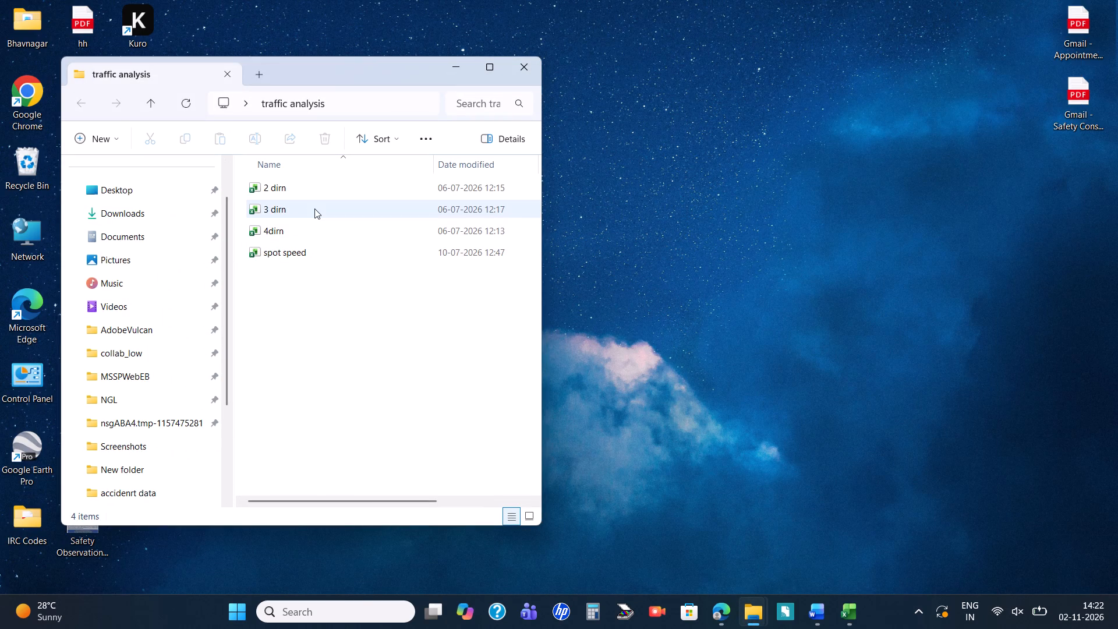
pyautogui.doubleClick(314, 209)
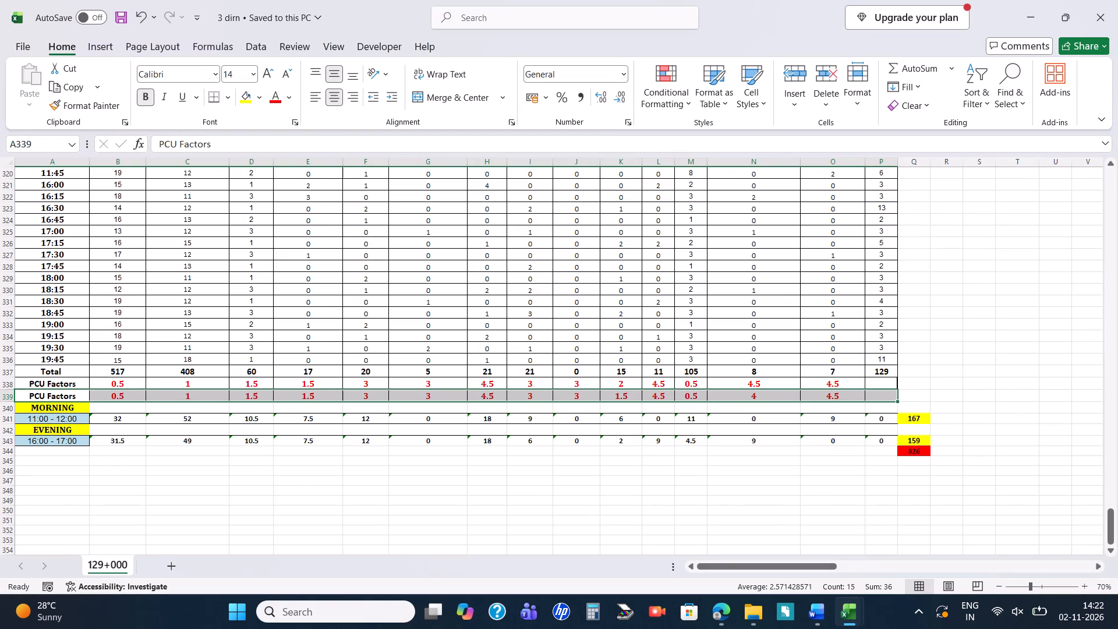
# Examine the 3 dirn workbook's junction summary, direction-wise count tables, arms diagram, charts and analysis tables.
pyautogui.scroll(17, 563, 354)
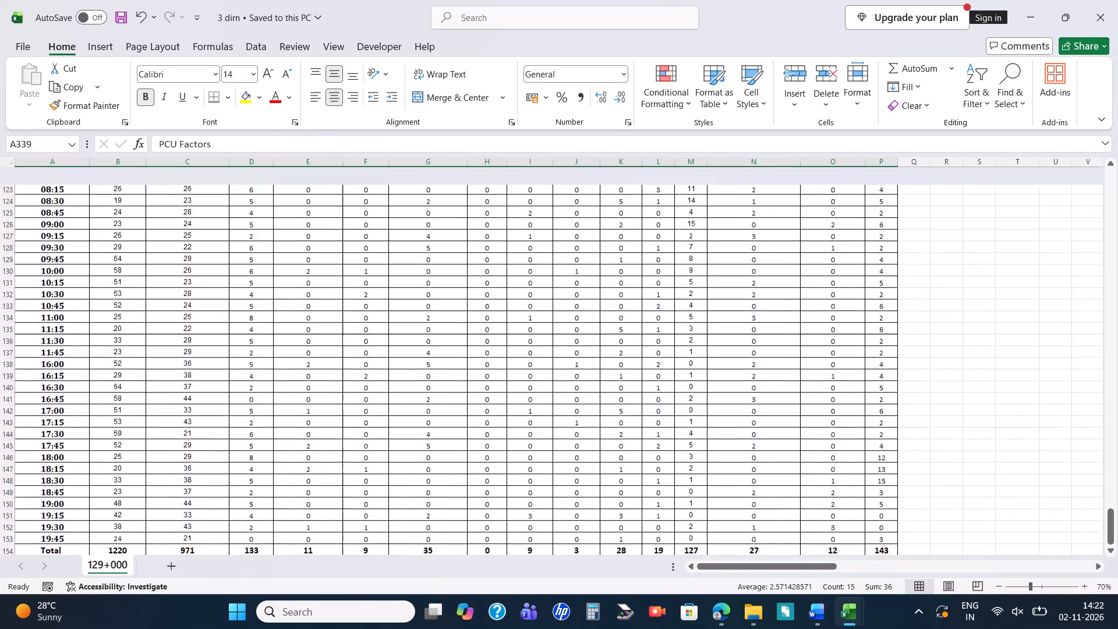
pyautogui.scroll(4, 563, 354)
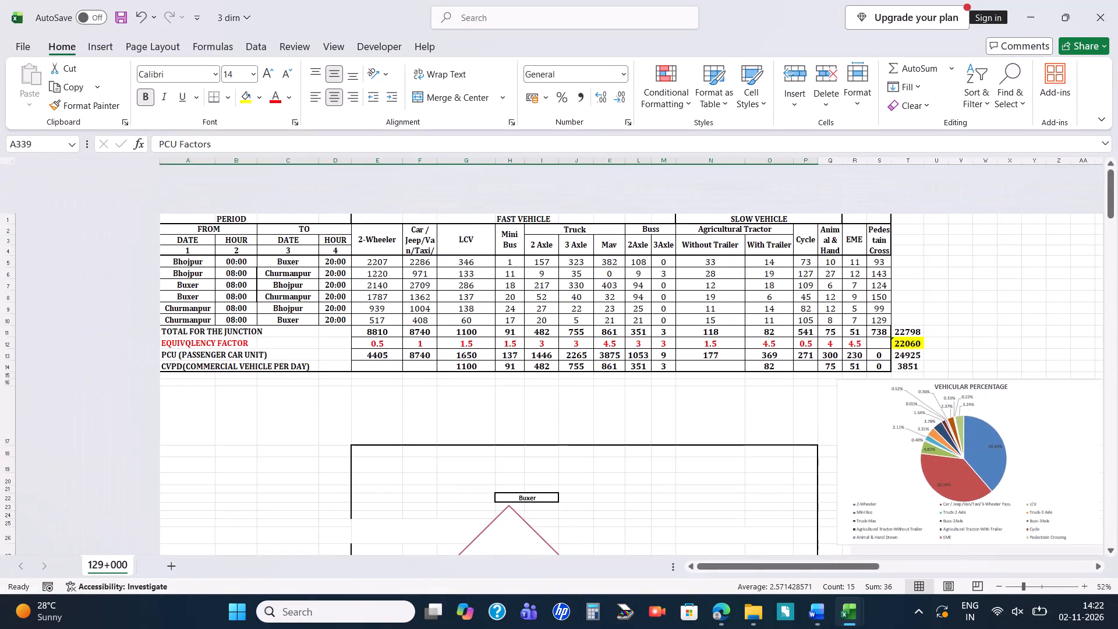
pyautogui.scroll(-1, 563, 354)
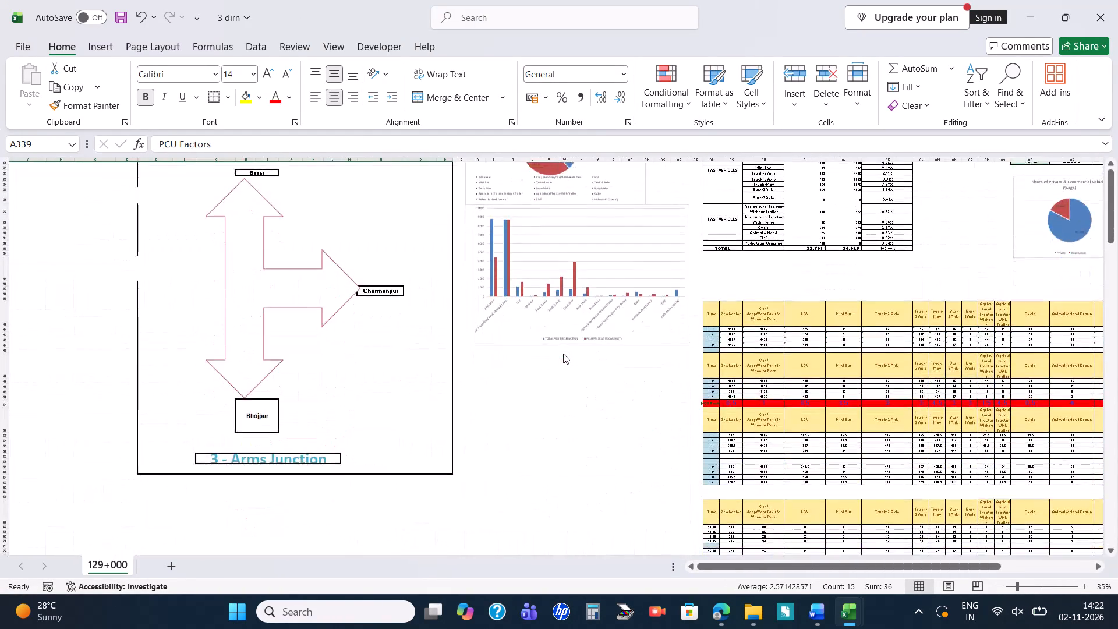
pyautogui.scroll(-1, 563, 354)
pyautogui.hscroll(-3, 563, 354)
pyautogui.hscroll(2, 563, 354)
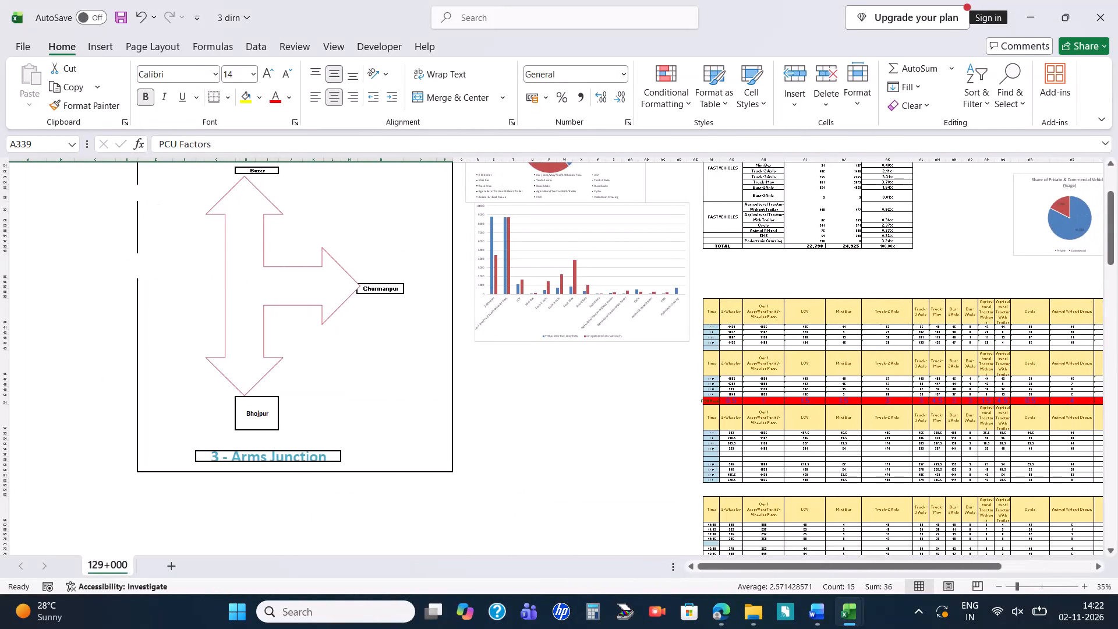
# Compare the 127-600 workbook's junction summary, arms diagram and direction-wise count tables with the layout of the 3 dirn workbook.
pyautogui.hotkey('alt', 'Tab')
pyautogui.scroll(4, 422, 353)
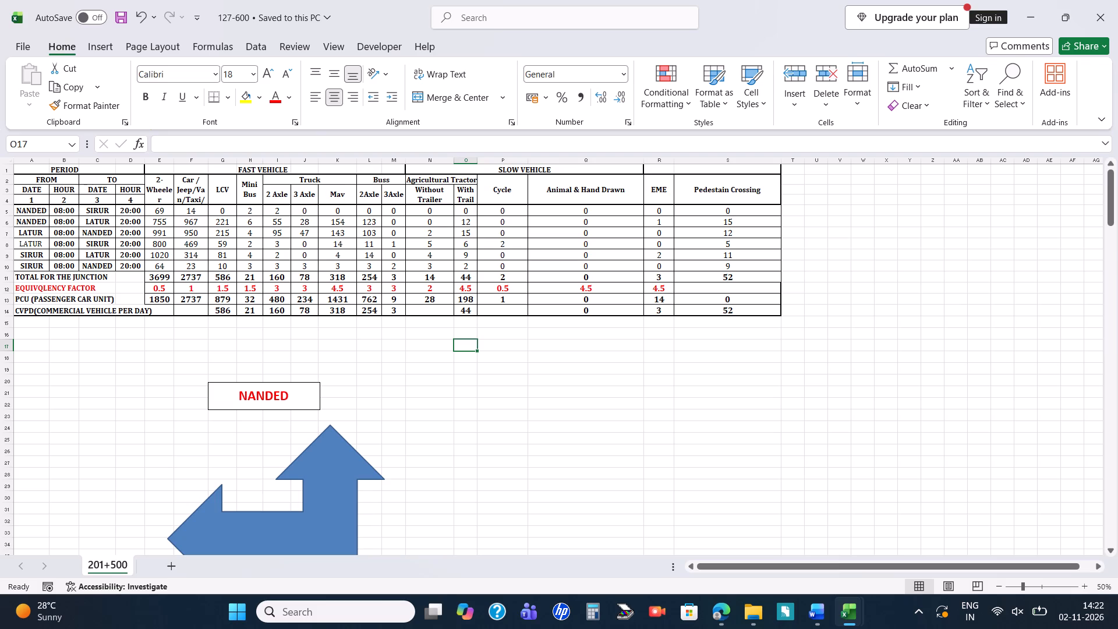
pyautogui.scroll(-2, 256, 270)
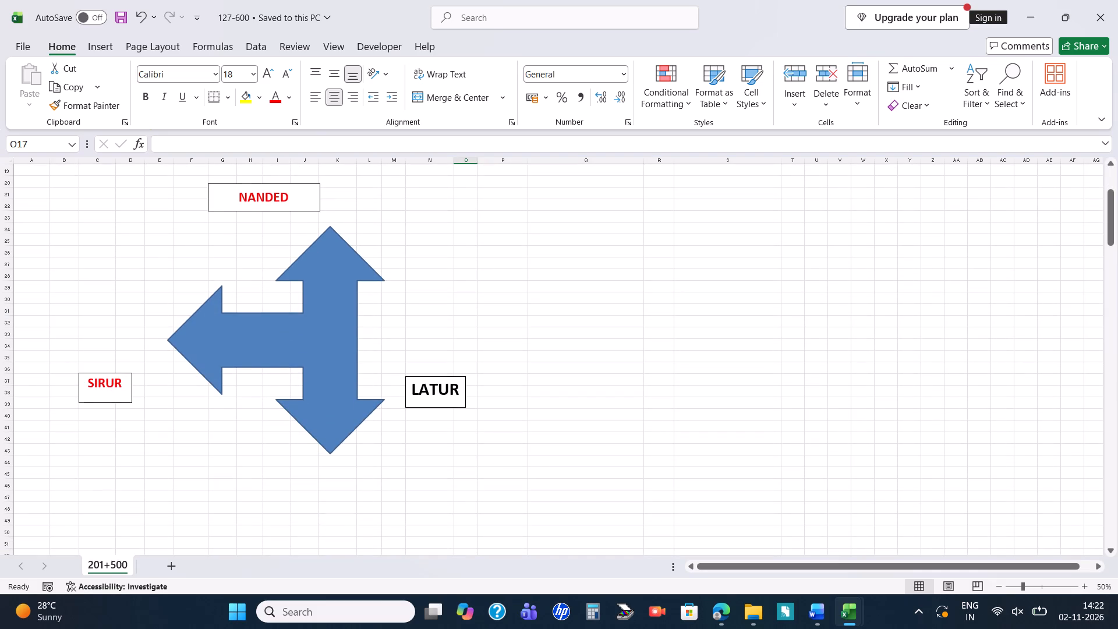
pyautogui.scroll(1, 309, 343)
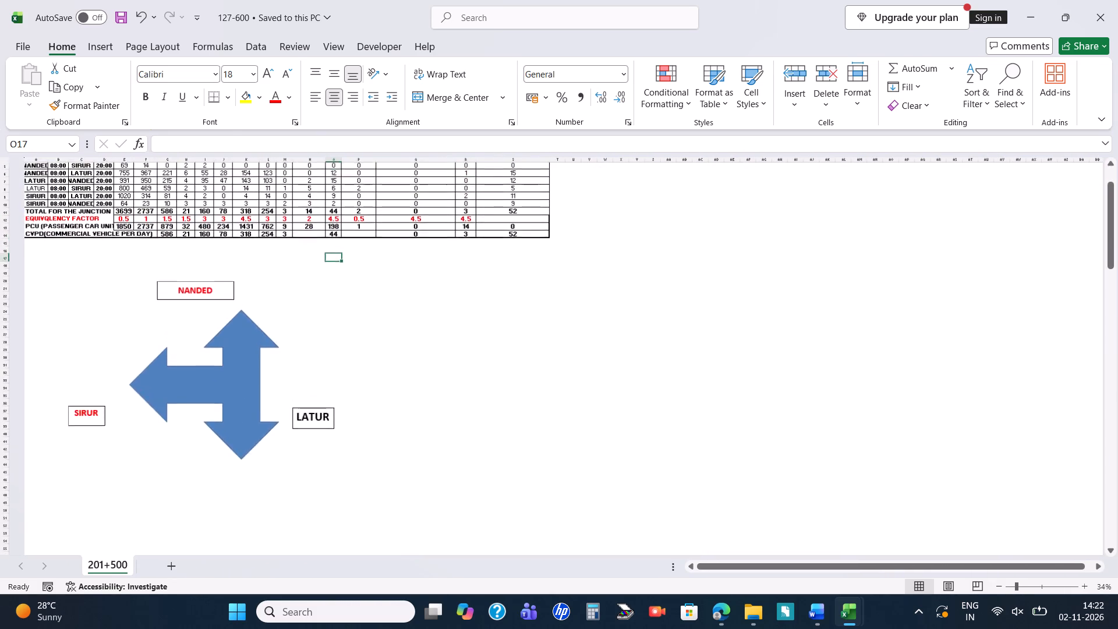
pyautogui.scroll(1, 309, 343)
pyautogui.scroll(-1, 309, 343)
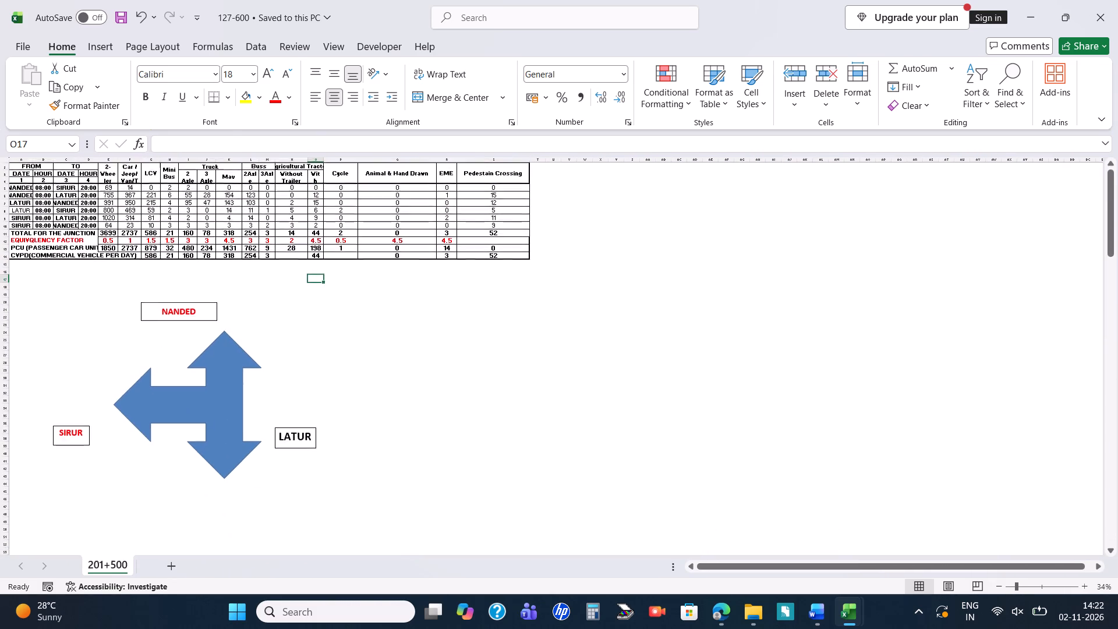
pyautogui.scroll(-3, 309, 343)
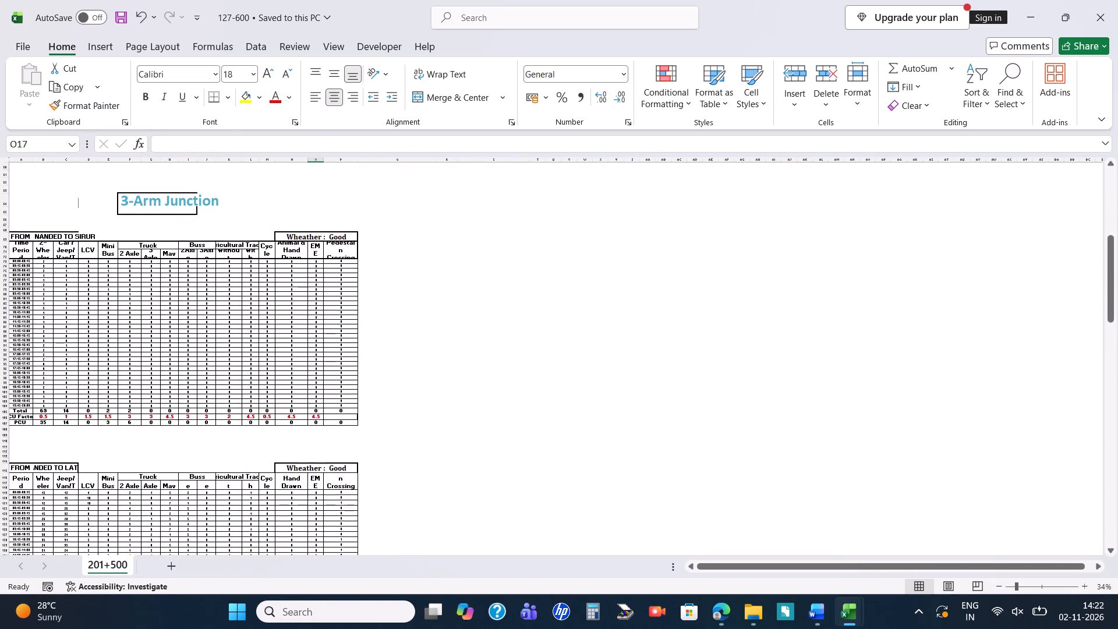
pyautogui.hotkey('alt', 'Tab')
pyautogui.scroll(1, 352, 380)
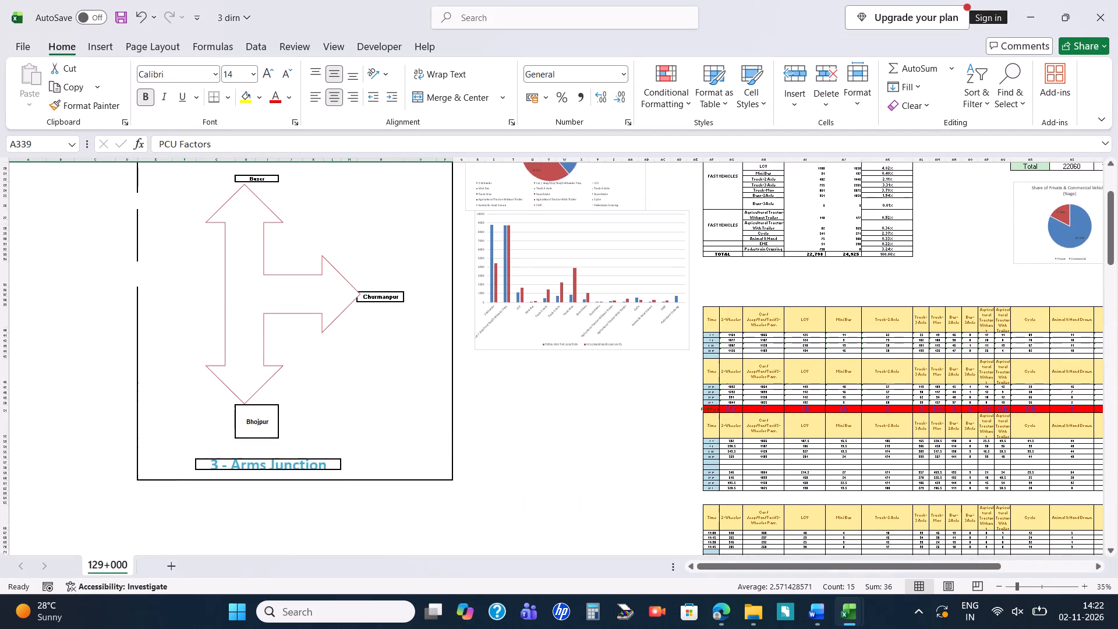
pyautogui.scroll(1, 352, 380)
pyautogui.scroll(-1, 352, 380)
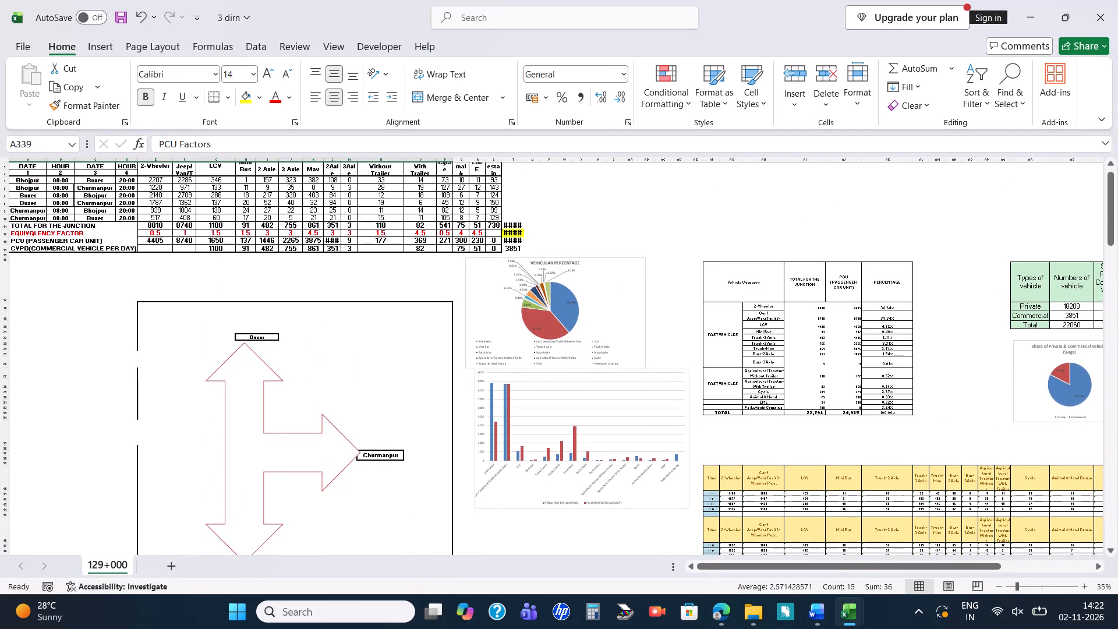
pyautogui.scroll(2, 352, 380)
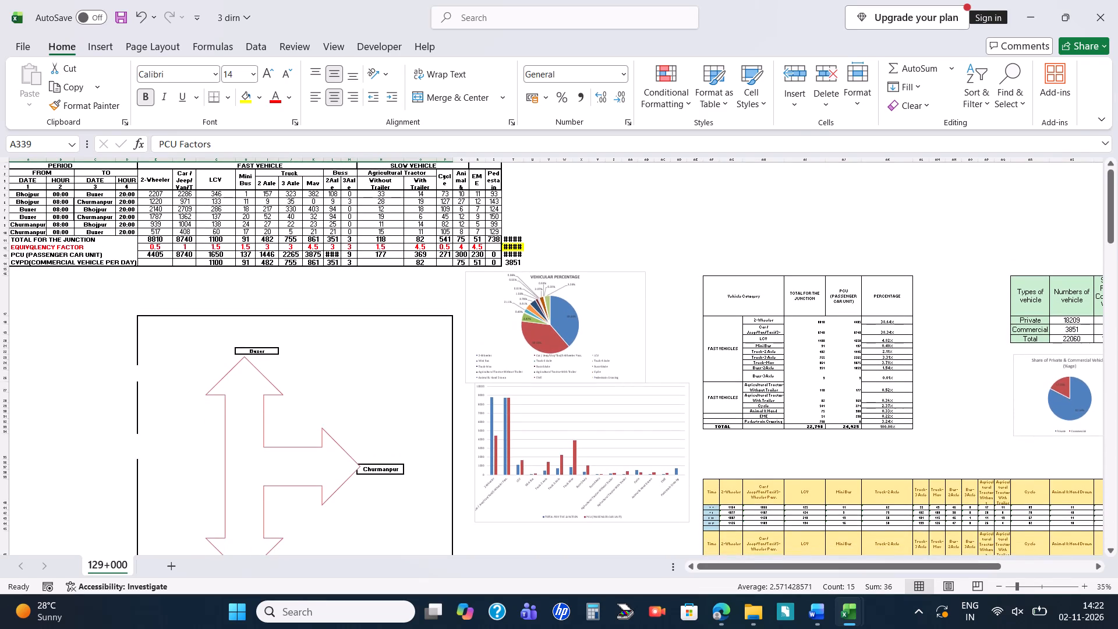
pyautogui.hscroll(3, 346, 298)
pyautogui.scroll(1, 346, 298)
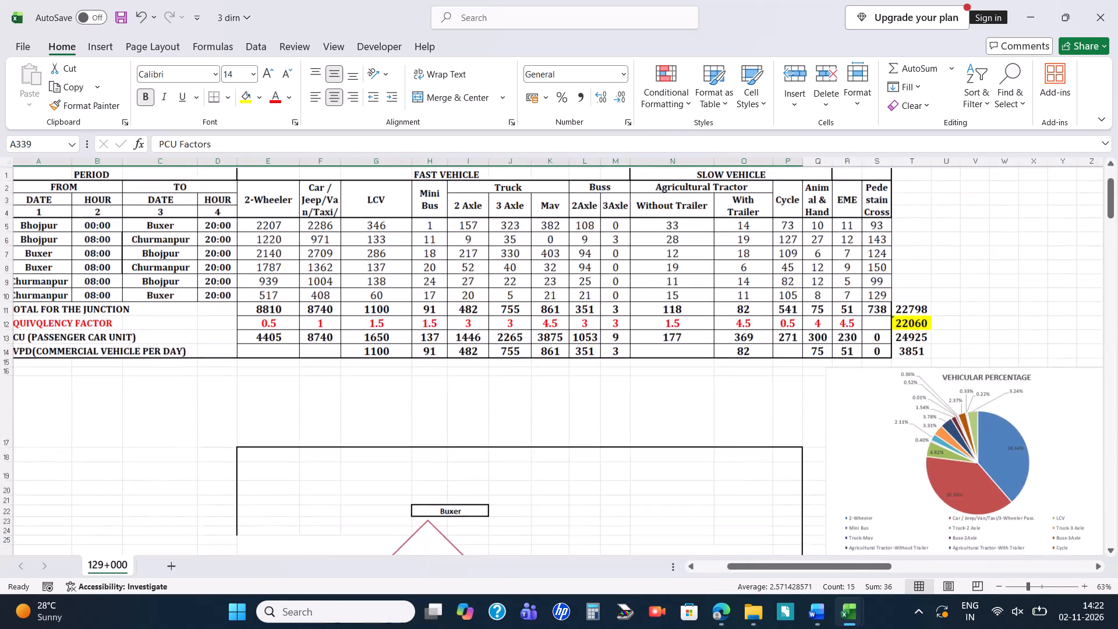
pyautogui.hotkey('alt', 'Tab')
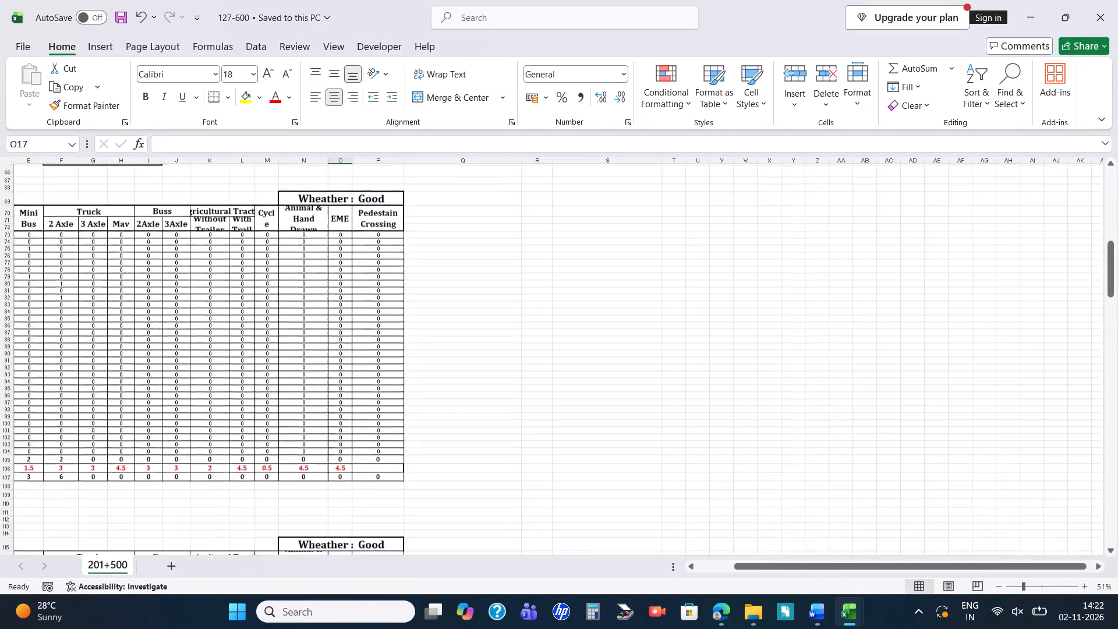
pyautogui.hscroll(3, 277, 324)
pyautogui.scroll(3, 277, 324)
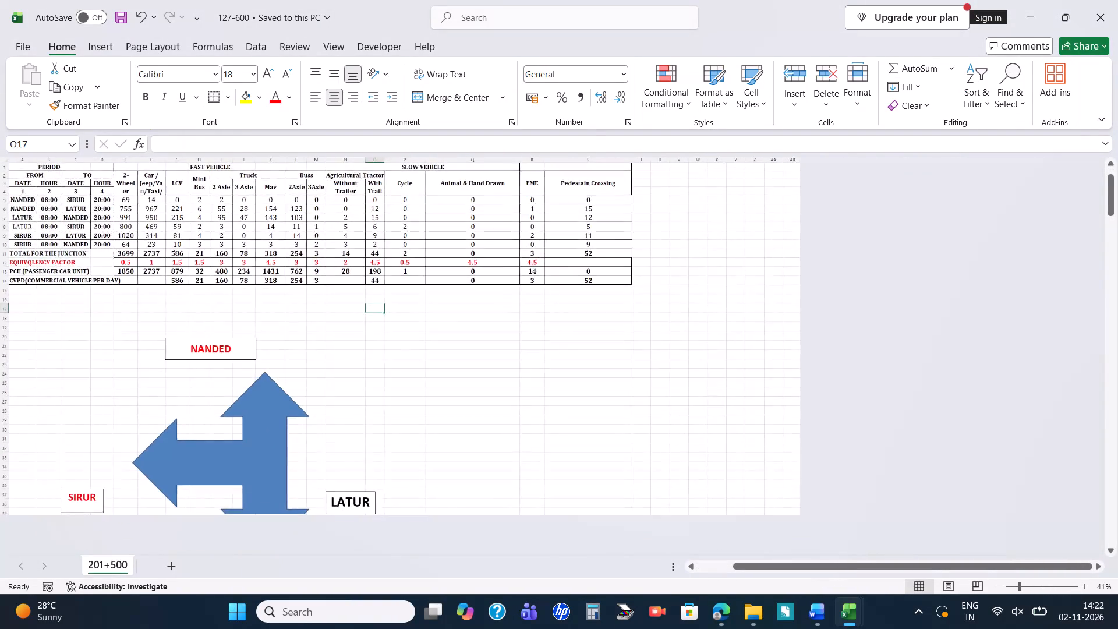
pyautogui.scroll(1, 277, 324)
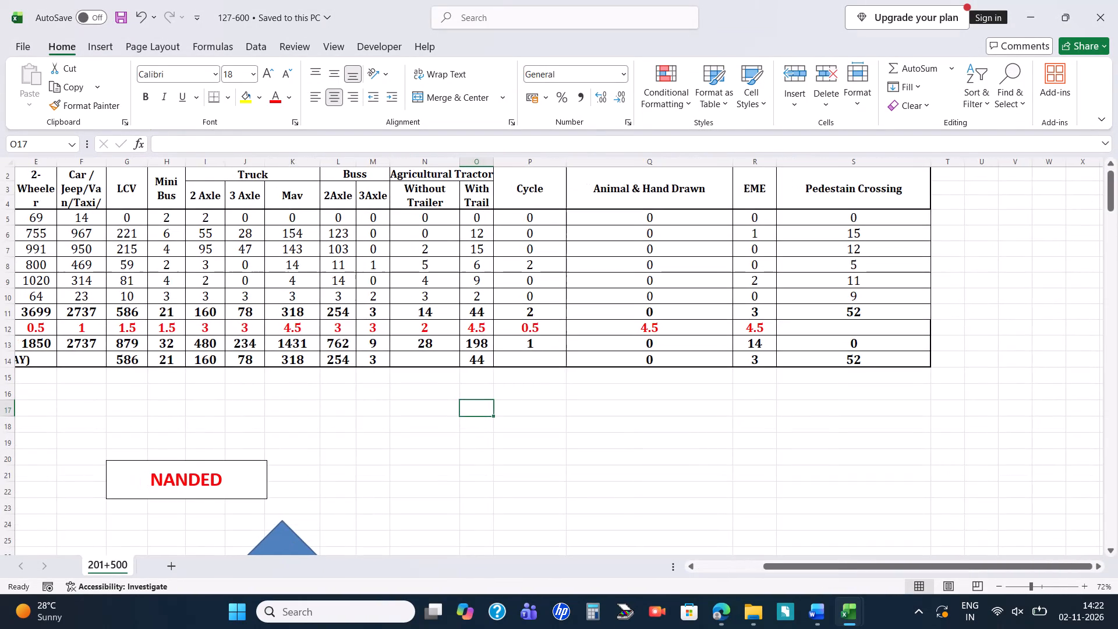
pyautogui.hscroll(1, 277, 324)
pyautogui.hotkey('alt', 'Tab')
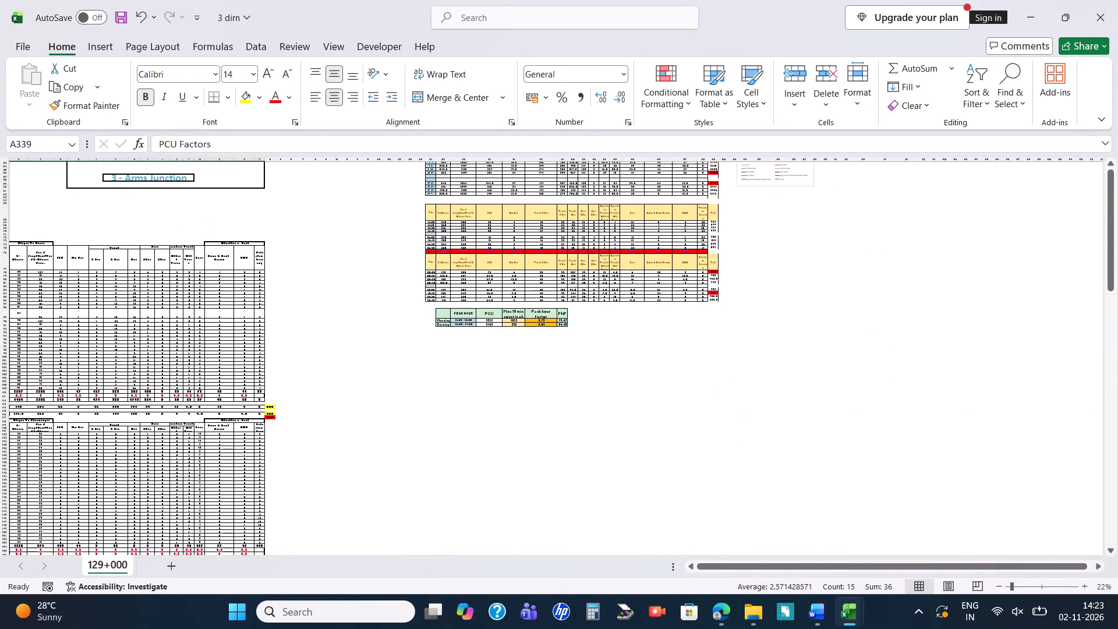
pyautogui.hotkey('alt', 'Tab')
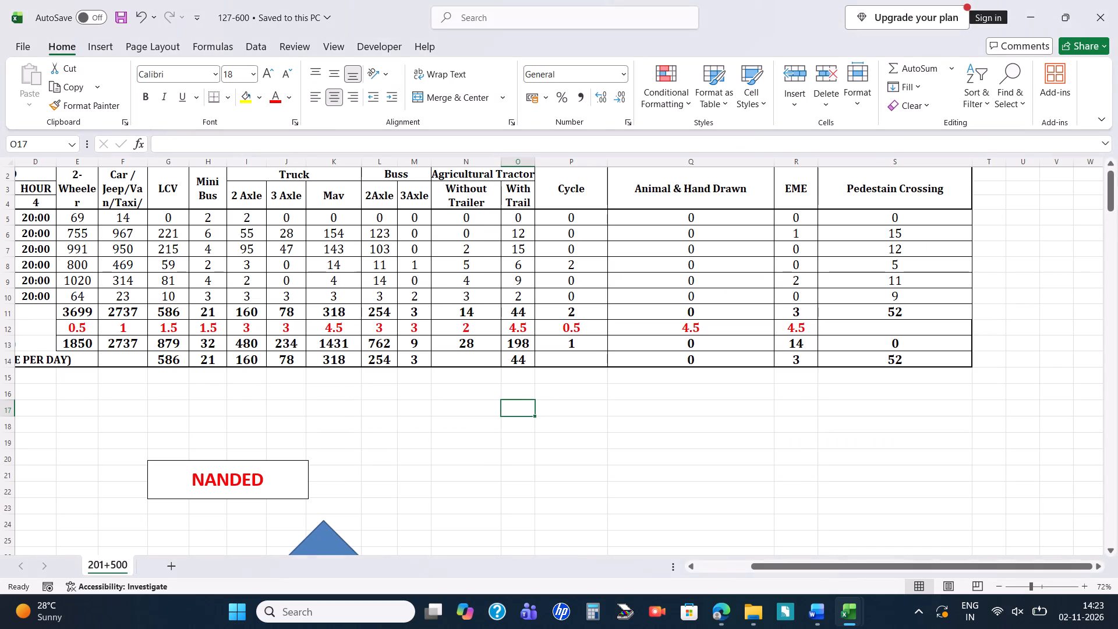
pyautogui.scroll(2, 543, 395)
pyautogui.hscroll(1, 543, 395)
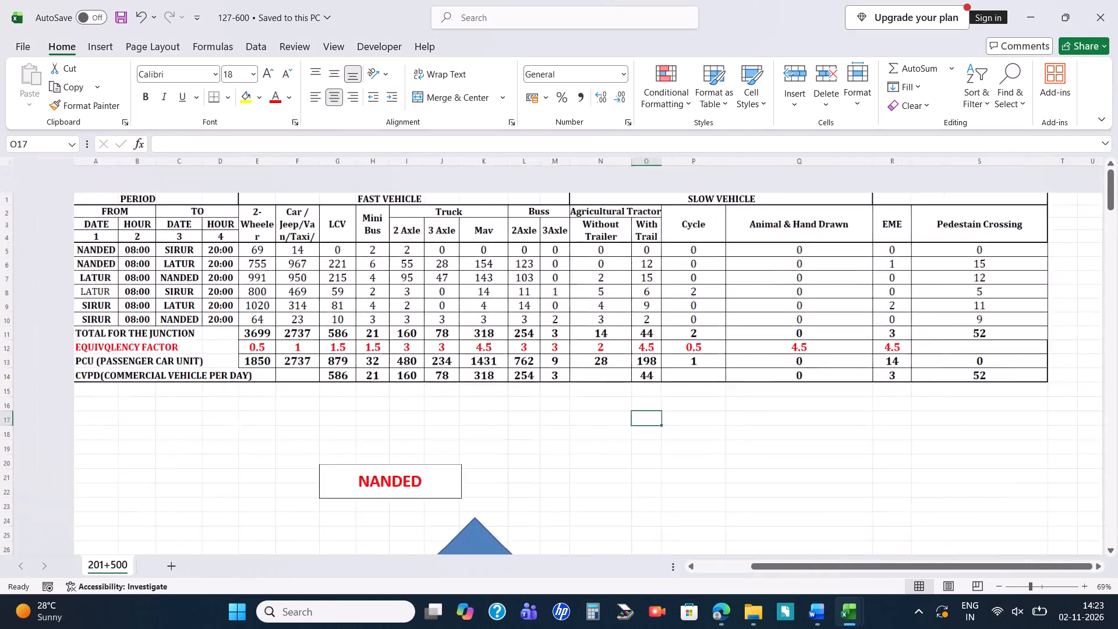
pyautogui.hotkey('alt', 'Tab')
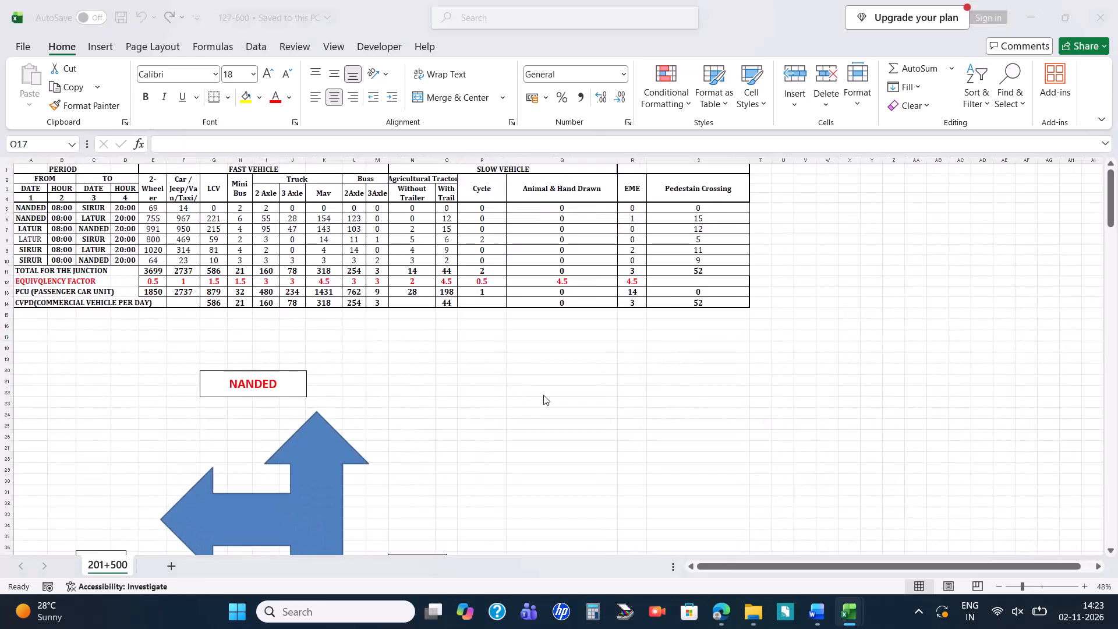
pyautogui.hotkey('alt', 'Tab')
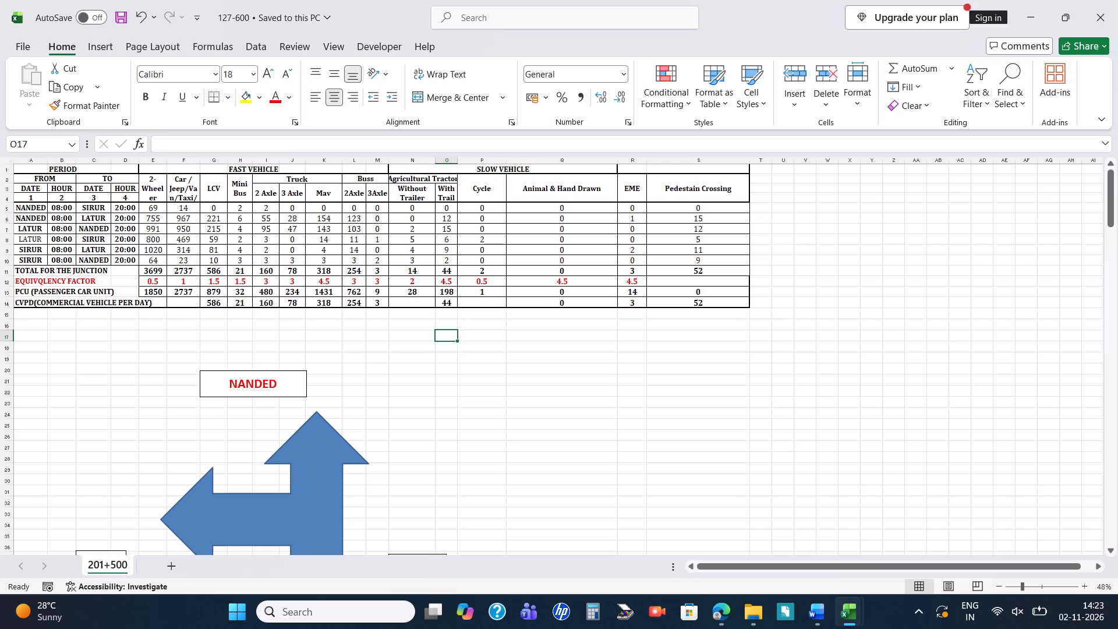
pyautogui.scroll(-1, 545, 456)
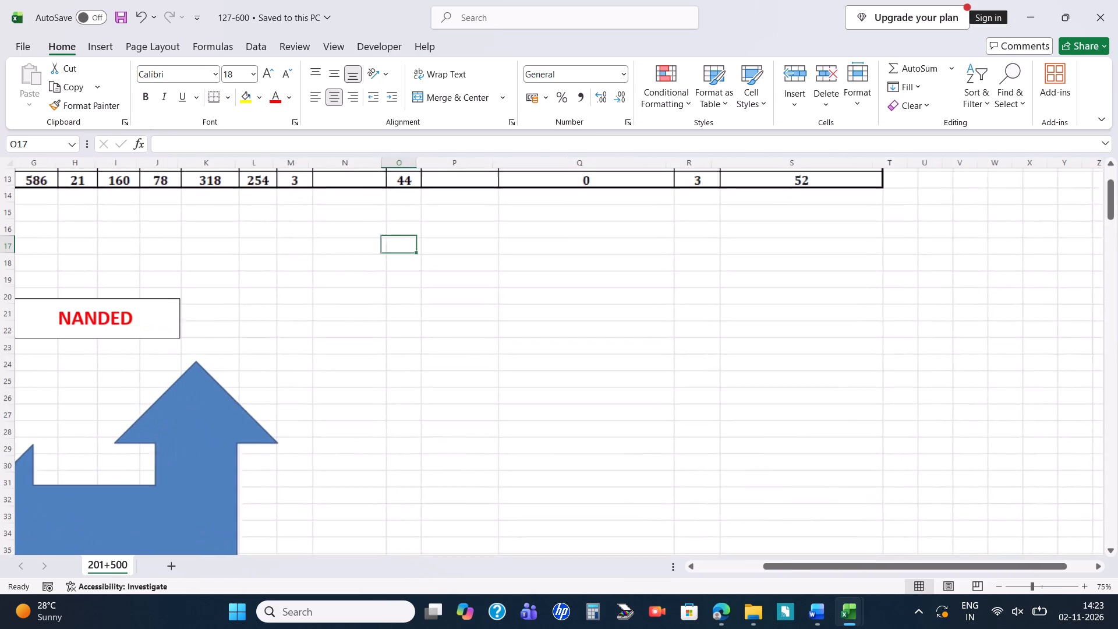
# Copy the vehicle category table with total, PCU and percentage columns from the 3 dirn workbook into the 127-600 workbook at cell X3.
pyautogui.hotkey('alt', 'Tab')
pyautogui.scroll(5, 527, 337)
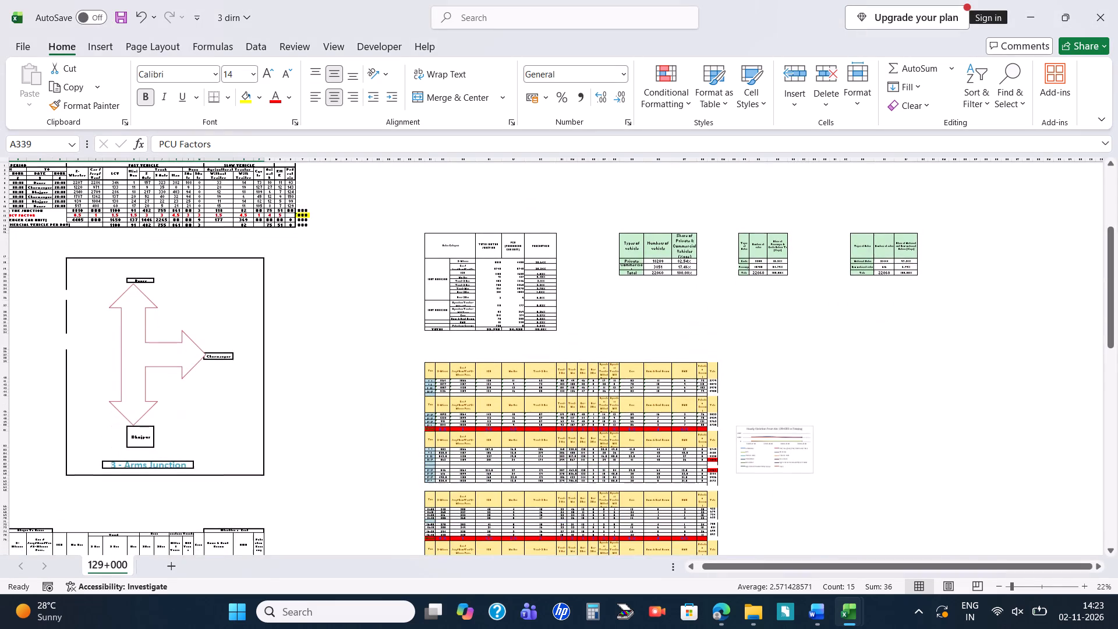
pyautogui.click(443, 242)
pyautogui.hotkey('shift', 'Down')
pyautogui.hotkey('shift', 'Down')
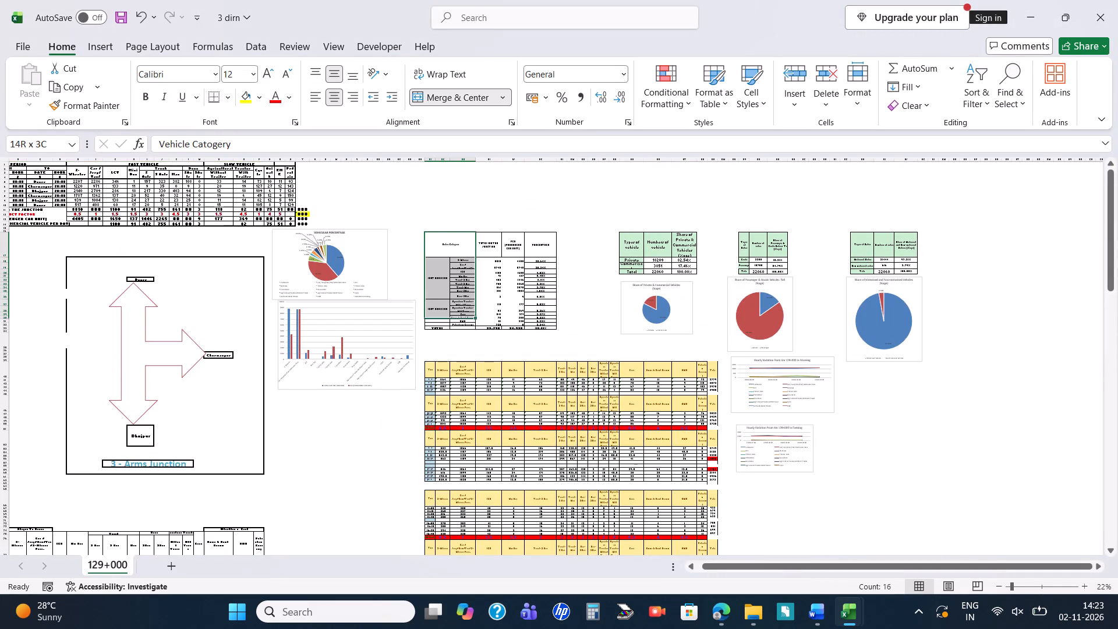
pyautogui.hotkey('shift', 'Down')
pyautogui.hotkey('shift', 'Down')
pyautogui.hotkey('shift', 'Right')
pyautogui.hotkey('shift', 'Down')
pyautogui.hotkey('shift', 'Right')
pyautogui.hotkey('shift', 'Right')
pyautogui.hotkey('shift', 'Right')
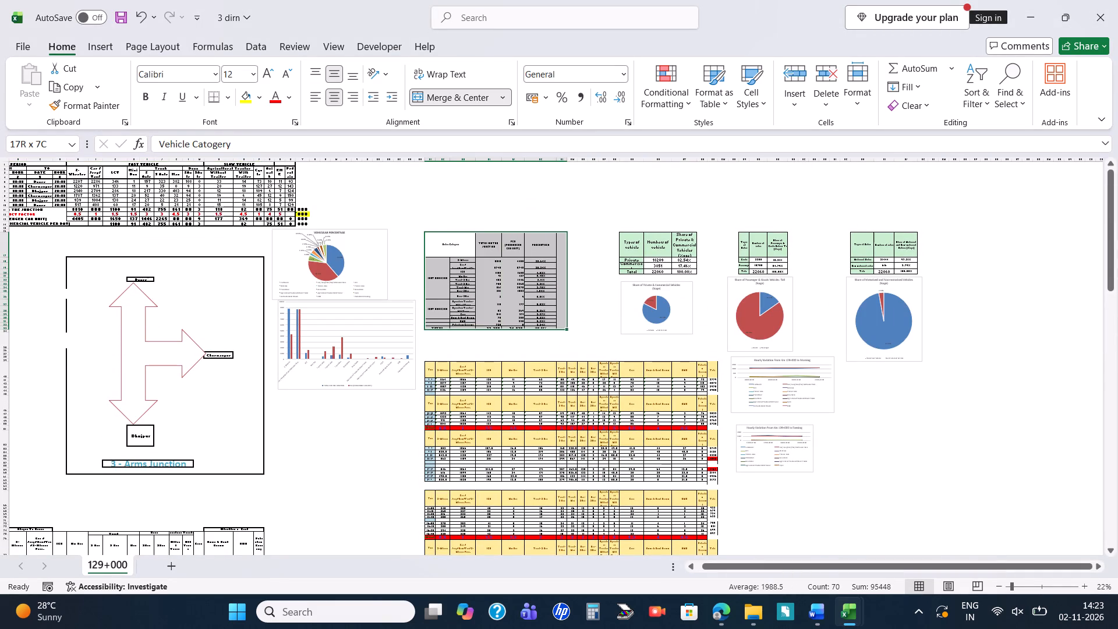
pyautogui.hotkey('shift', 'Left')
pyautogui.hotkey('ctrl', 'c')
pyautogui.hotkey('alt', 'Tab')
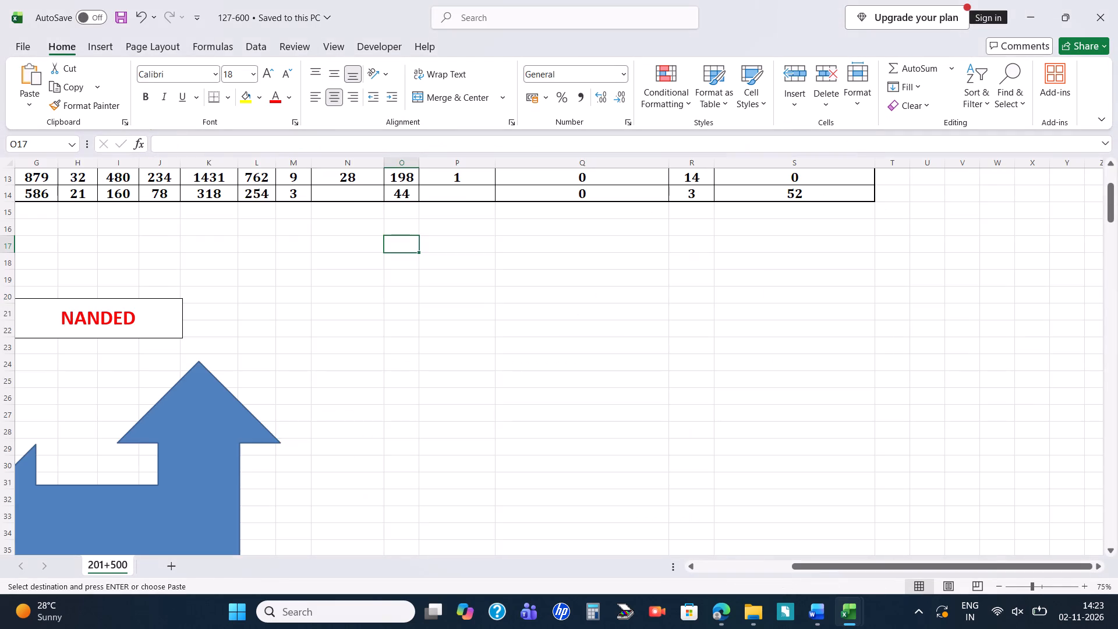
pyautogui.scroll(5, 443, 242)
pyautogui.hscroll(-8, 443, 242)
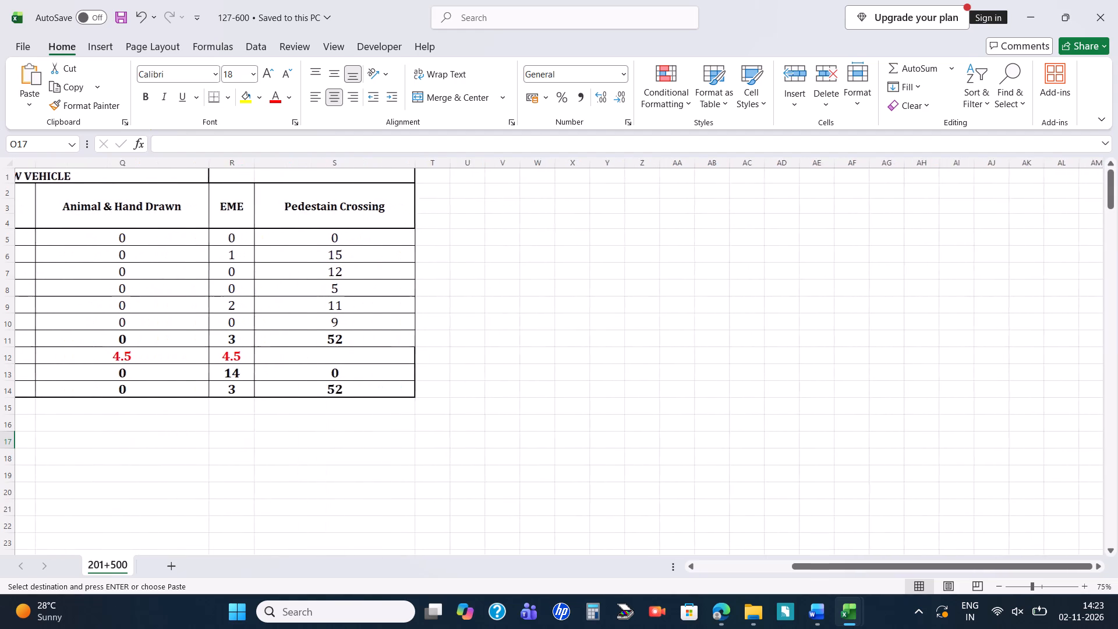
pyautogui.scroll(2, 517, 208)
pyautogui.click(547, 211)
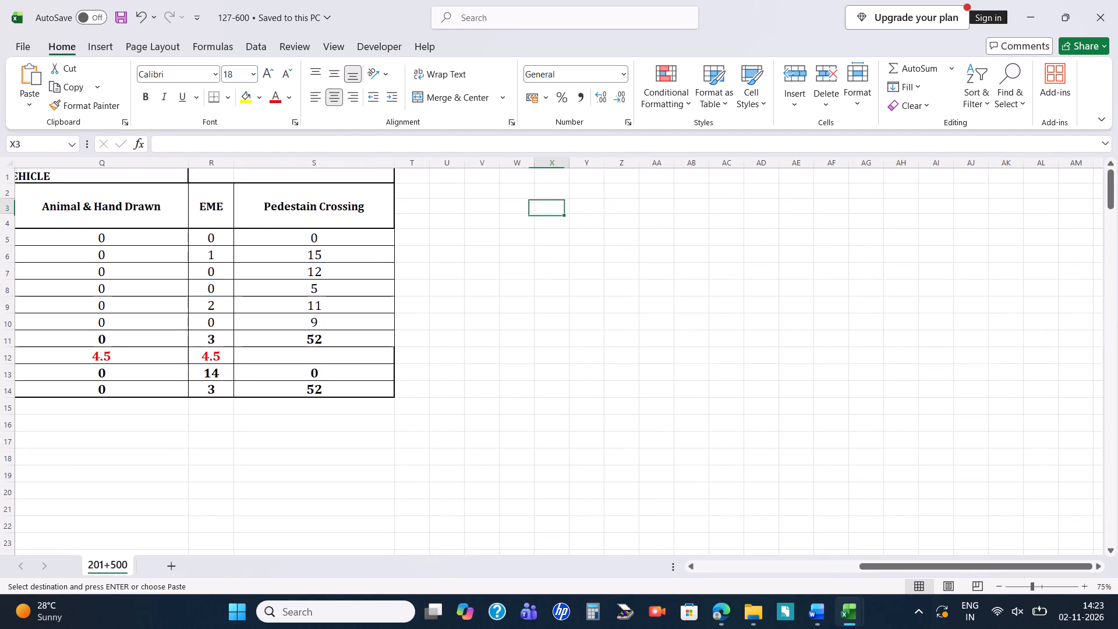
pyautogui.hotkey('ctrl', 'v')
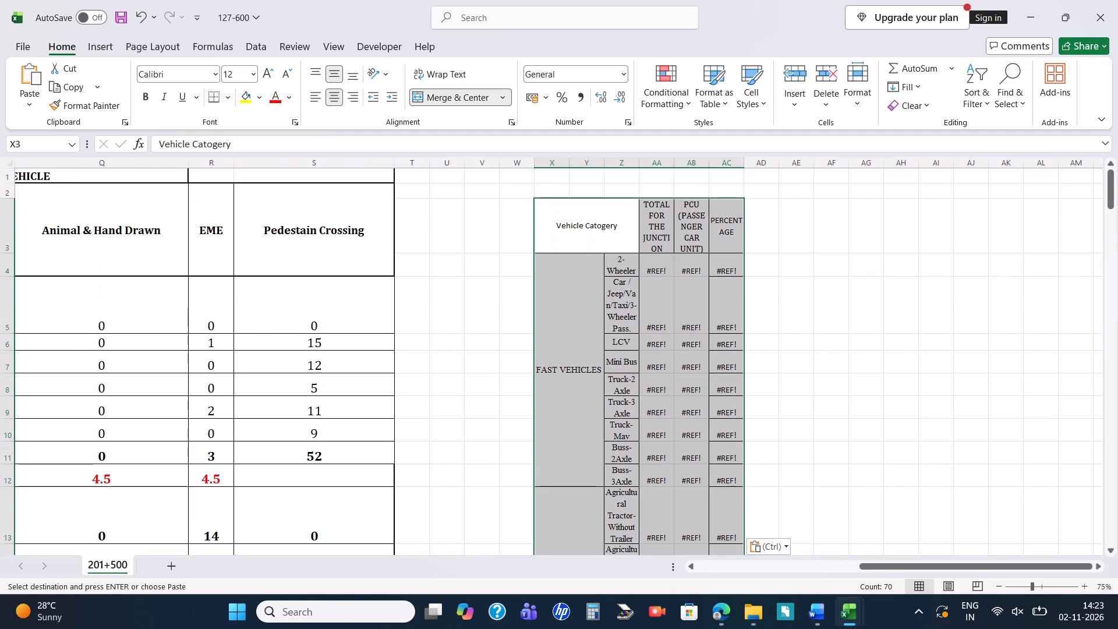
pyautogui.click(830, 321)
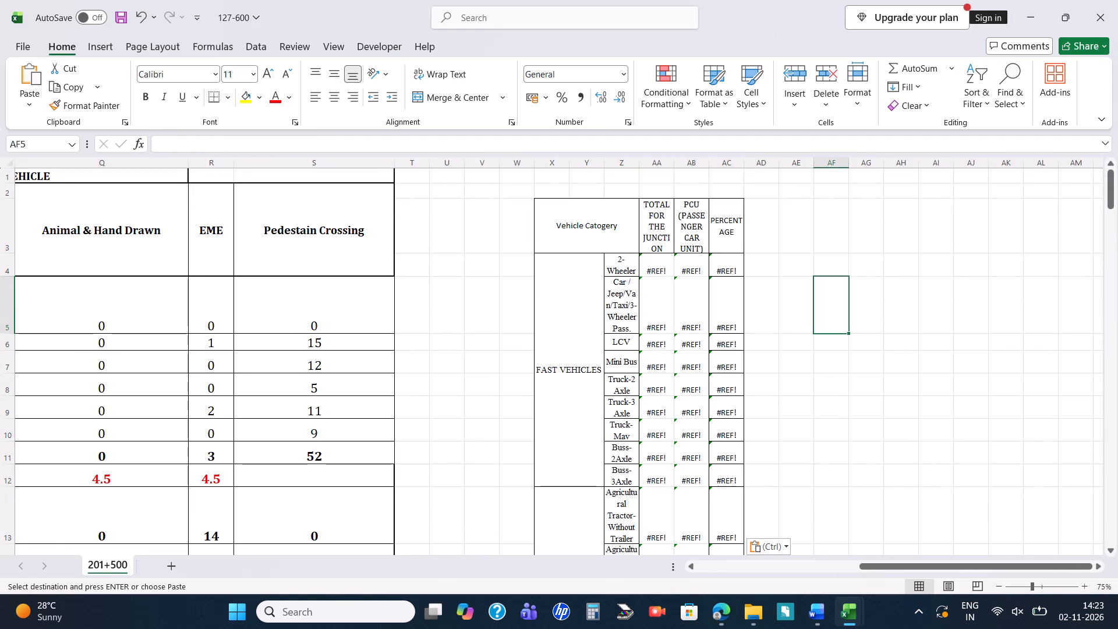
# Compare the junction summary table in the 3 dirn workbook with the one in the 127-600 workbook.
pyautogui.hotkey('alt', 'Tab')
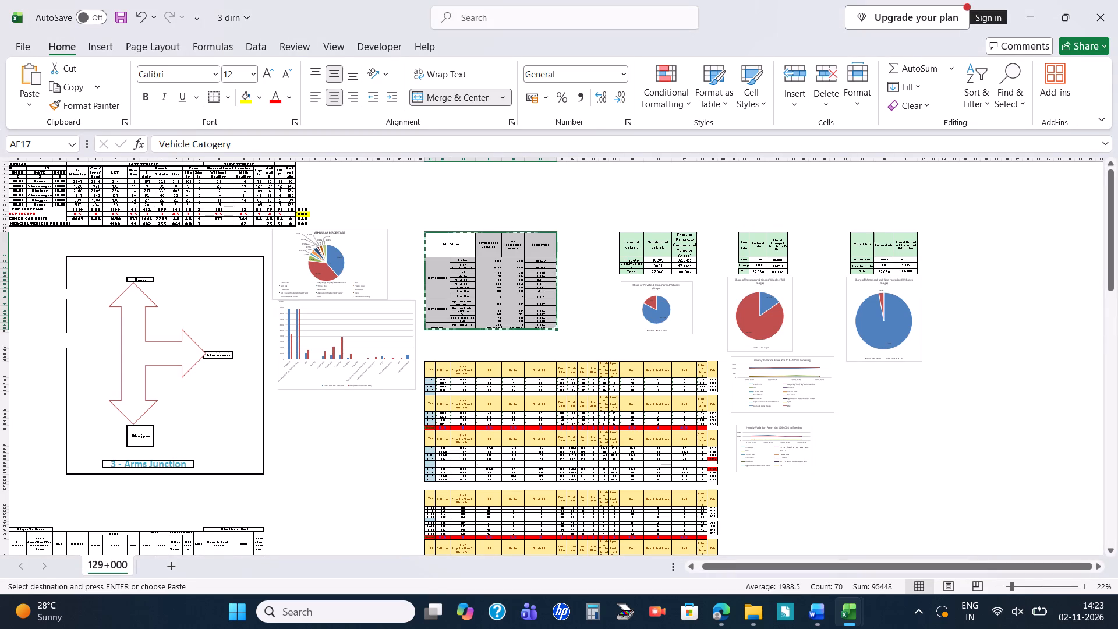
pyautogui.scroll(1, 653, 340)
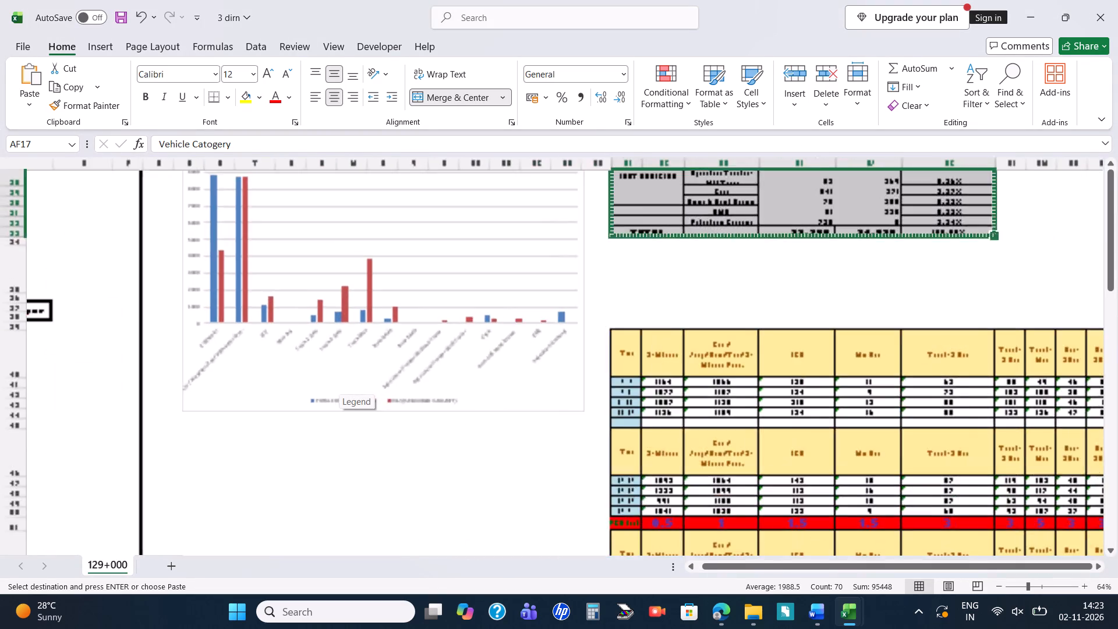
pyautogui.scroll(3, 339, 383)
pyautogui.hscroll(3, 339, 383)
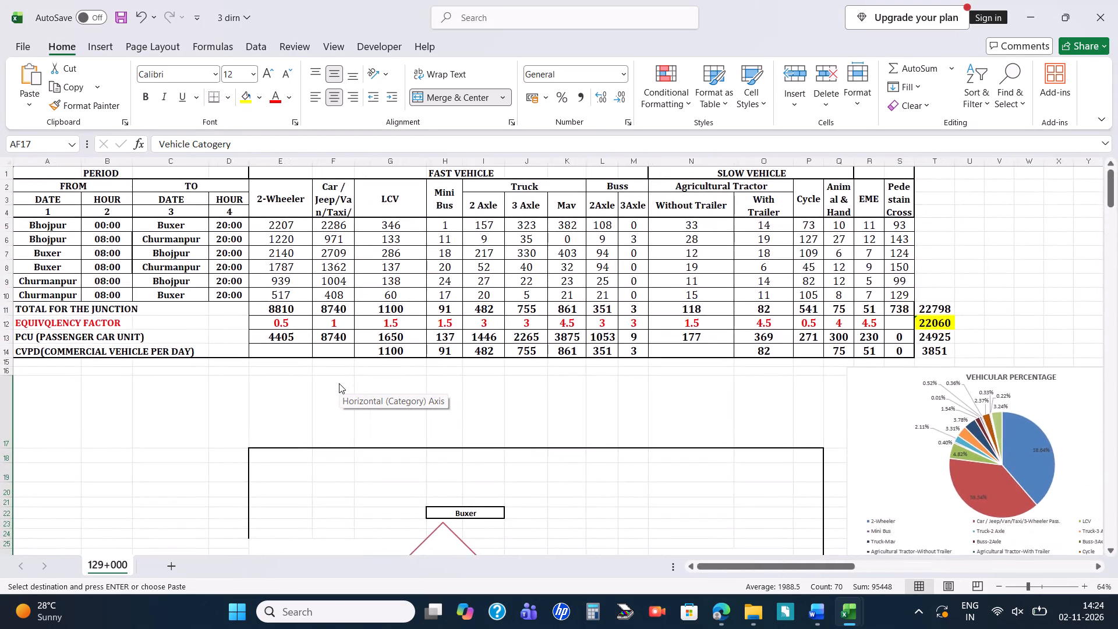
pyautogui.hotkey('alt', 'Tab')
pyautogui.hscroll(2, 302, 379)
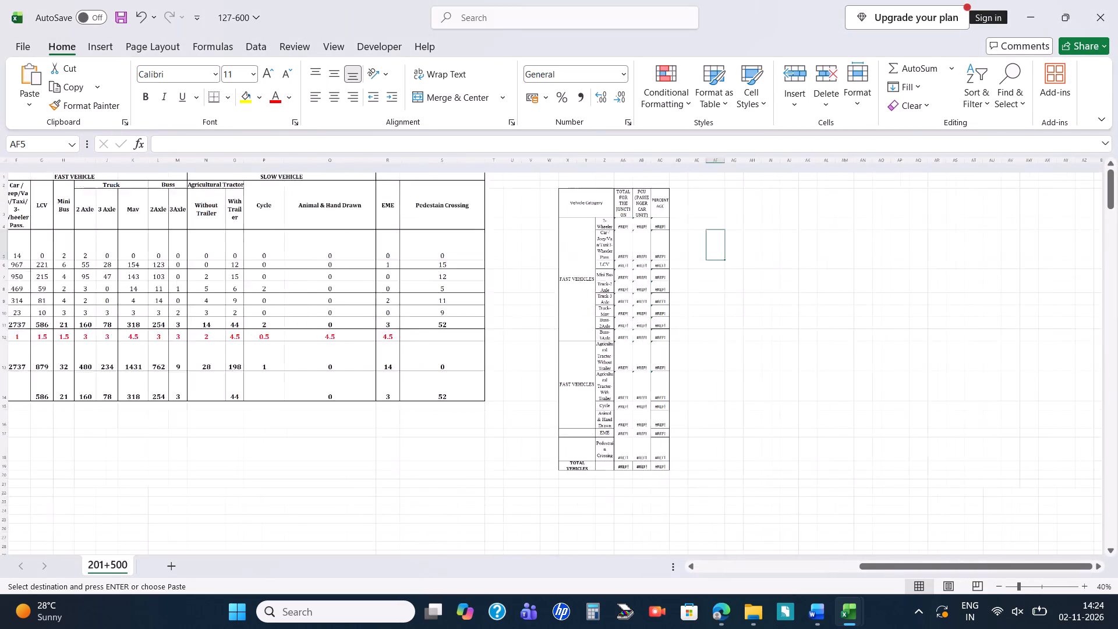
pyautogui.hscroll(2, 302, 379)
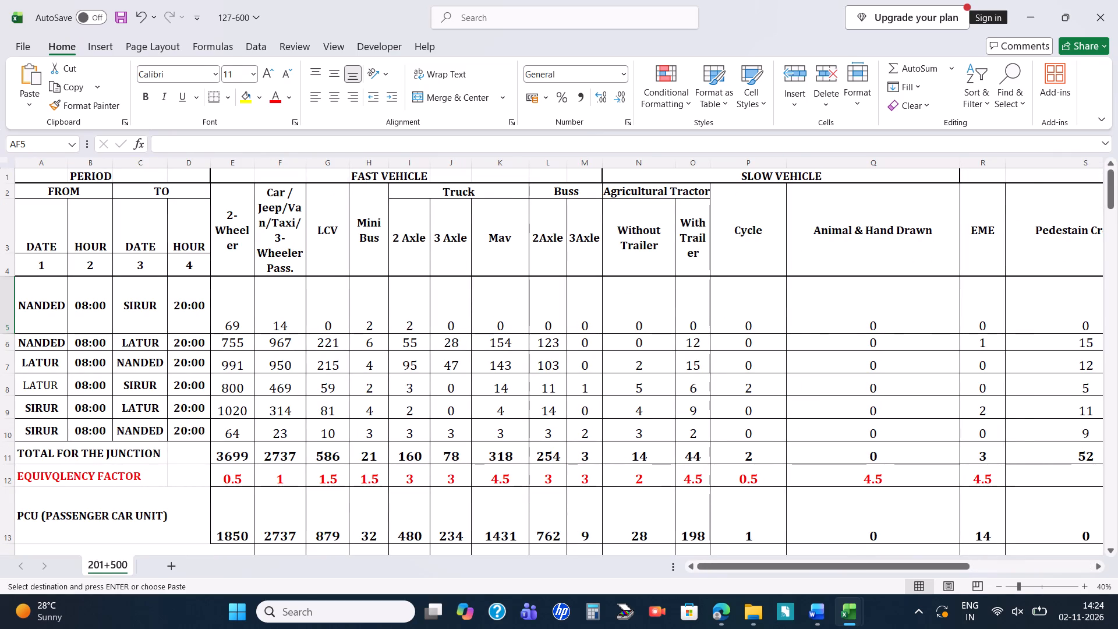
pyautogui.hotkey('alt', 'Tab')
pyautogui.hotkey('alt', 'Tab')
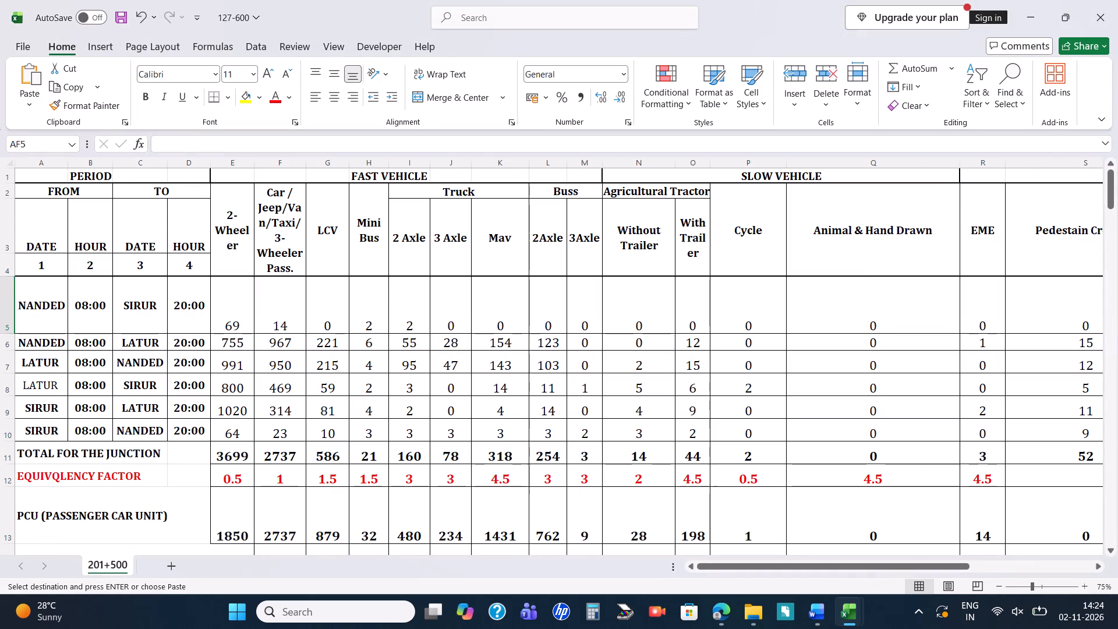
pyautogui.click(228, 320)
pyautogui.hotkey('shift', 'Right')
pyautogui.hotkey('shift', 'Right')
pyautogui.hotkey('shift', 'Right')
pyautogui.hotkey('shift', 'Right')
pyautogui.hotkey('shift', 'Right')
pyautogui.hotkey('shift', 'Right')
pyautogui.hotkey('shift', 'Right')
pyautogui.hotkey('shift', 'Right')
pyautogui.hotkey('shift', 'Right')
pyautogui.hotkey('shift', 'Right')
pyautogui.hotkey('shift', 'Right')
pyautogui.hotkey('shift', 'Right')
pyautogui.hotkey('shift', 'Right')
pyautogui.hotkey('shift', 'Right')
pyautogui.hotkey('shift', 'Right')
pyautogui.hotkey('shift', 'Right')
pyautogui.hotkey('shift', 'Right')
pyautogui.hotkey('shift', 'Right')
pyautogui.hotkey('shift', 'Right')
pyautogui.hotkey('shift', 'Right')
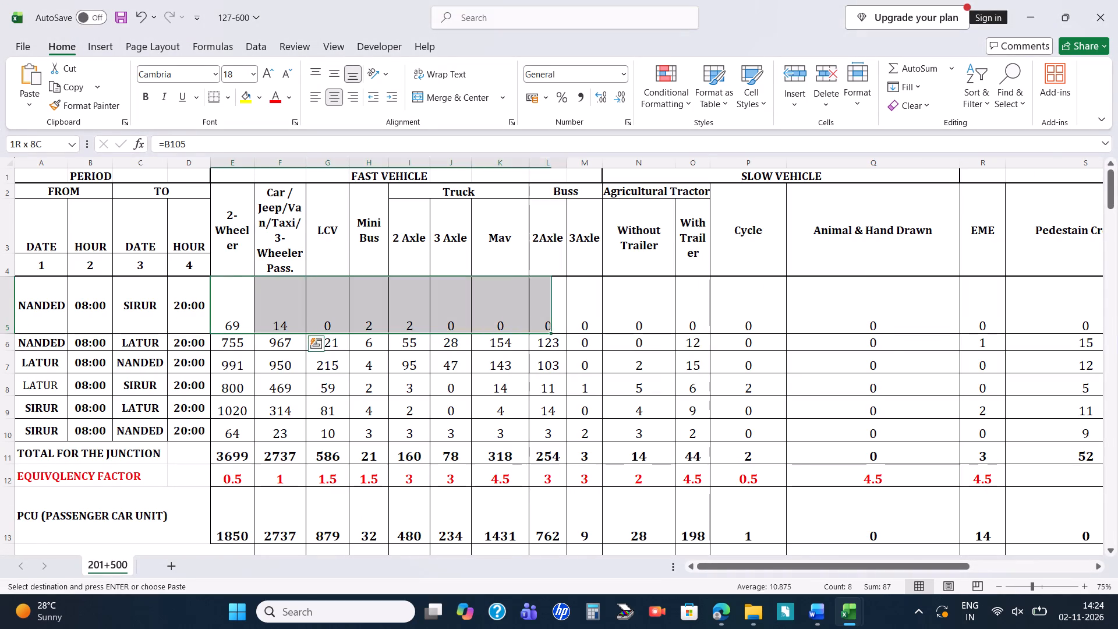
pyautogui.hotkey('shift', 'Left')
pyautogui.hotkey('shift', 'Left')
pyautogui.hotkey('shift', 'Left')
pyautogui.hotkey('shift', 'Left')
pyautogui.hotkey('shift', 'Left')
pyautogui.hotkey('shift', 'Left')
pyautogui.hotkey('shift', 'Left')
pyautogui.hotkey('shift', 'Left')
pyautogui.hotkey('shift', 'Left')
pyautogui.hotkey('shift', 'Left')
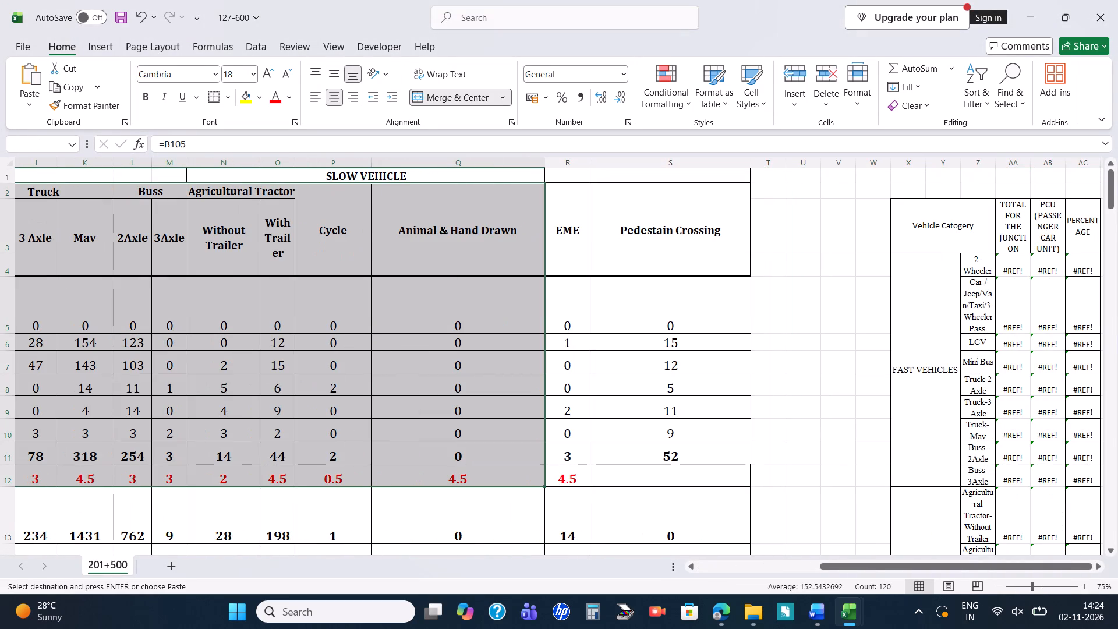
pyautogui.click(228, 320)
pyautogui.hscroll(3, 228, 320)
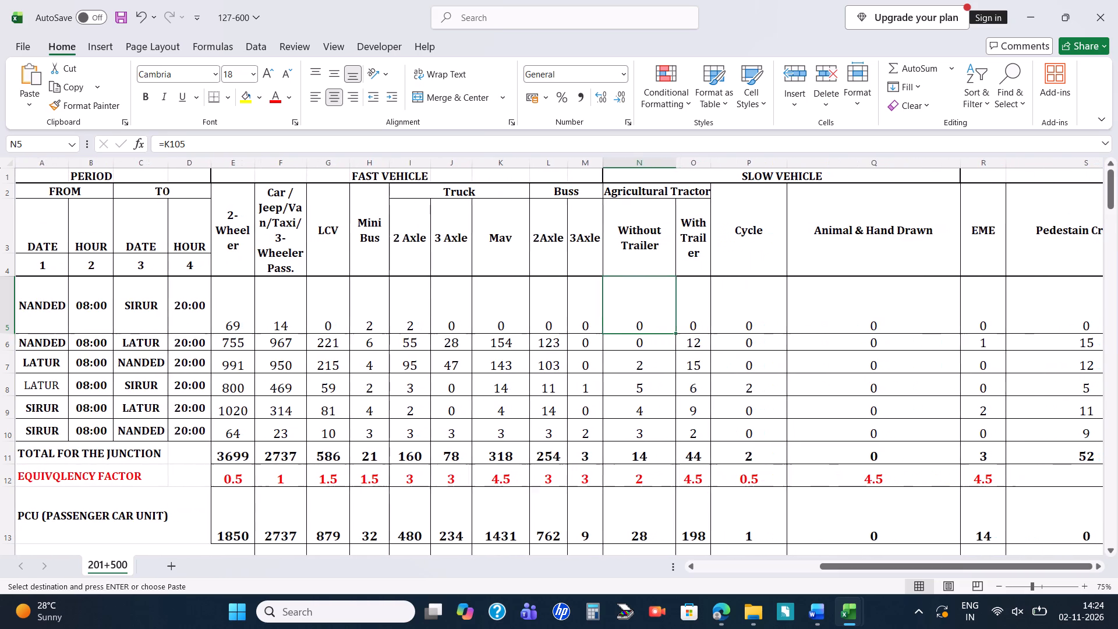
# Copy the junction summary block E5:S14 from the 127-600 workbook over the matching block at cell E5 in the 3 dirn workbook.
pyautogui.click(220, 312)
pyautogui.hotkey('shift', 'Down')
pyautogui.hotkey('shift', 'Down')
pyautogui.hotkey('shift', 'Down')
pyautogui.hotkey('shift', 'Down')
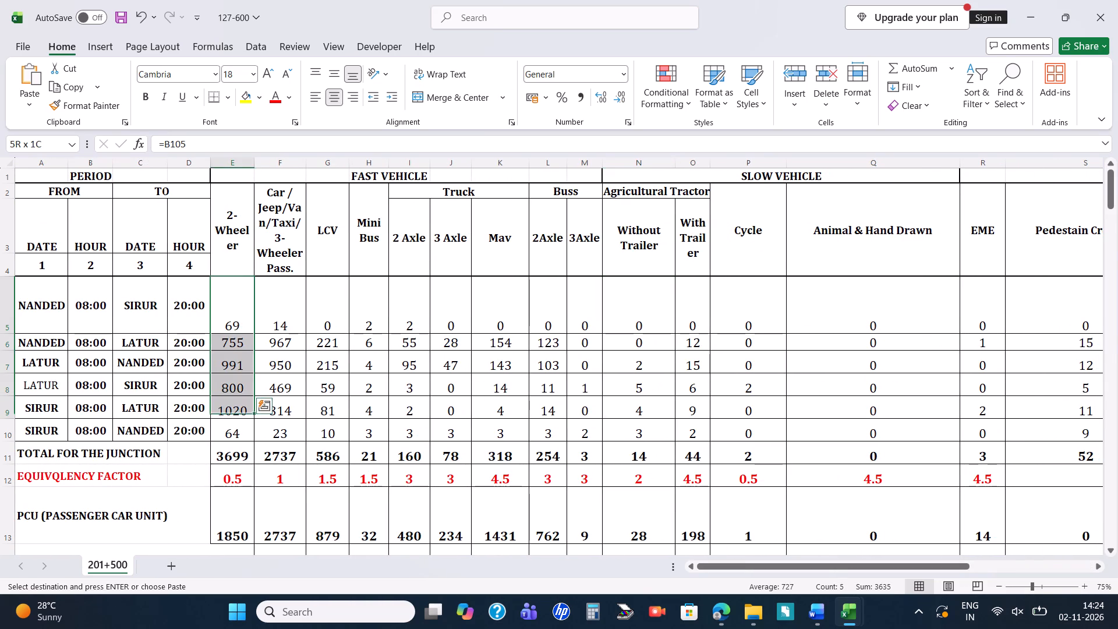
pyautogui.hotkey('shift', 'Down')
pyautogui.hotkey('shift', 'Down')
pyautogui.hotkey('shift', 'Down')
pyautogui.hotkey('shift', 'Down')
pyautogui.hotkey('shift', 'Right')
pyautogui.hotkey('shift', 'Right')
pyautogui.hotkey('shift', 'Right')
pyautogui.hotkey('shift', 'Right')
pyautogui.hotkey('shift', 'Right')
pyautogui.hotkey('shift', 'Right')
pyautogui.hotkey('shift', 'Right')
pyautogui.hotkey('shift', 'Right')
pyautogui.hotkey('shift', 'Right')
pyautogui.hotkey('shift', 'Right')
pyautogui.hotkey('shift', 'Right')
pyautogui.hotkey('shift', 'Right')
pyautogui.hotkey('shift', 'Right')
pyautogui.hotkey('shift', 'Right')
pyautogui.hotkey('shift', 'Right')
pyautogui.hotkey('shift', 'Right')
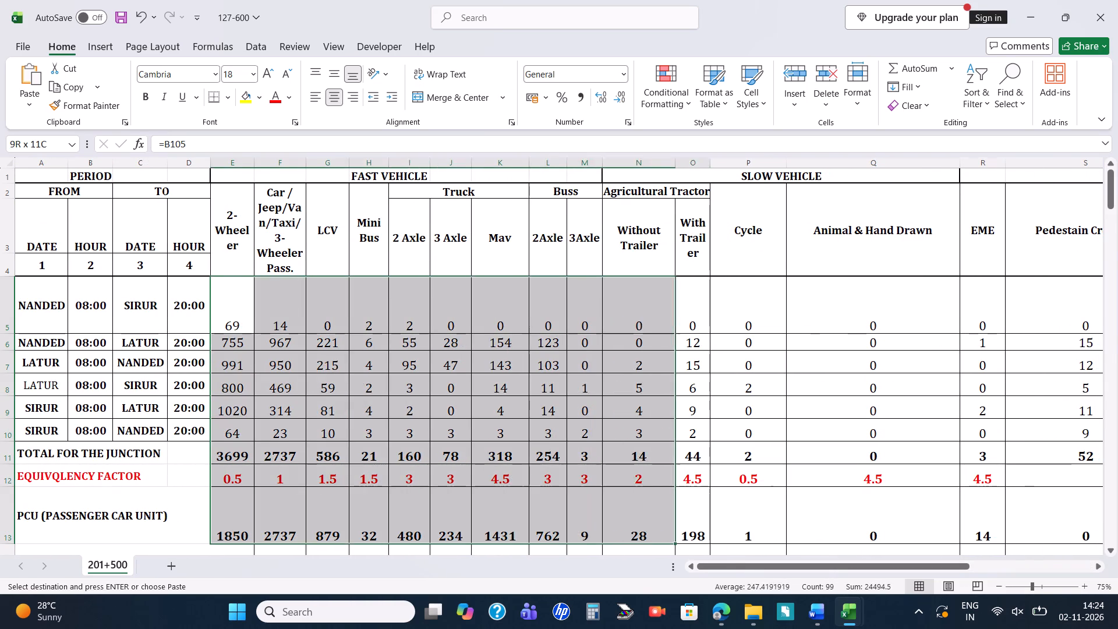
pyautogui.hotkey('shift', 'Left')
pyautogui.hotkey('shift', 'Left')
pyautogui.scroll(-1, 220, 312)
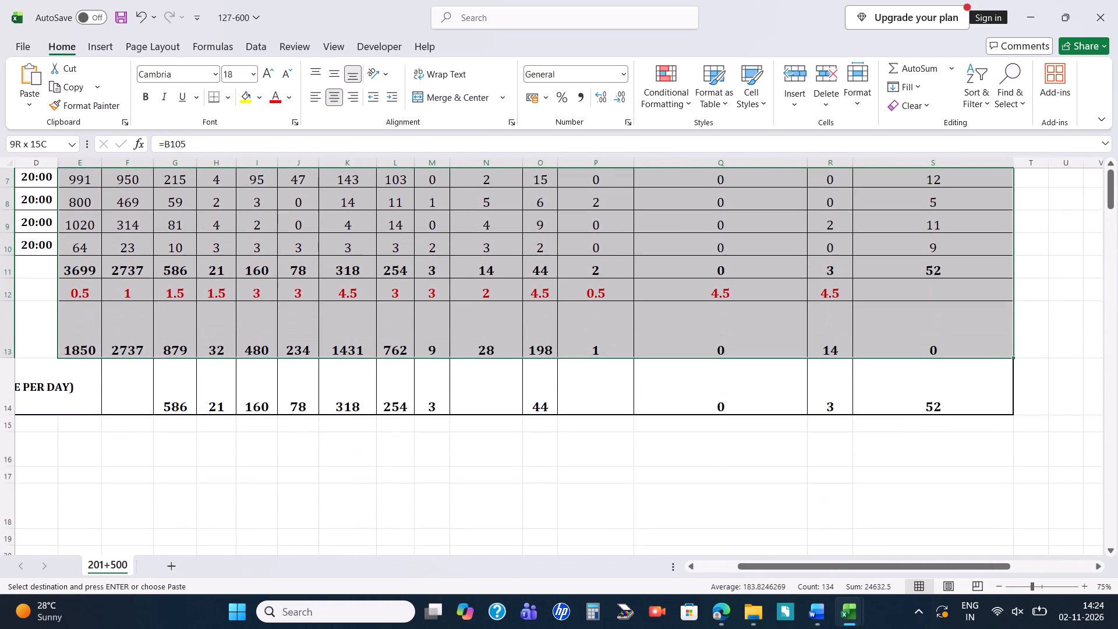
pyautogui.scroll(-1, 220, 312)
pyautogui.hotkey('shift', 'Down')
pyautogui.hotkey('ctrl', 'c')
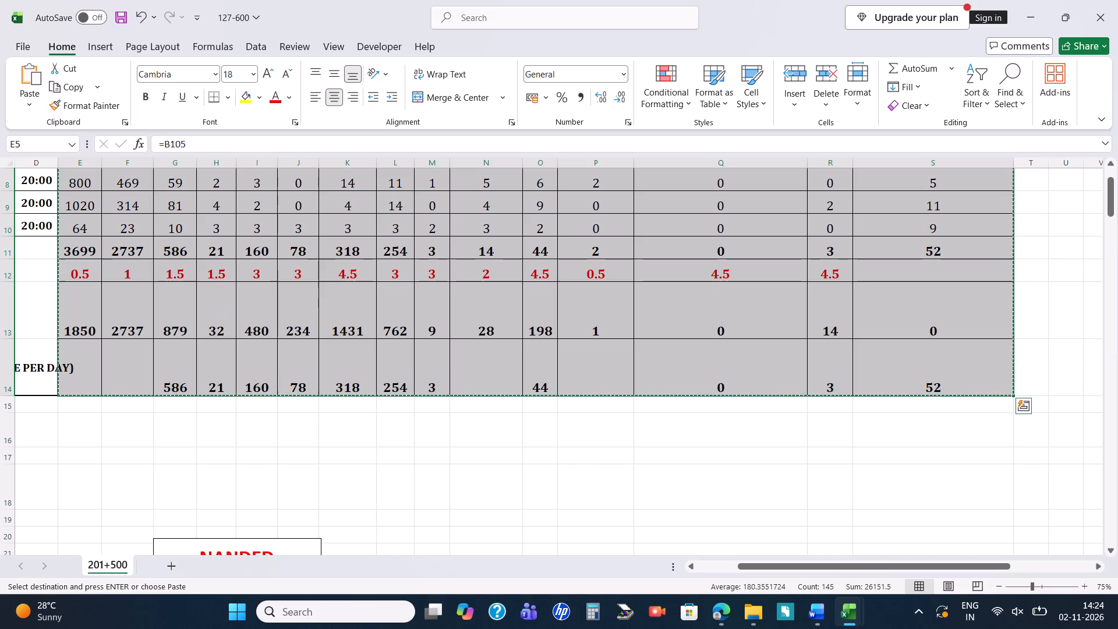
pyautogui.hotkey('alt', 'Tab')
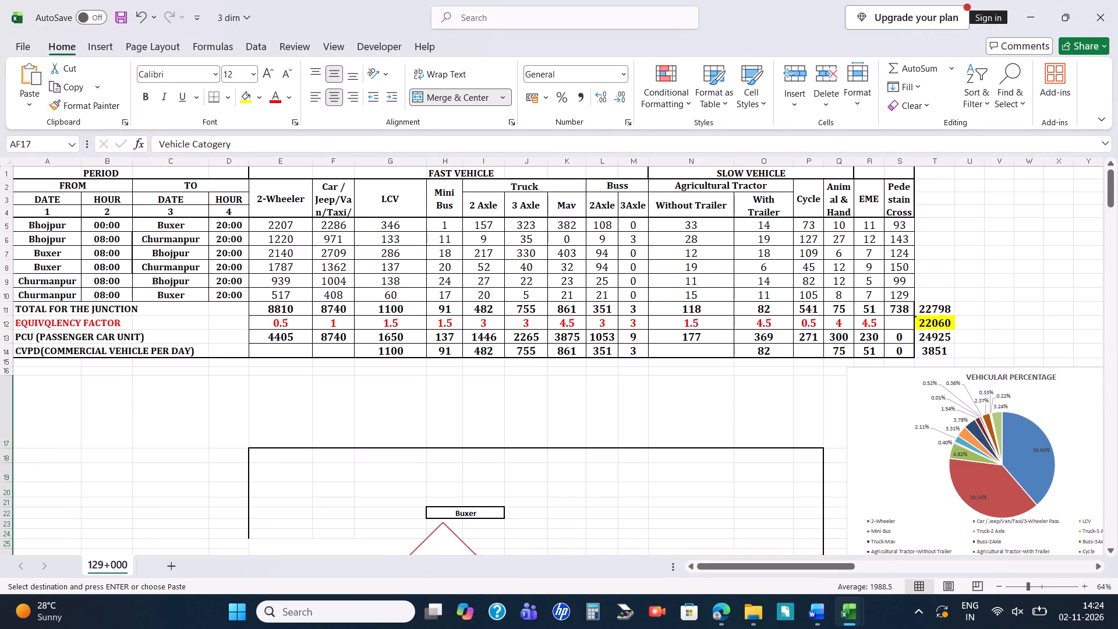
pyautogui.click(269, 227)
pyautogui.hotkey('ctrl', 'v')
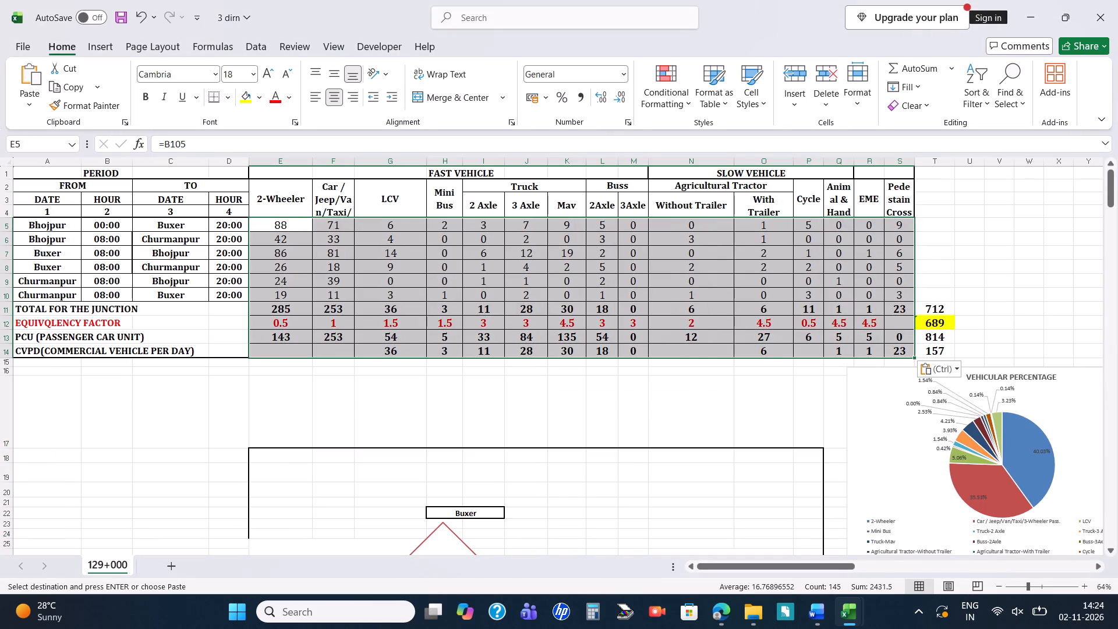
# Examine the 3 dirn workbook's vehicle category table, vehicular percentage pie, total and PCU bar chart, and private and commercial share chart.
pyautogui.click(964, 256)
pyautogui.hscroll(-4, 964, 256)
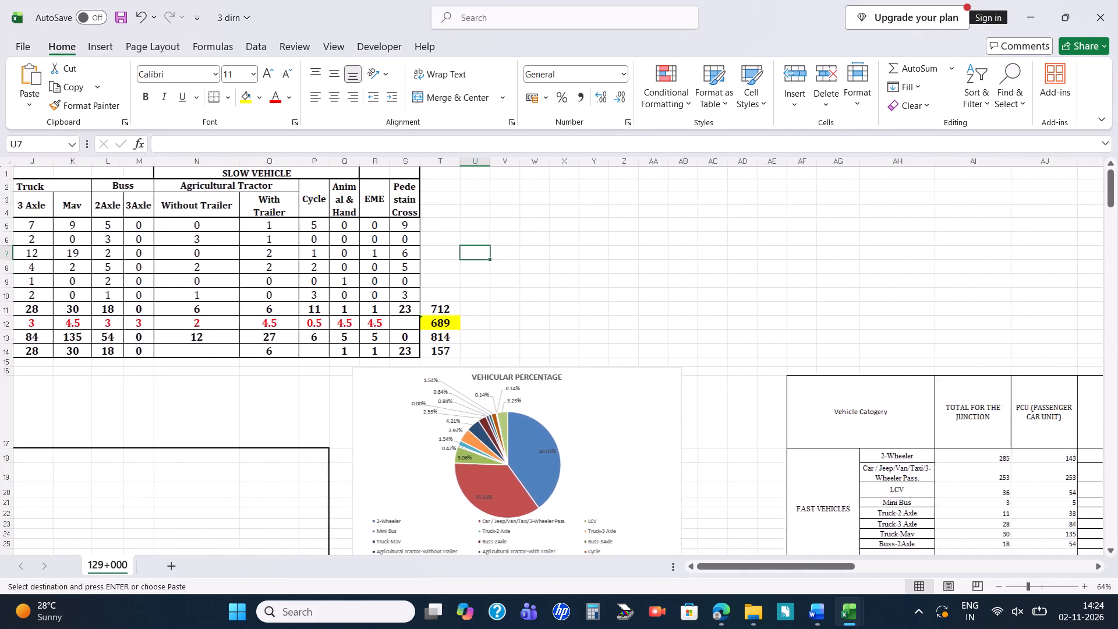
pyautogui.hscroll(-2, 964, 256)
pyautogui.scroll(-2, 807, 325)
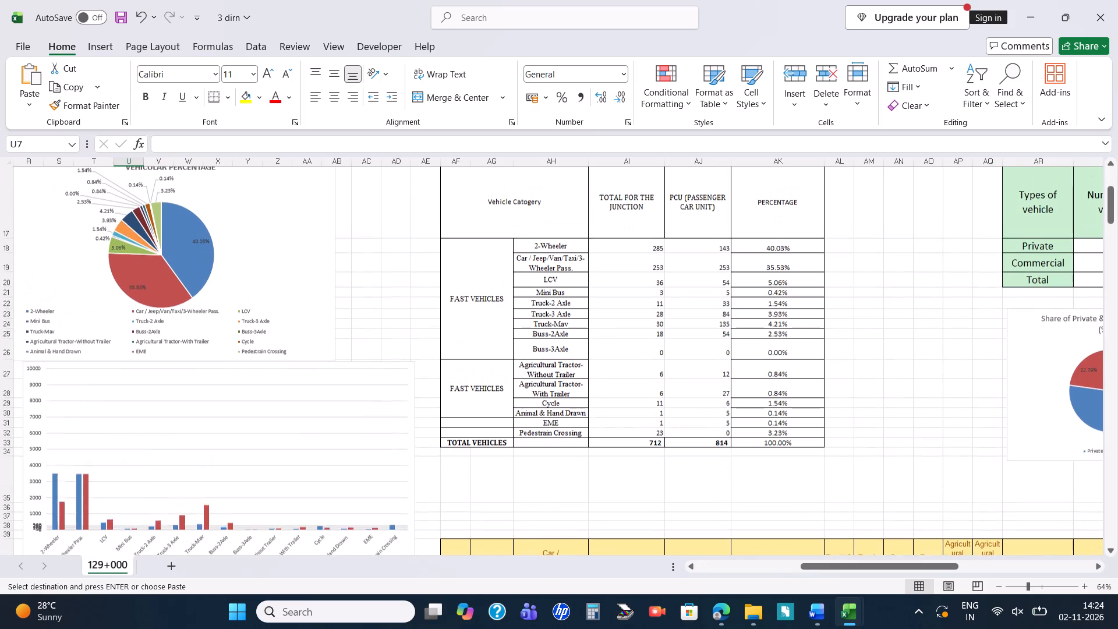
pyautogui.hscroll(1, 717, 441)
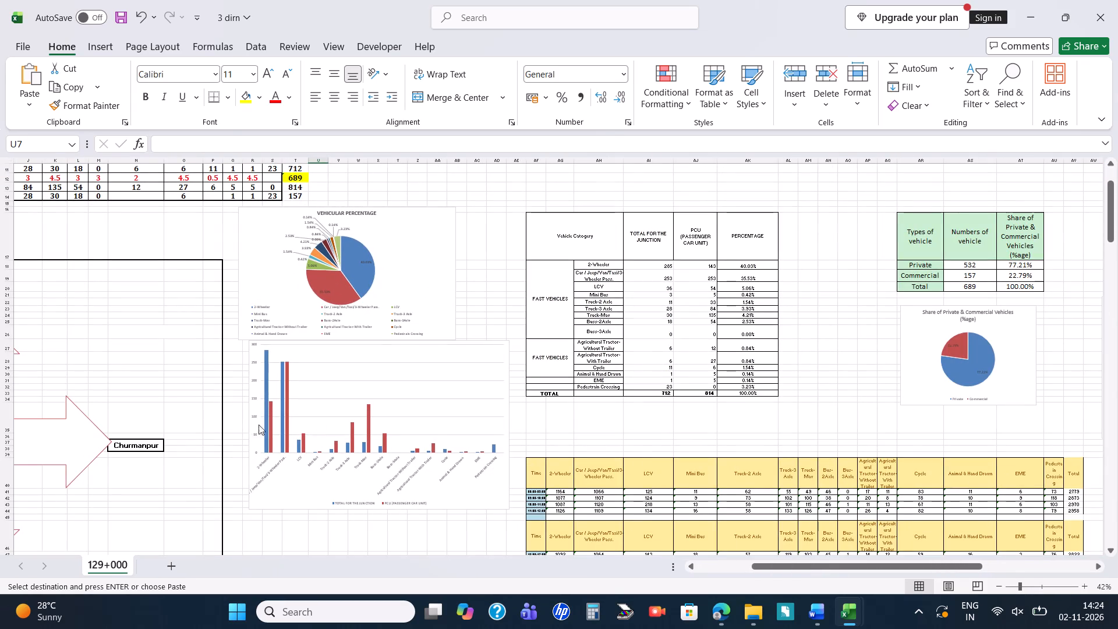
pyautogui.click(267, 421)
pyautogui.scroll(1, 267, 421)
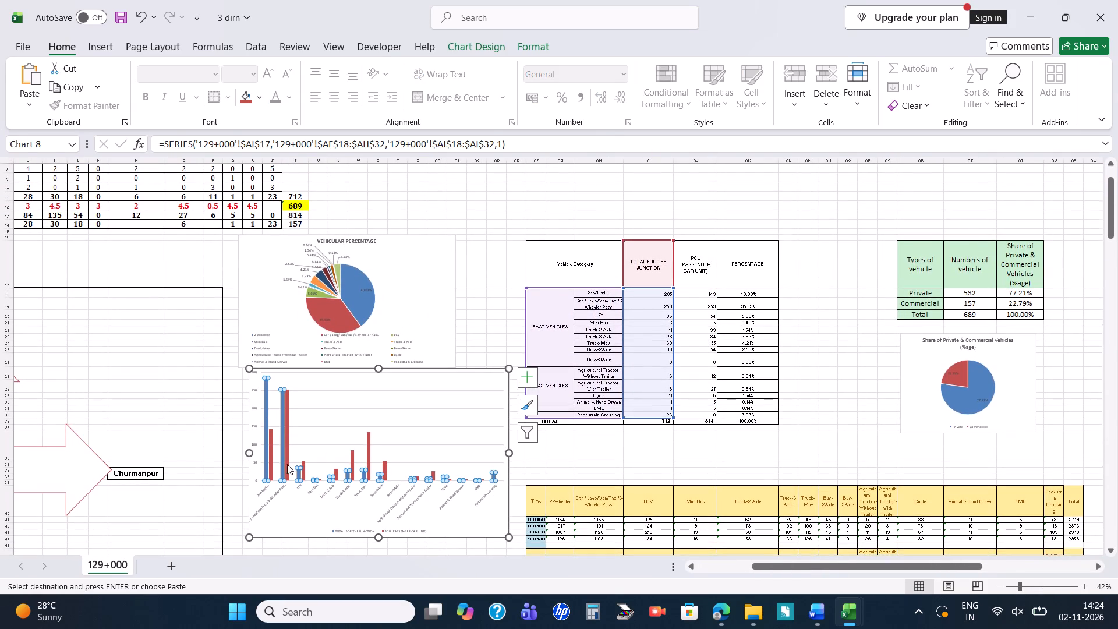
pyautogui.click(301, 475)
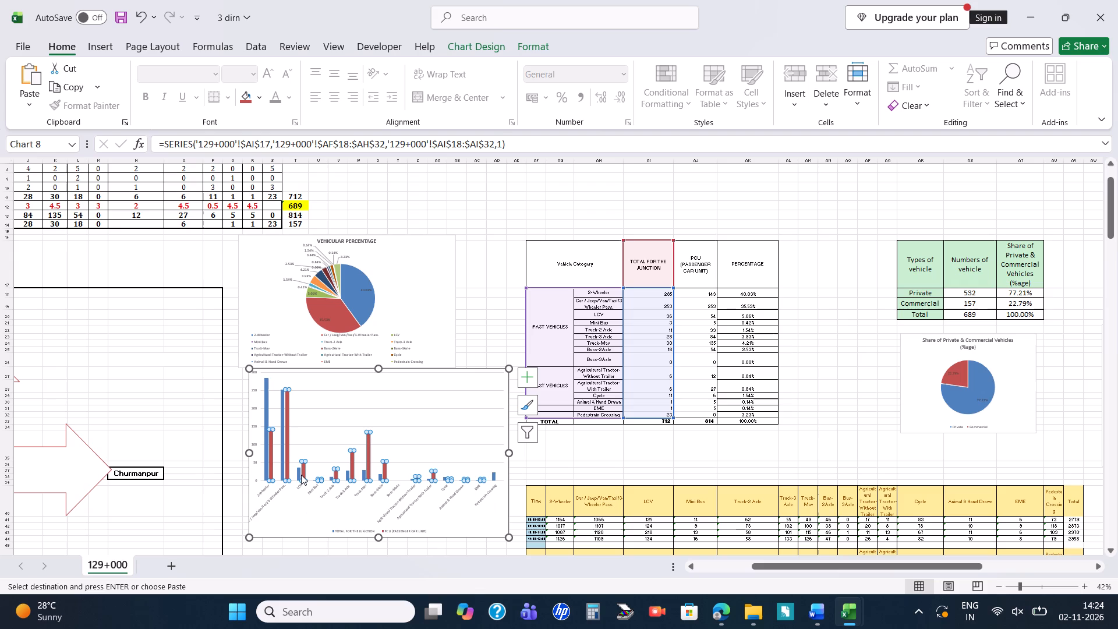
pyautogui.click(978, 385)
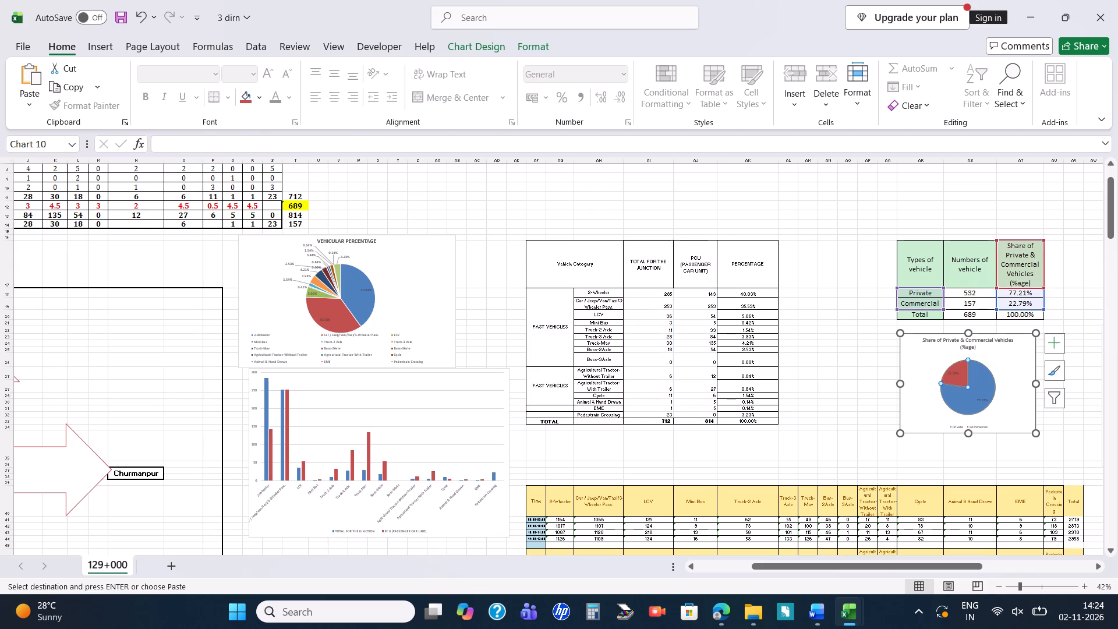
pyautogui.click(960, 372)
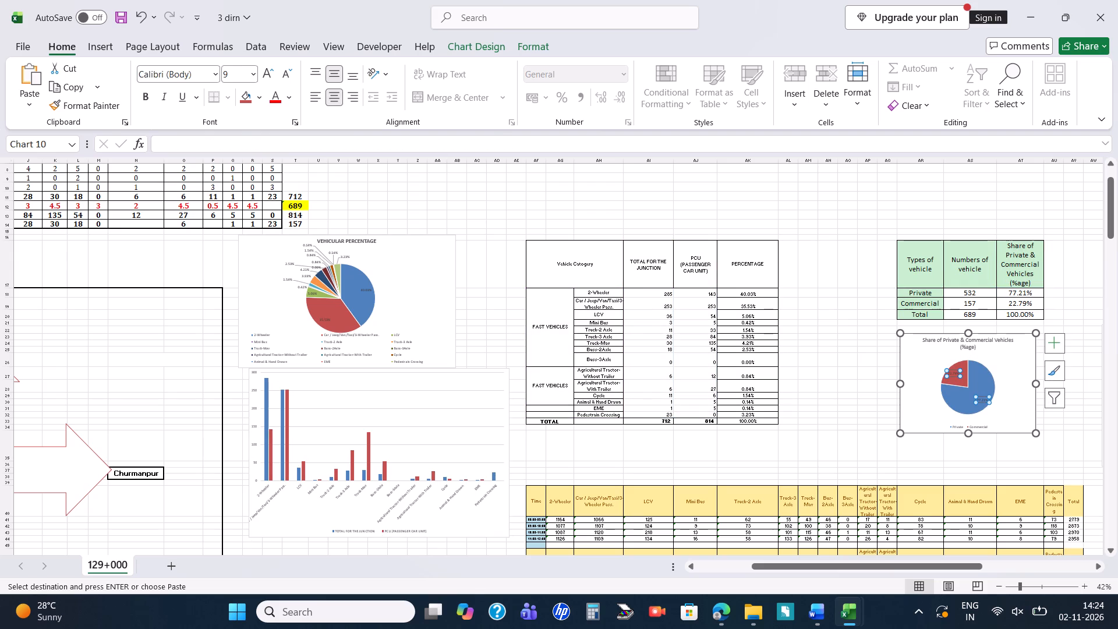
pyautogui.scroll(1, 836, 325)
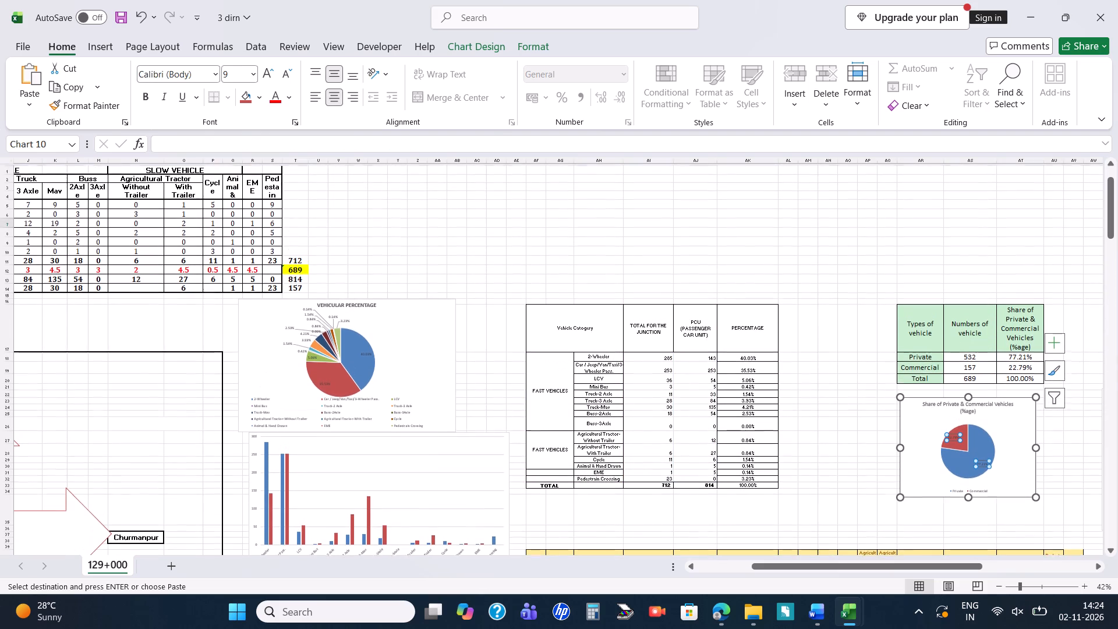
# Check the formulas for the private, commercial and total vehicle numbers in cells AS18 to AS20.
pyautogui.click(970, 356)
pyautogui.click(459, 140)
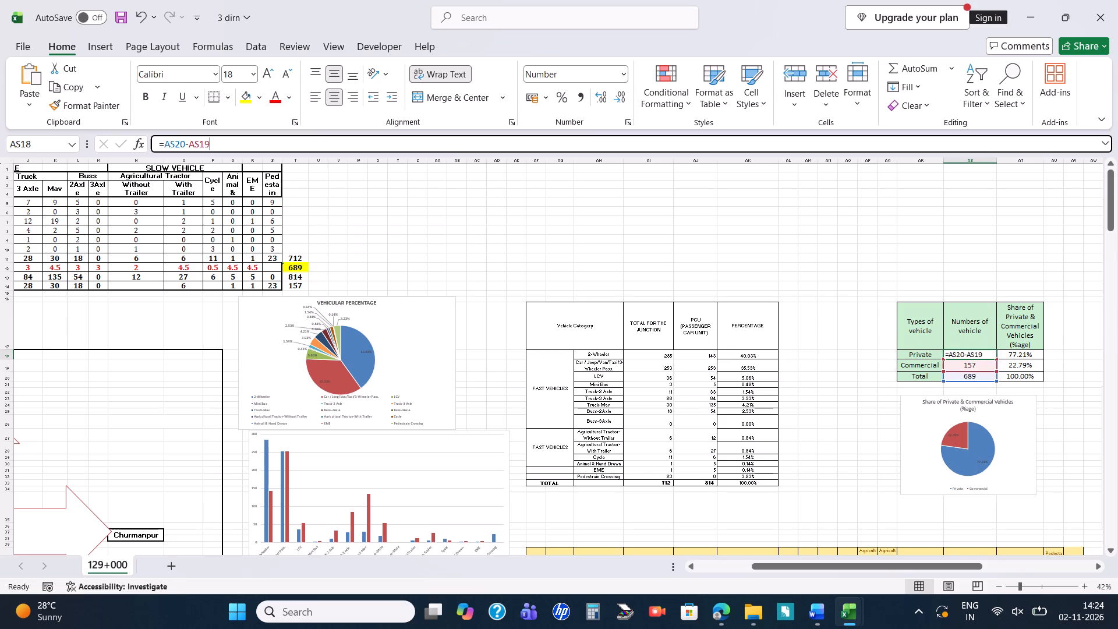
pyautogui.hscroll(1, 454, 225)
pyautogui.press('Return')
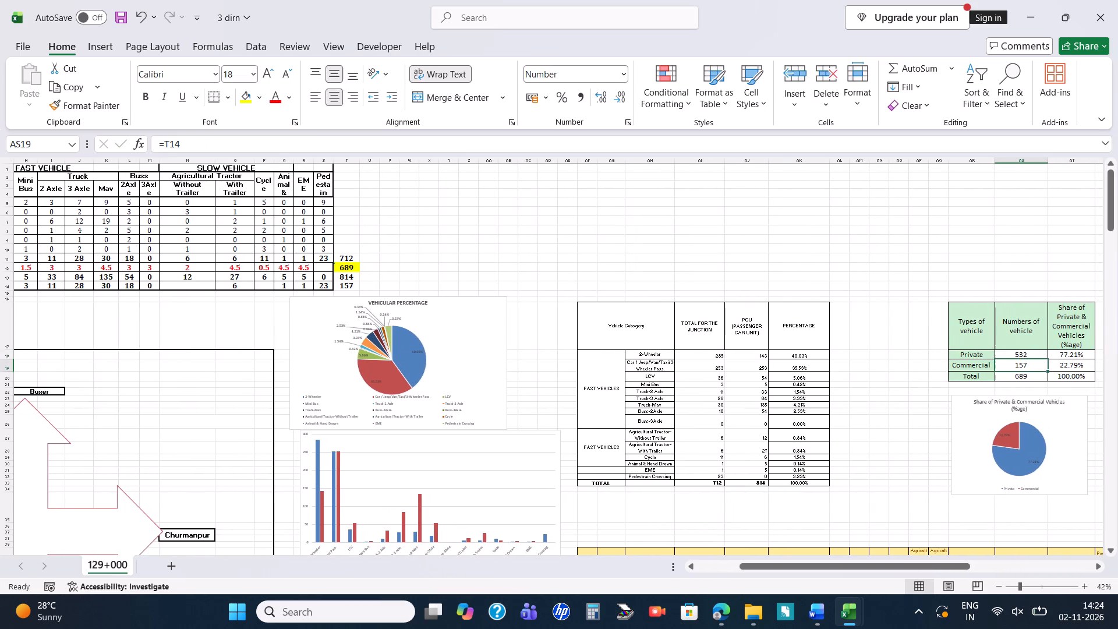
pyautogui.click(492, 141)
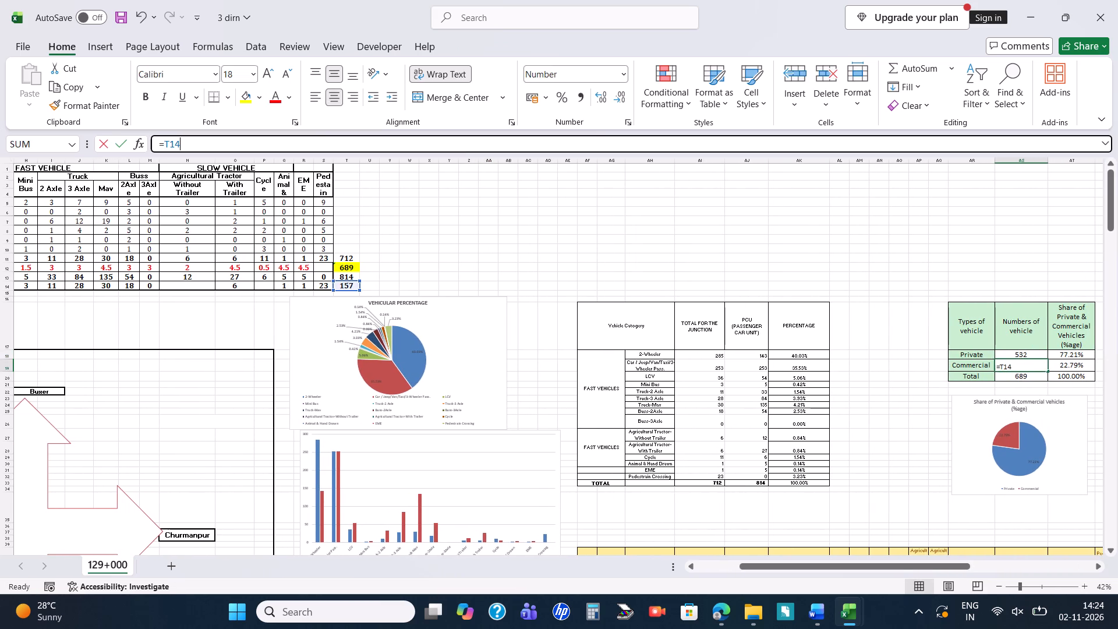
pyautogui.press('Return')
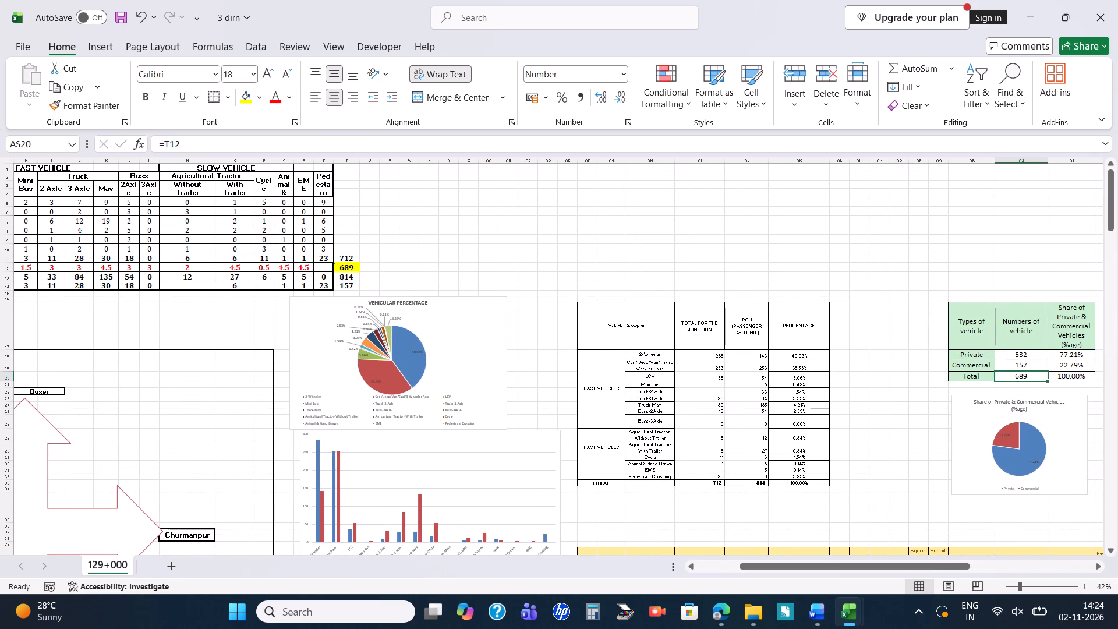
pyautogui.click(492, 141)
pyautogui.press('Return')
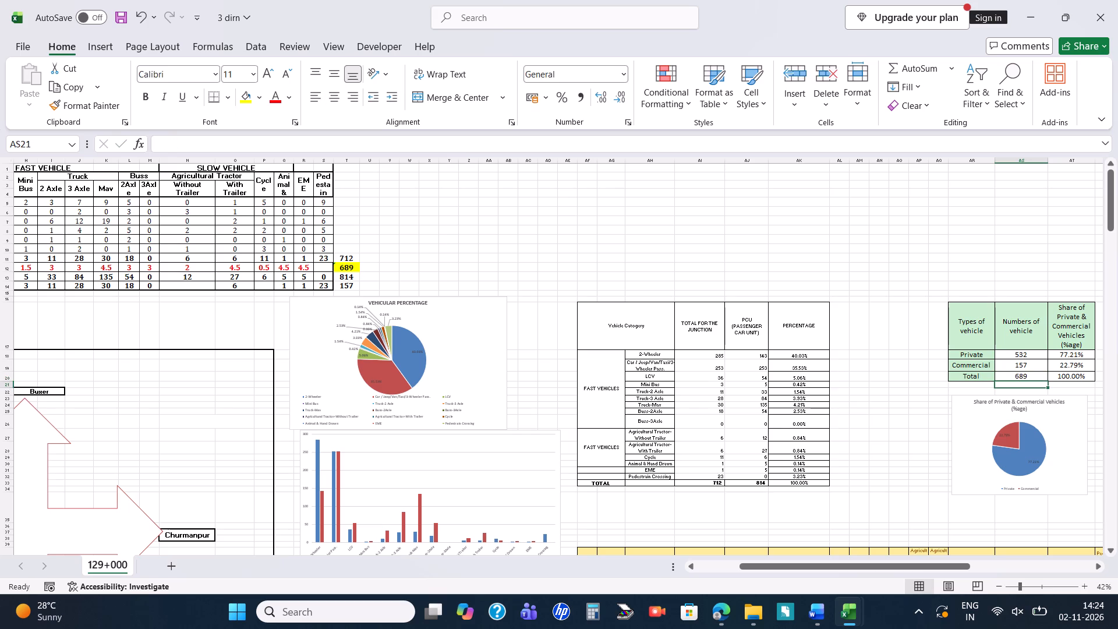
# Examine the passenger and goods chart, the motorised and non-motorised chart, and the morning and evening hourly variation tables and charts.
pyautogui.hscroll(-6, 771, 271)
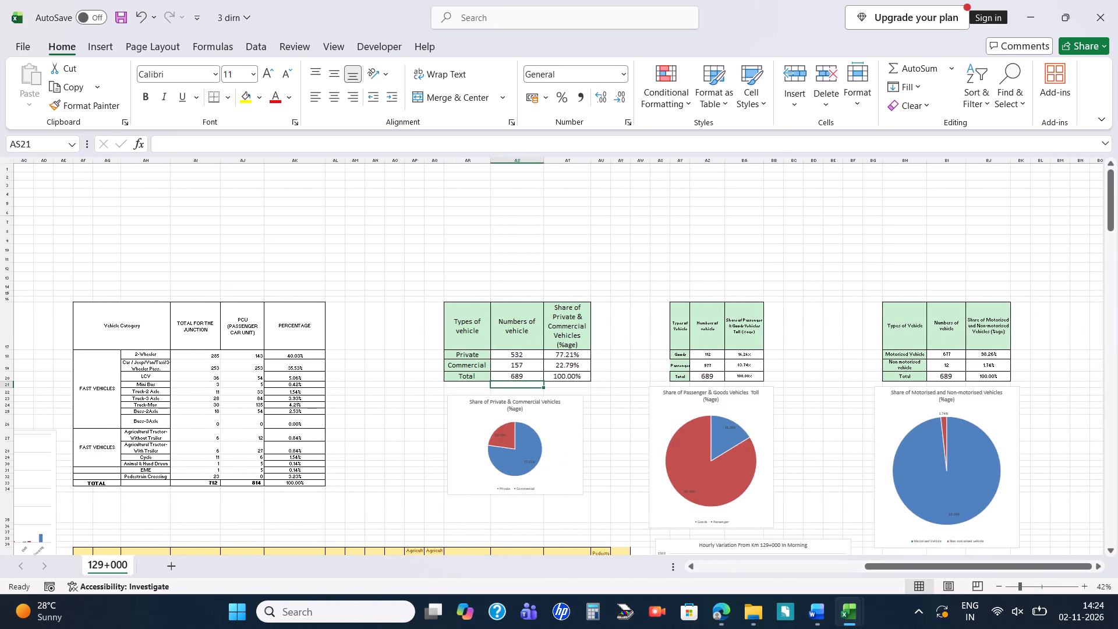
pyautogui.click(710, 432)
pyautogui.click(812, 359)
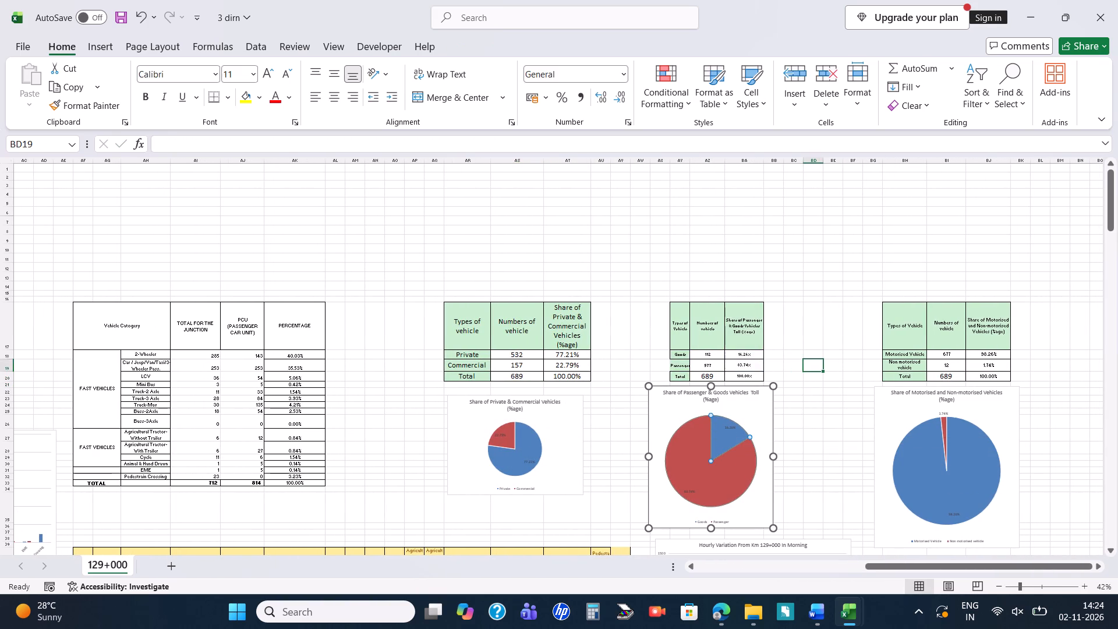
pyautogui.scroll(-3, 812, 359)
pyautogui.hscroll(1, 812, 359)
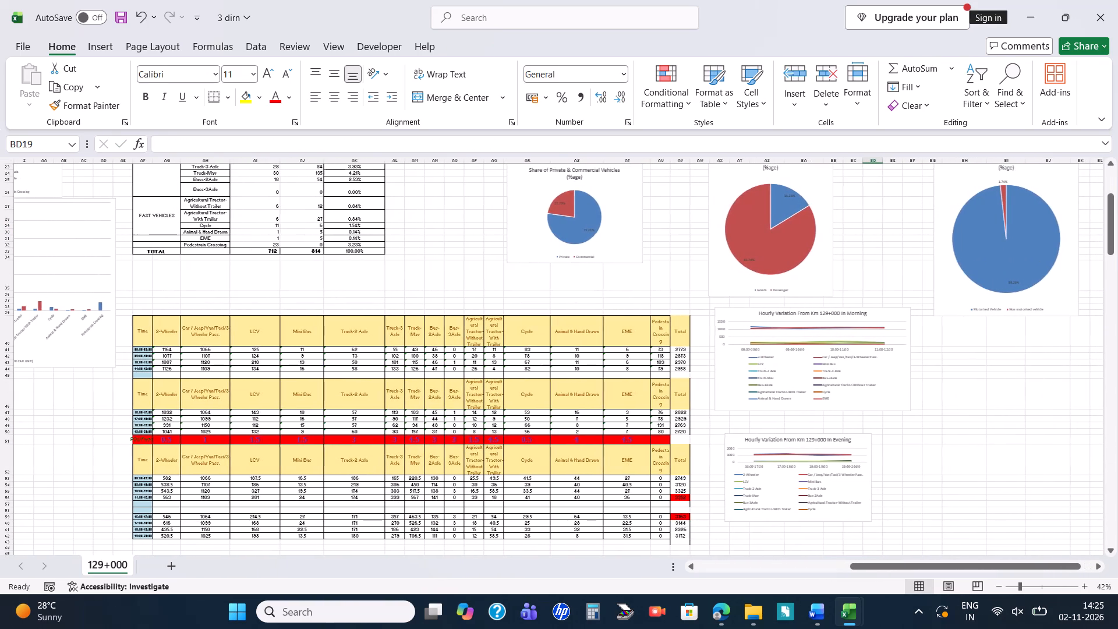
pyautogui.hscroll(1, 576, 431)
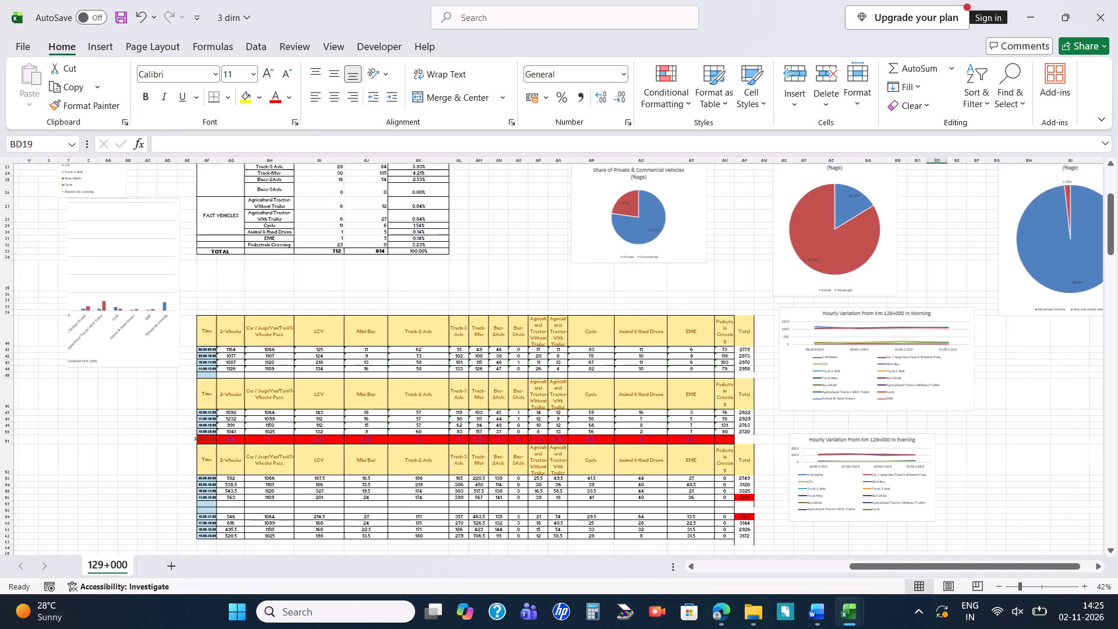
pyautogui.hscroll(1, 576, 431)
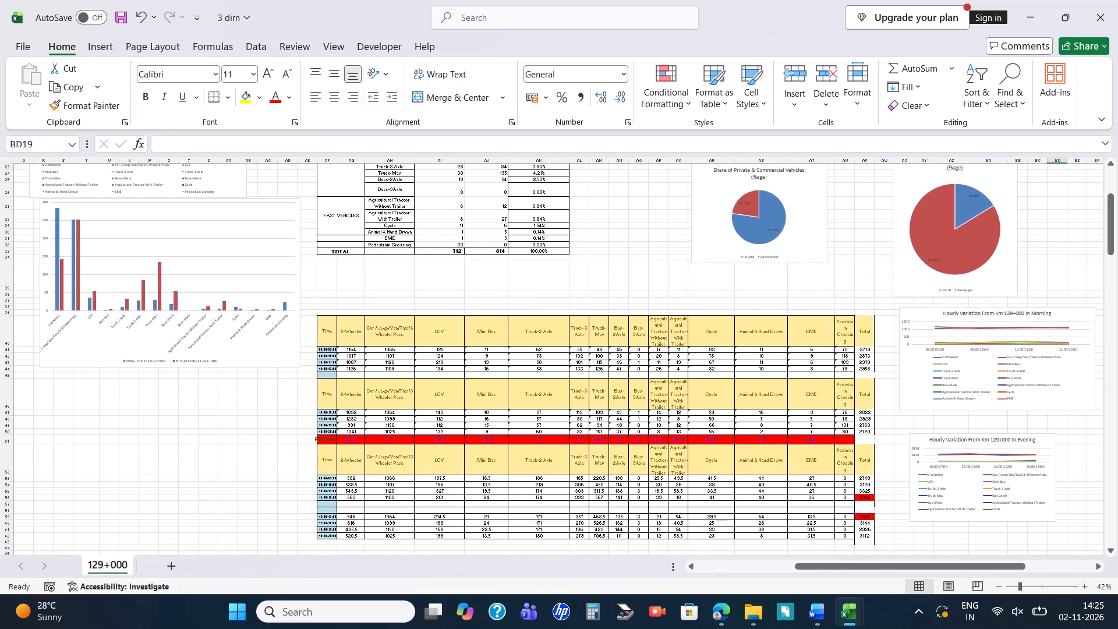
# Check the SUM formula behind the 08:00-09:00 car count in cell AH41 of the hourly table.
pyautogui.click(404, 319)
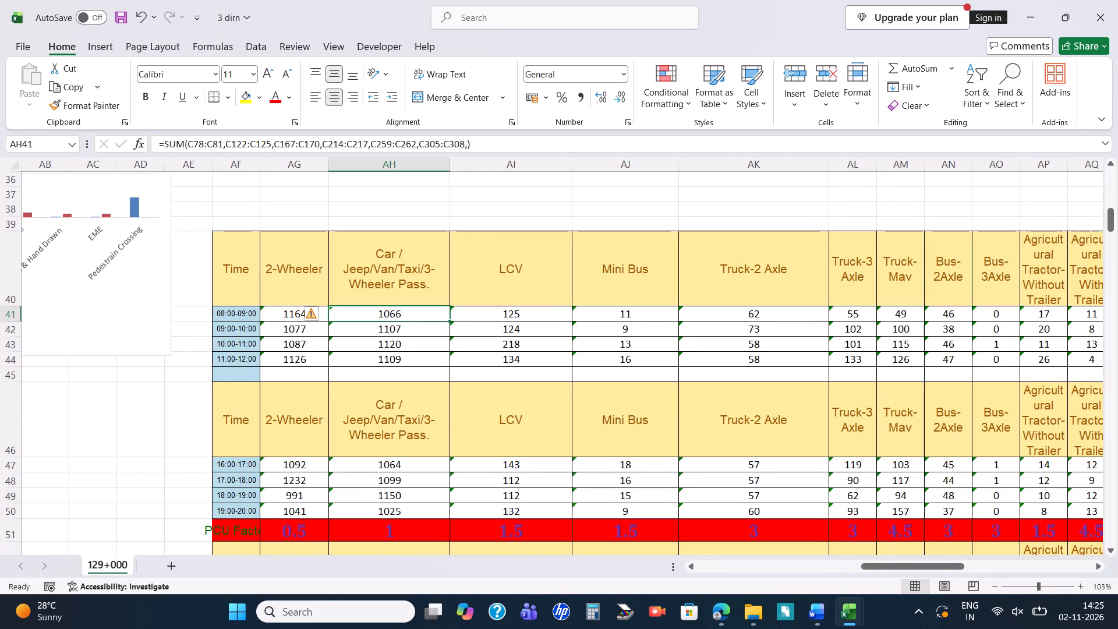
pyautogui.click(572, 139)
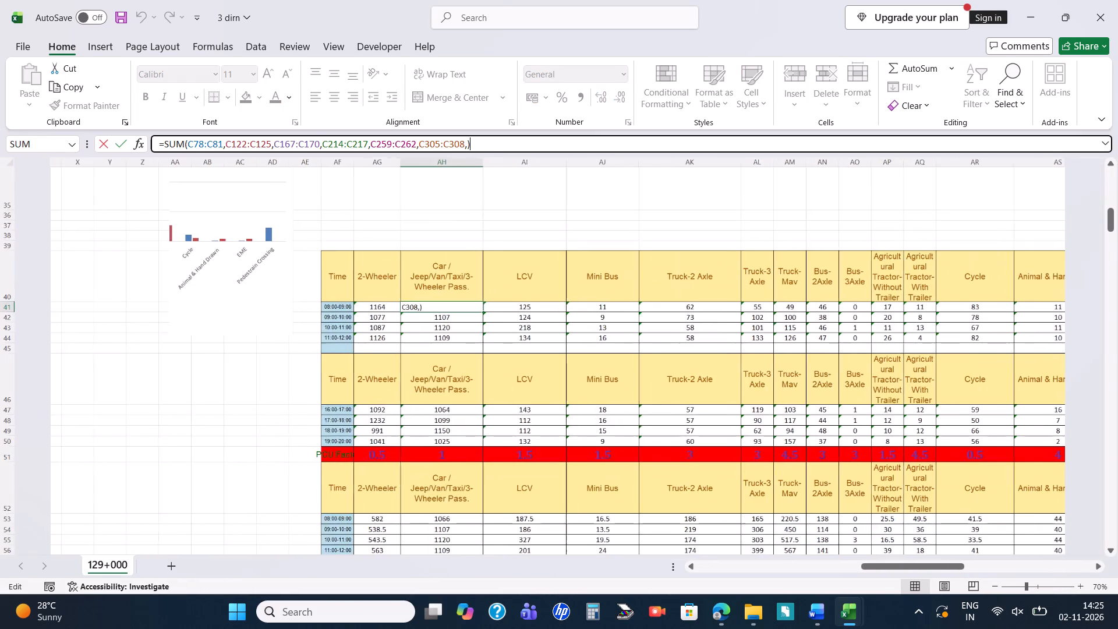
pyautogui.keyDown('ctrl'); pyautogui.scroll(-3, 564, 307); pyautogui.keyUp('ctrl')
pyautogui.hscroll(3, 564, 307)
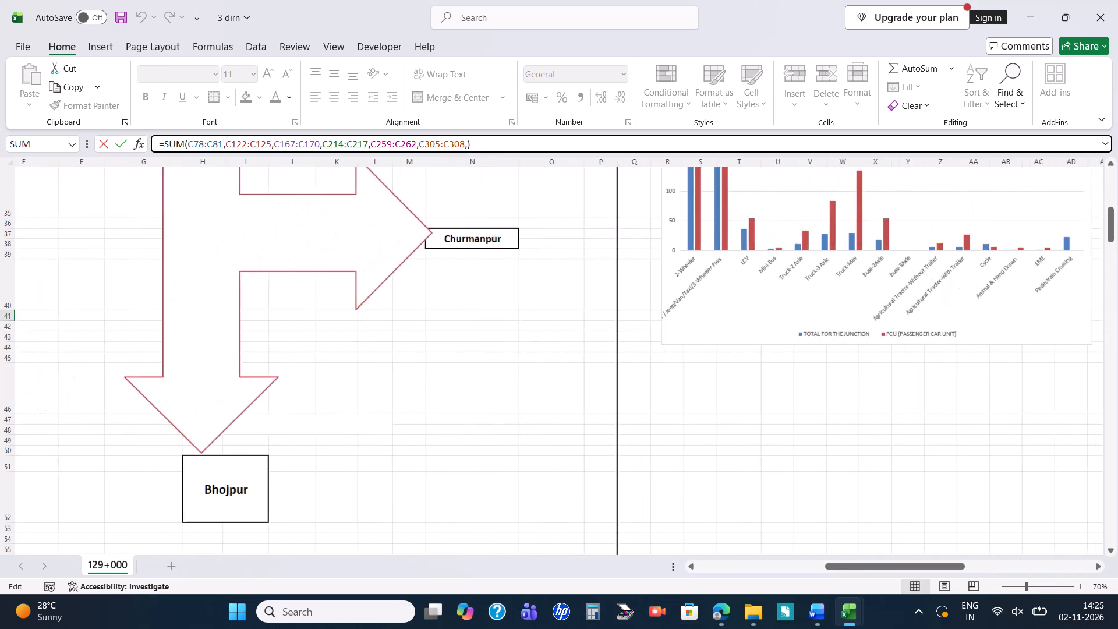
pyautogui.press('Return')
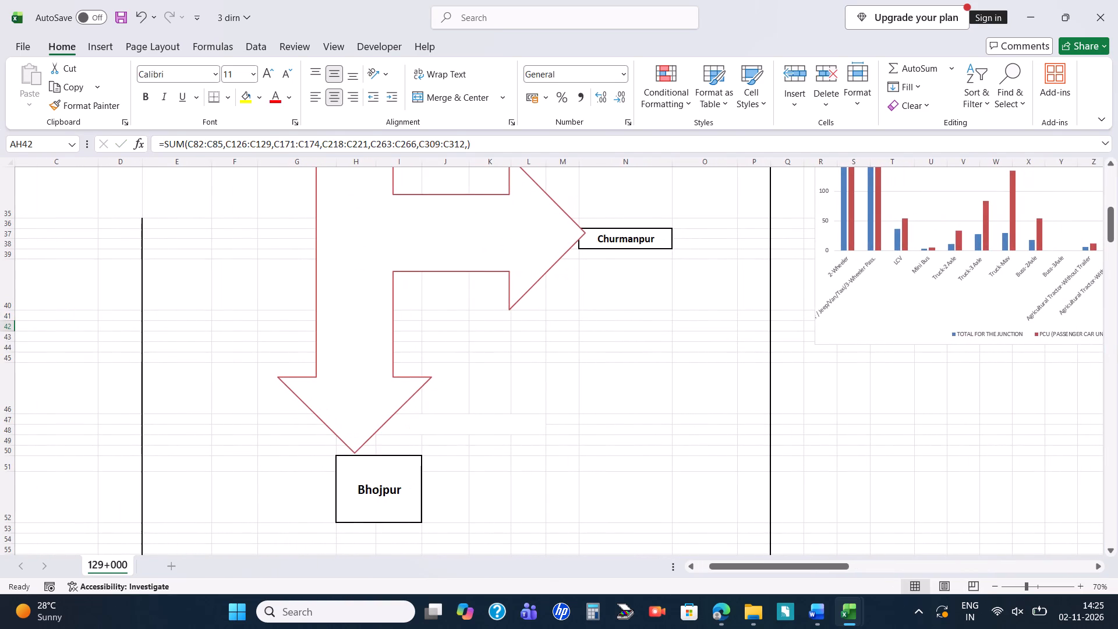
pyautogui.press('Return')
# Compare the Bhojpur to Buxer count table in the 3 dirn workbook with the Nanded to Sirur table in the 127-600 workbook.
pyautogui.click(610, 410)
pyautogui.scroll(-16, 610, 410)
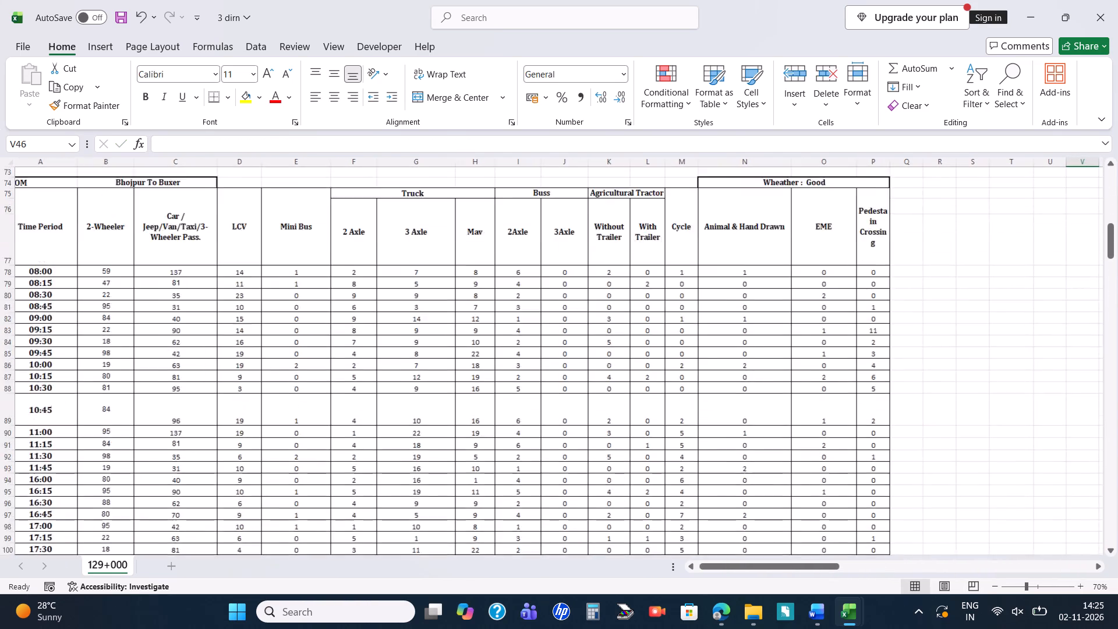
pyautogui.scroll(-1, 610, 410)
pyautogui.scroll(3, 610, 410)
pyautogui.hotkey('alt', 'Tab')
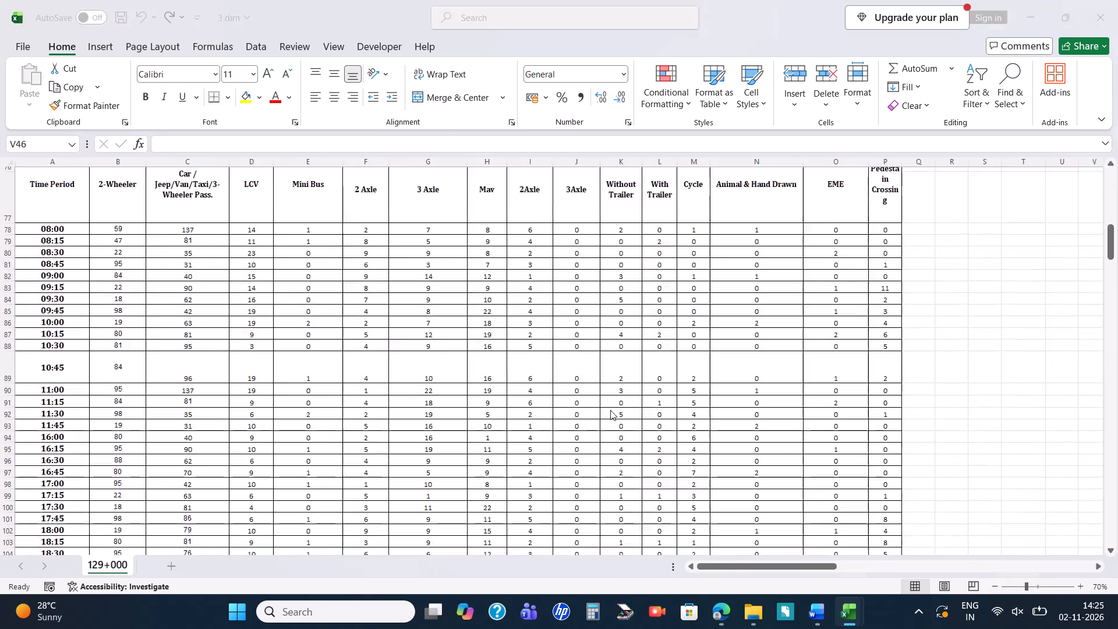
pyautogui.scroll(1, 355, 415)
pyautogui.scroll(-1, 355, 415)
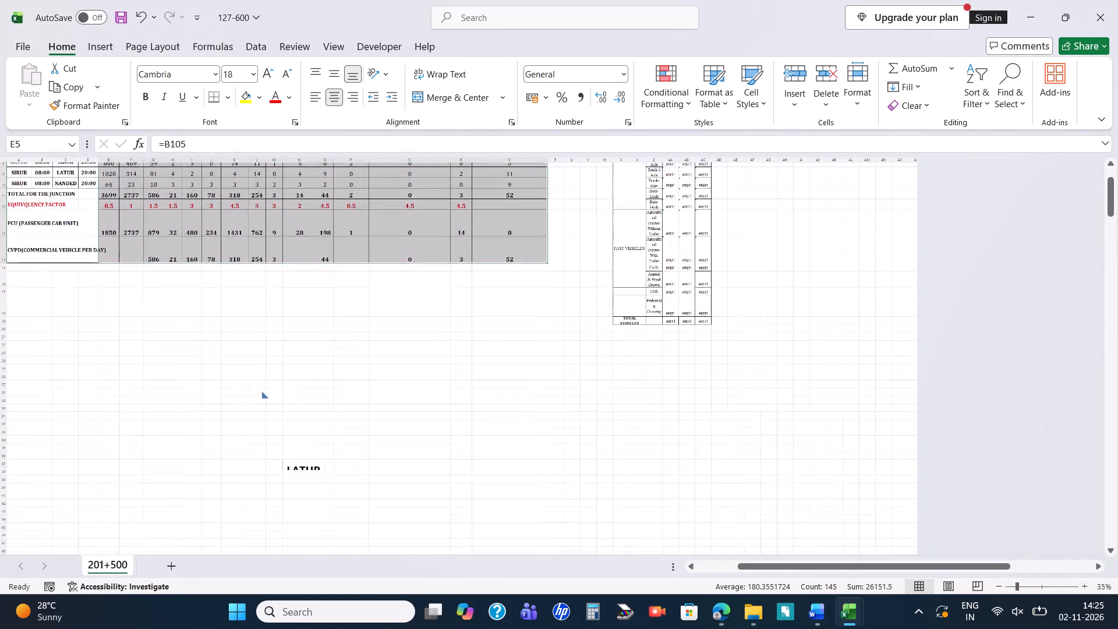
pyautogui.scroll(-4, 355, 415)
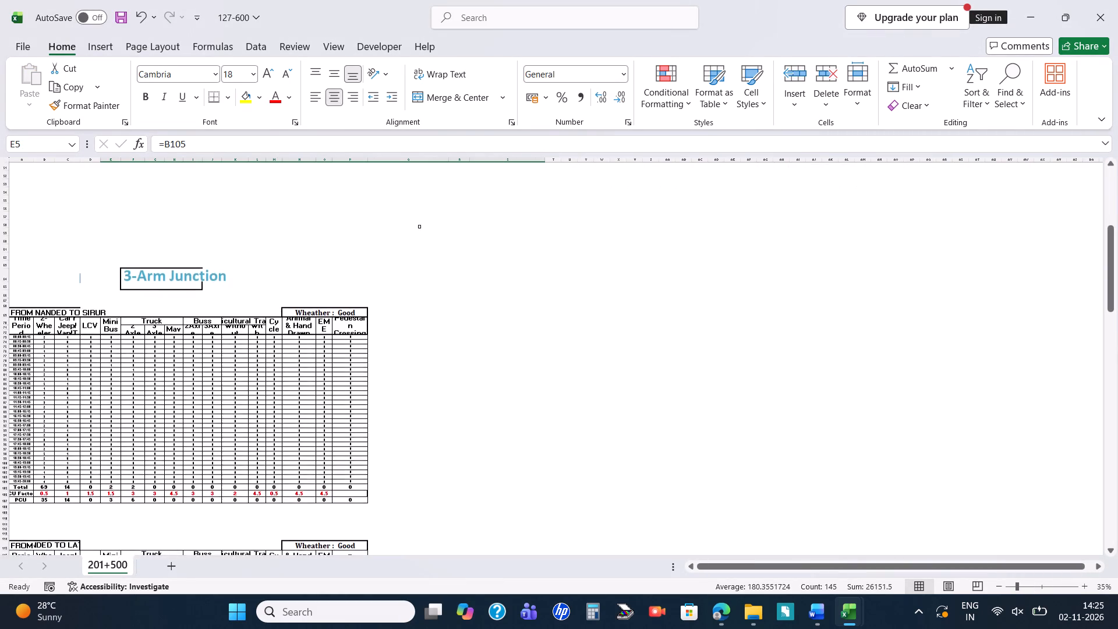
pyautogui.hscroll(6, 355, 415)
pyautogui.hotkey('alt', 'Tab')
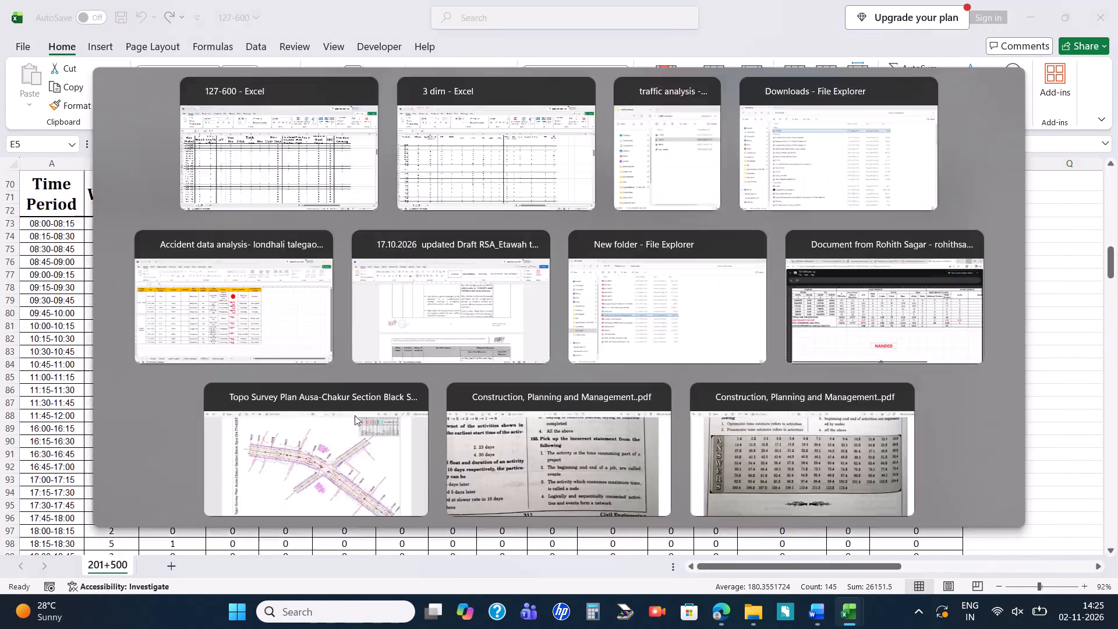
pyautogui.hotkey('alt', 'Tab')
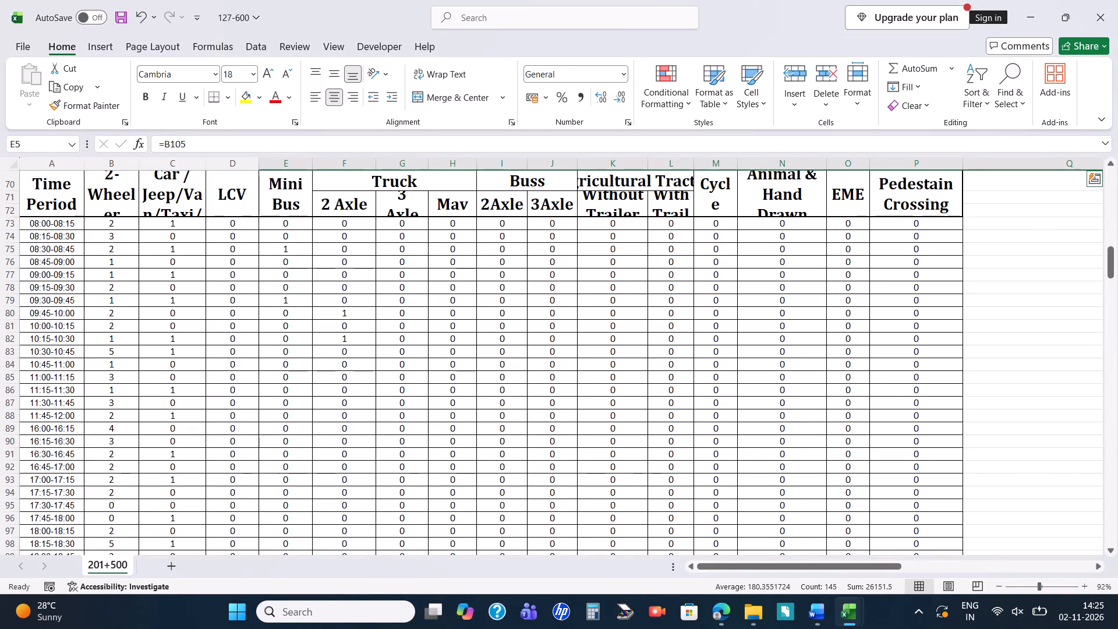
# Copy the Nanded to Sirur counts and Total row, B73:P105, from 127-600 into the Bhojpur to Buxer table in 3 dirn, starting at B78.
pyautogui.click(122, 228)
pyautogui.hotkey('shift', 'Down')
pyautogui.hotkey('shift', 'Down')
pyautogui.hotkey('shift', 'Down')
pyautogui.hotkey('shift', 'Down')
pyautogui.hotkey('shift', 'Down')
pyautogui.hotkey('shift', 'Down')
pyautogui.hotkey('shift', 'Down')
pyautogui.hotkey('shift', 'Down')
pyautogui.hotkey('shift', 'Down')
pyautogui.hotkey('shift', 'Down')
pyautogui.hotkey('shift', 'Down')
pyautogui.hotkey('shift', 'Down')
pyautogui.hotkey('shift', 'Down')
pyautogui.hotkey('shift', 'Down')
pyautogui.hotkey('shift', 'Down')
pyautogui.hotkey('shift', 'Down')
pyautogui.hotkey('shift', 'Down')
pyautogui.hotkey('shift', 'Down')
pyautogui.hotkey('shift', 'Down')
pyautogui.hotkey('shift', 'Down')
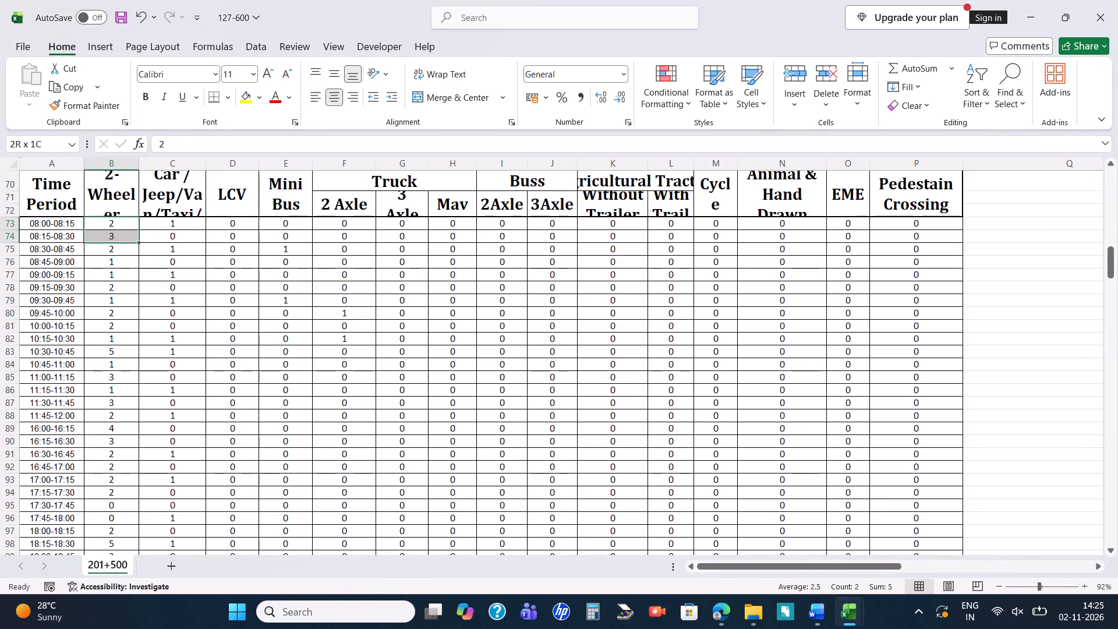
pyautogui.hotkey('shift', 'Up')
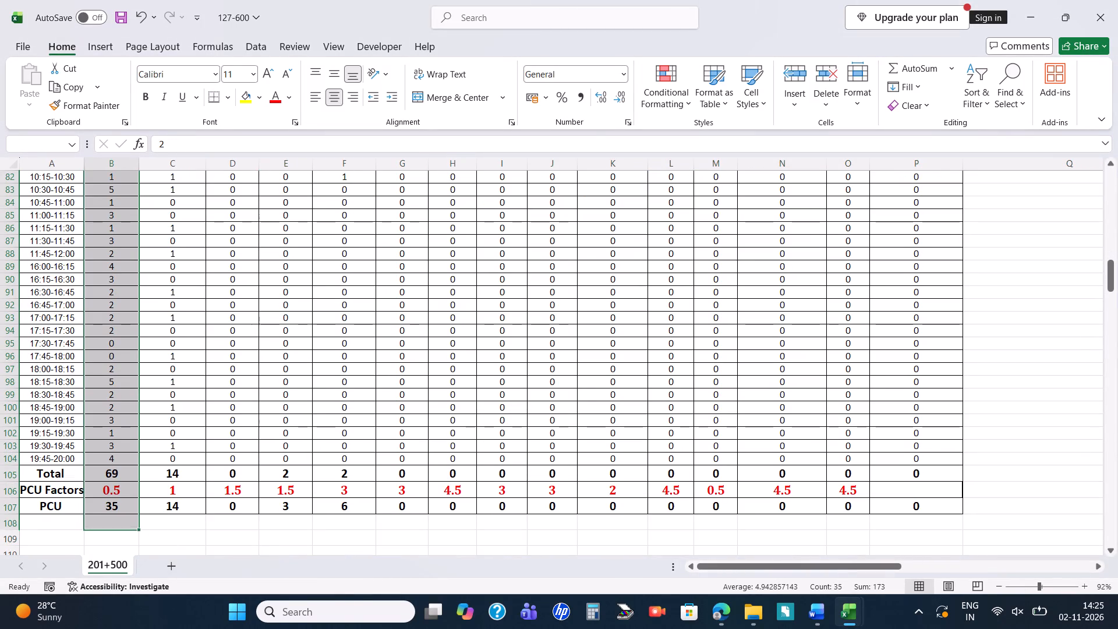
pyautogui.hotkey('shift', 'Up')
pyautogui.hotkey('shift', 'Up')
pyautogui.hotkey('shift', 'Up')
pyautogui.hotkey('shift', 'Up')
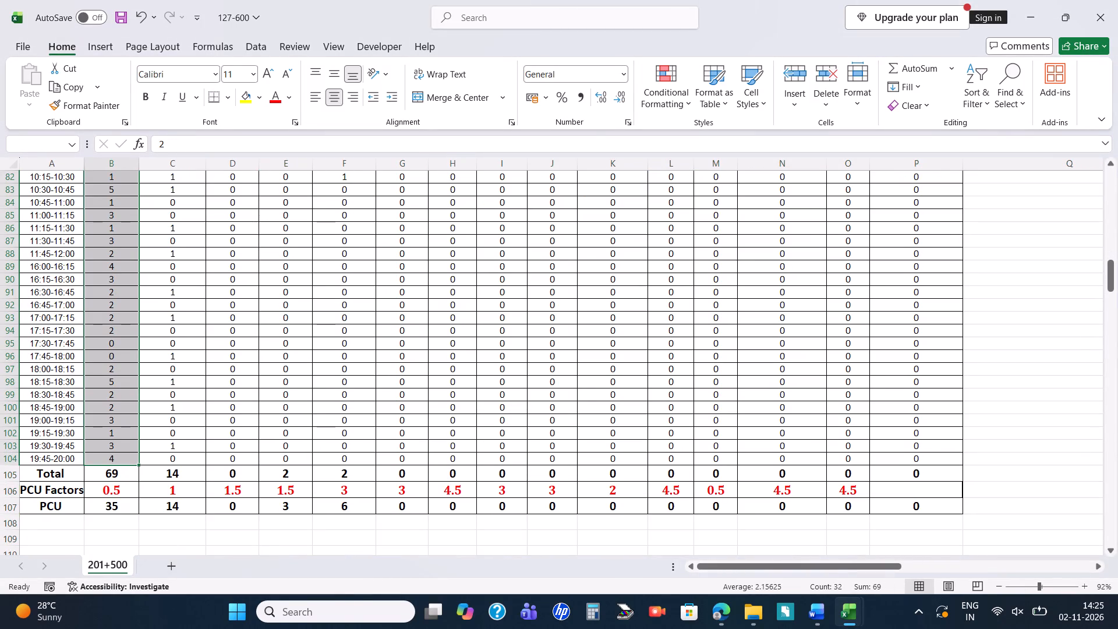
pyautogui.hotkey('shift', 'Down')
pyautogui.hotkey('shift', 'Down')
pyautogui.hotkey('shift', 'Up')
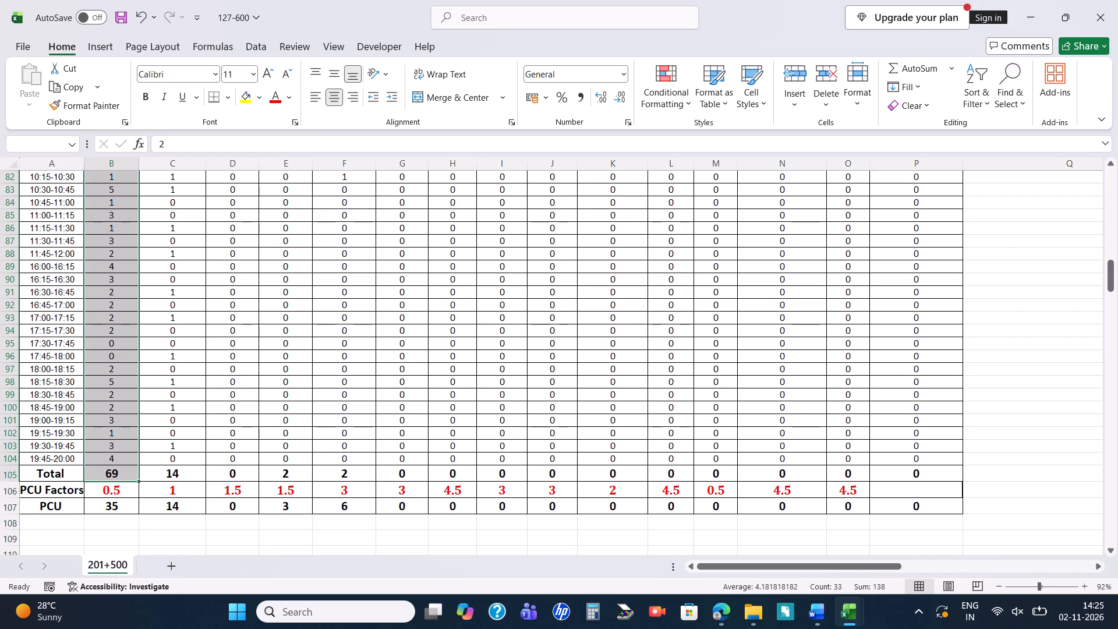
pyautogui.hotkey('shift', 'Right')
pyautogui.hotkey('shift', 'Right')
pyautogui.hotkey('shift', 'Right')
pyautogui.hotkey('shift', 'Right')
pyautogui.hotkey('shift', 'Right')
pyautogui.hotkey('shift', 'Right')
pyautogui.hotkey('shift', 'Right')
pyautogui.hotkey('shift', 'Right')
pyautogui.hotkey('shift', 'Right')
pyautogui.hotkey('shift', 'Right')
pyautogui.hotkey('shift', 'Right')
pyautogui.hotkey('shift', 'Right')
pyautogui.hotkey('shift', 'Right')
pyautogui.hotkey('shift', 'Right')
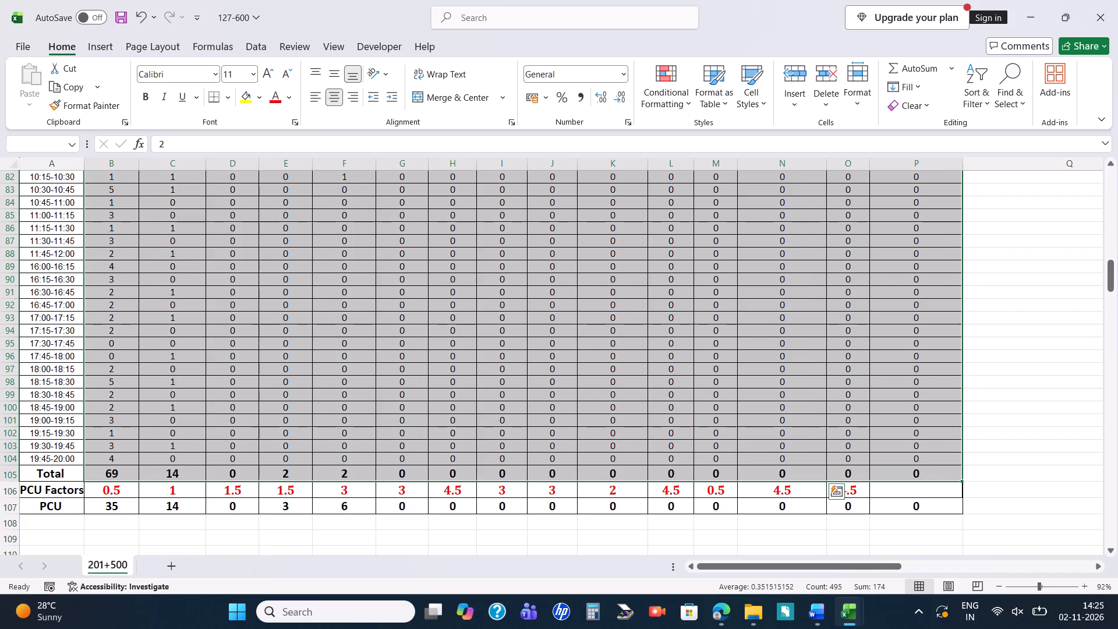
pyautogui.hotkey('ctrl', 'c')
pyautogui.hotkey('alt', 'Tab')
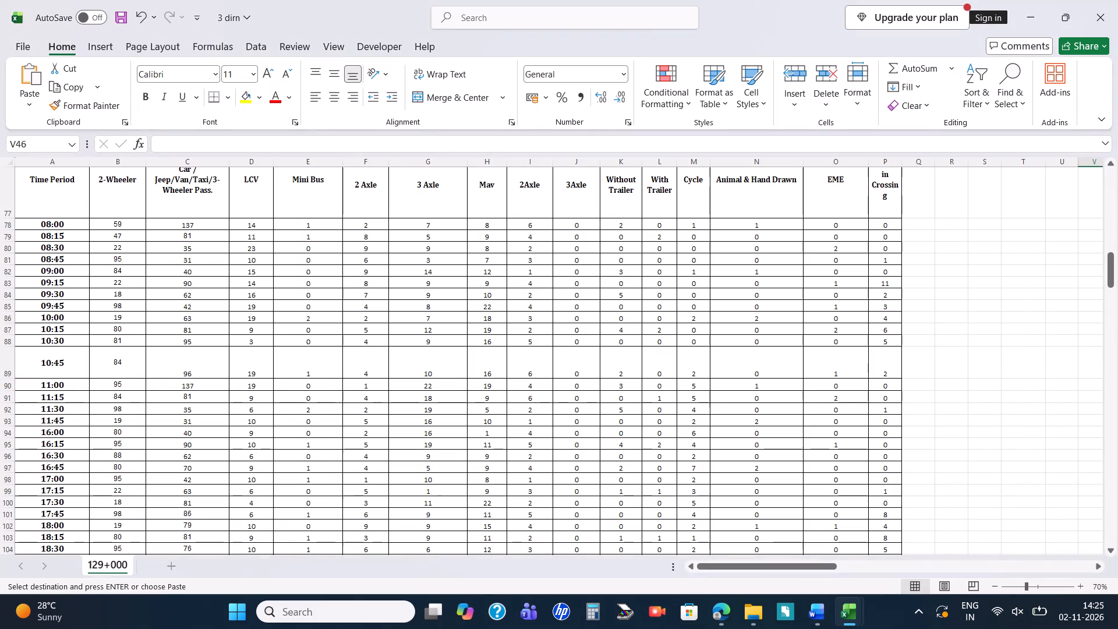
pyautogui.click(126, 220)
pyautogui.hotkey('ctrl', 'v')
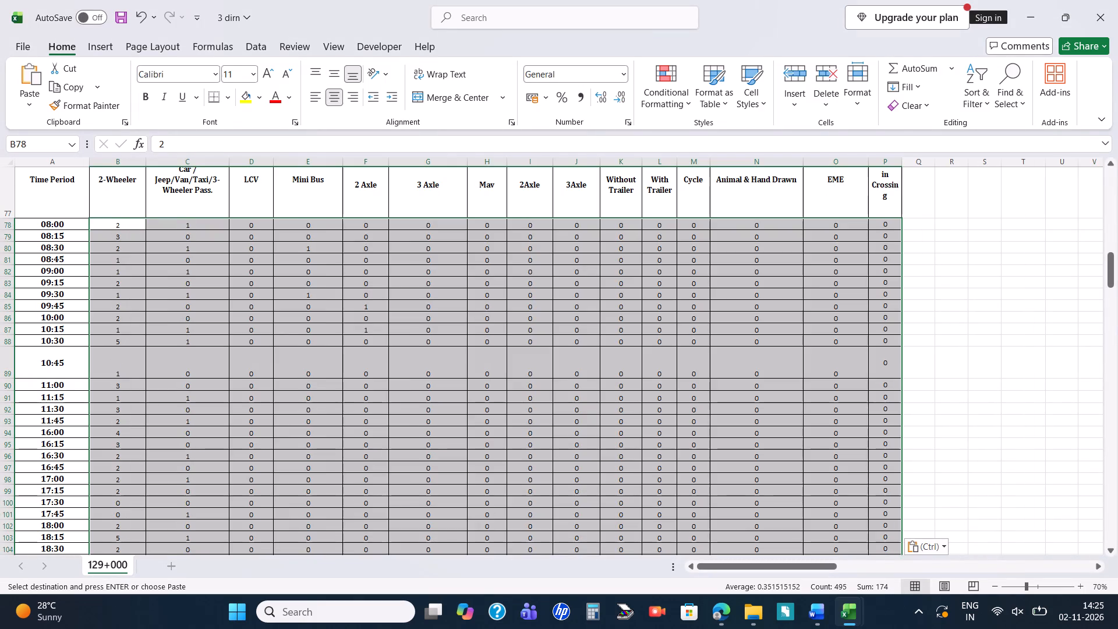
pyautogui.scroll(-2, 461, 372)
pyautogui.hotkey('alt', 'Tab')
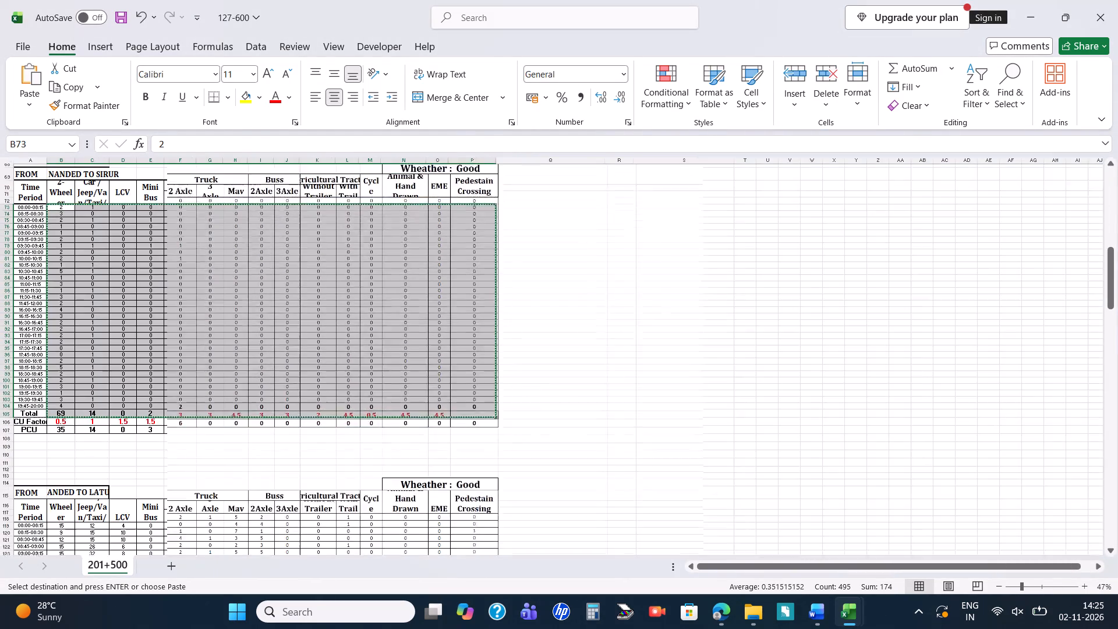
pyautogui.press('Return')
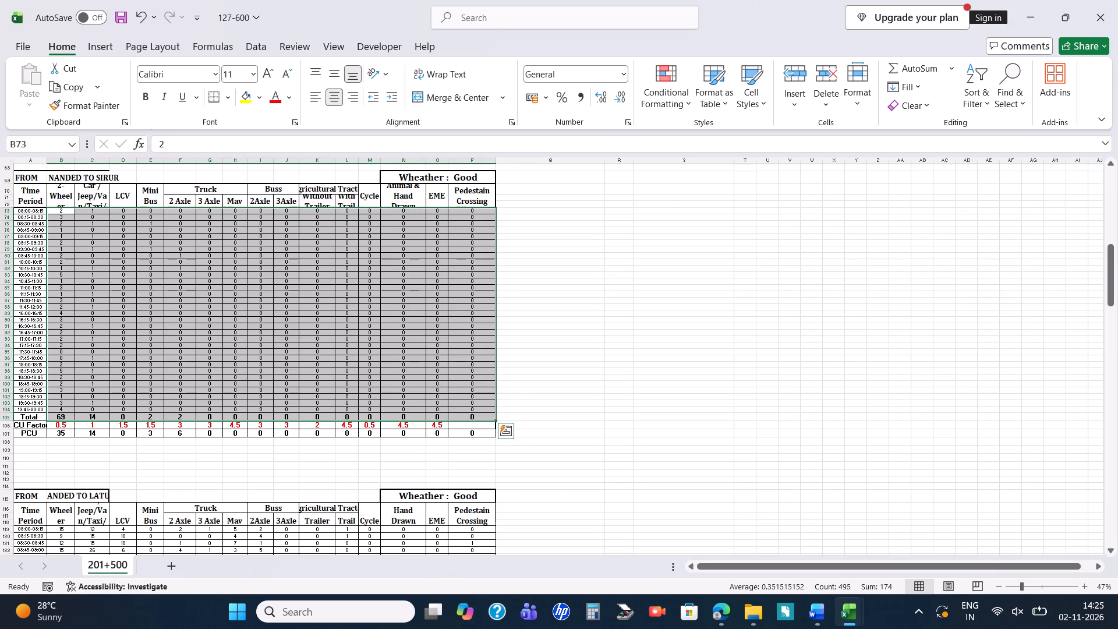
# Check the formula behind the 11:00-12:00 morning total in cell Q114 of the 3 dirn workbook's Bhojpur to Buxer table.
pyautogui.hotkey('alt', 'Tab')
pyautogui.click(1048, 357)
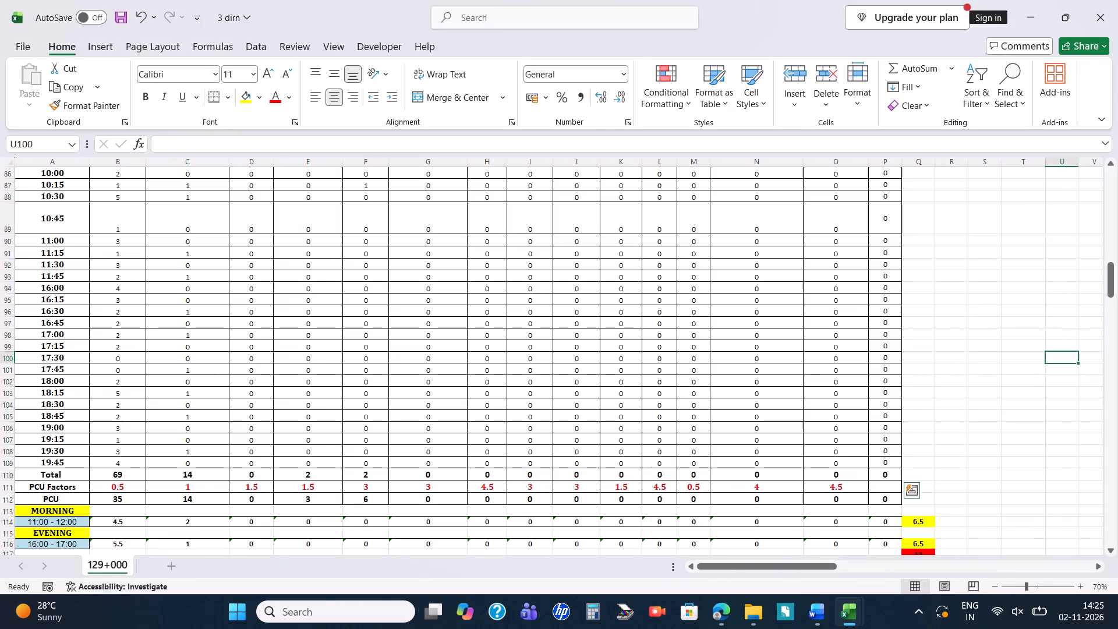
pyautogui.click(925, 526)
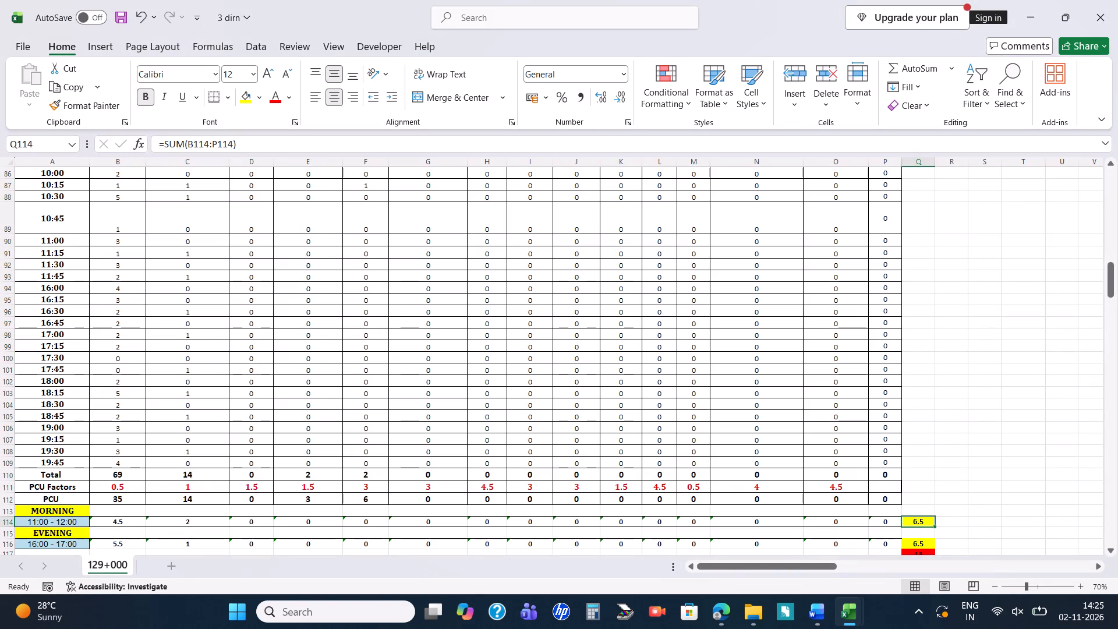
pyautogui.click(691, 143)
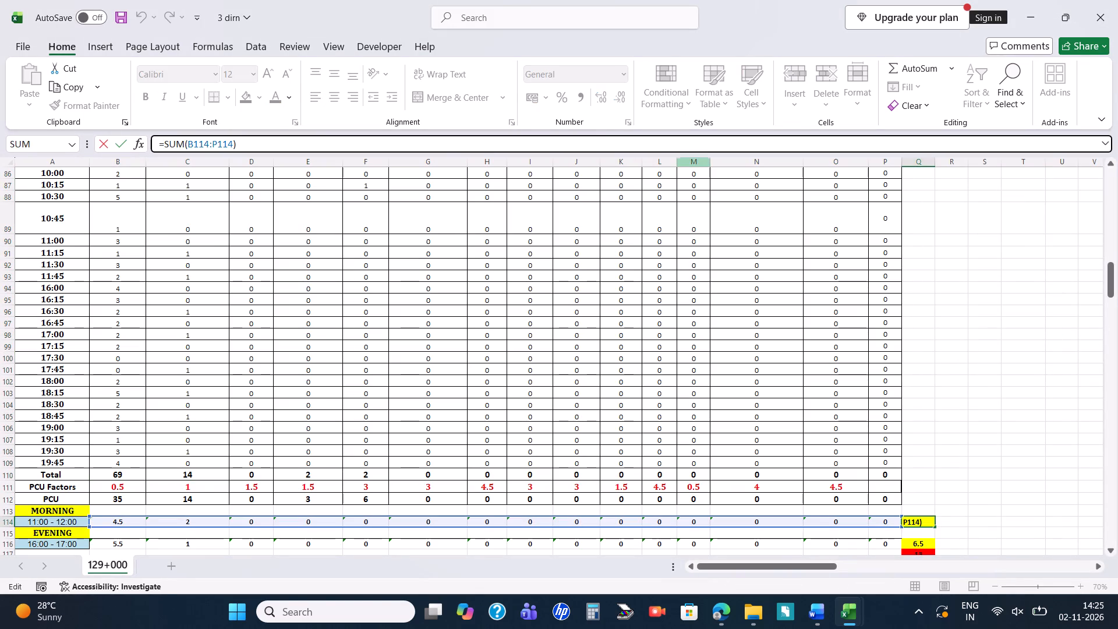
pyautogui.click(994, 340)
# Check the SUM formula behind the 08:00-09:00 2-Wheeler count in cell AG41 and trace its source range in the Bhojpur to Buxer table.
pyautogui.hscroll(-6, 994, 340)
pyautogui.scroll(2, 994, 340)
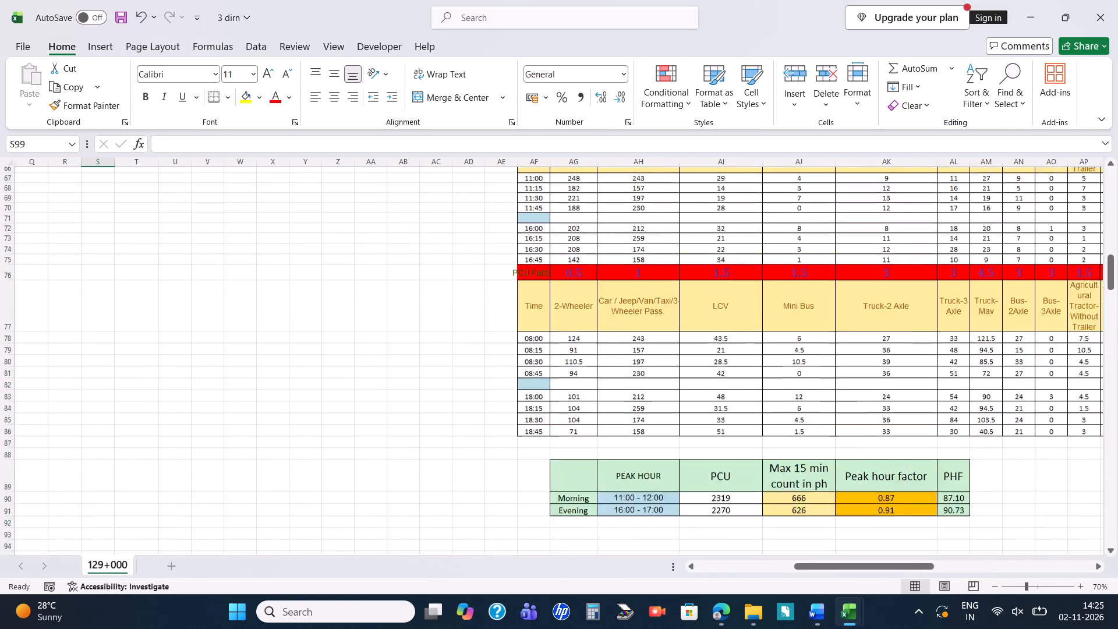
pyautogui.scroll(2, 994, 340)
pyautogui.scroll(1, 653, 323)
pyautogui.scroll(3, 601, 313)
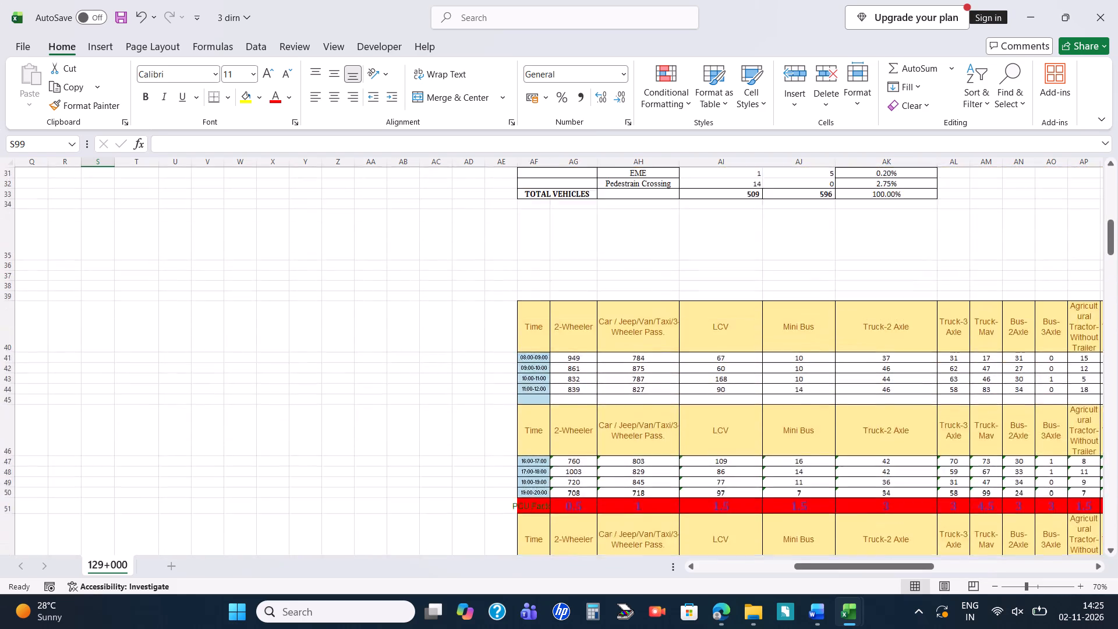
pyautogui.click(575, 354)
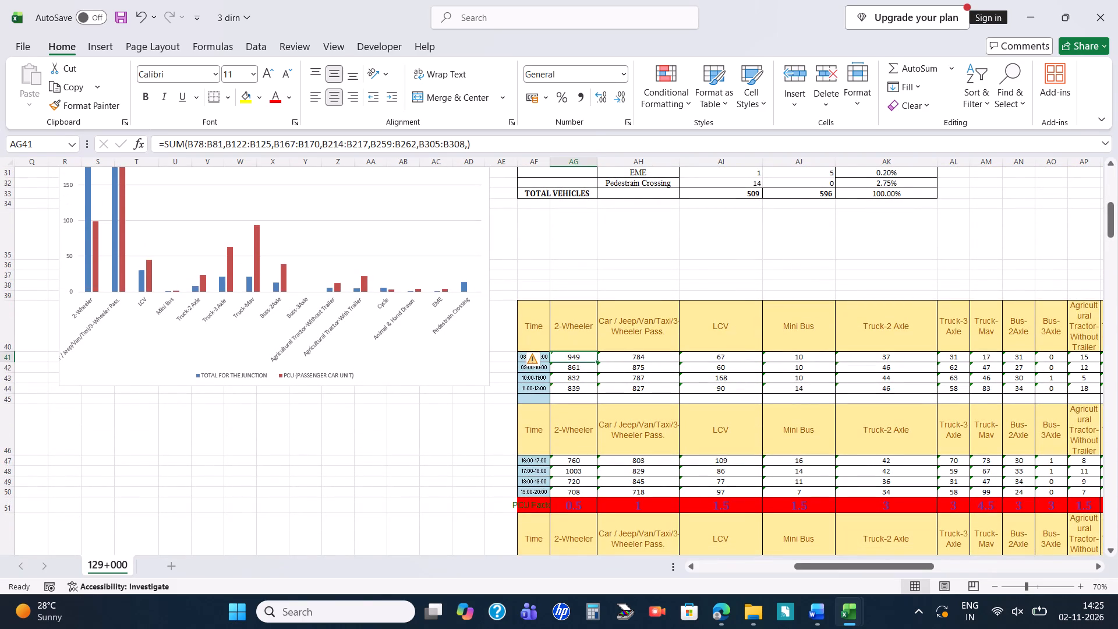
pyautogui.click(571, 144)
pyautogui.hscroll(4, 430, 342)
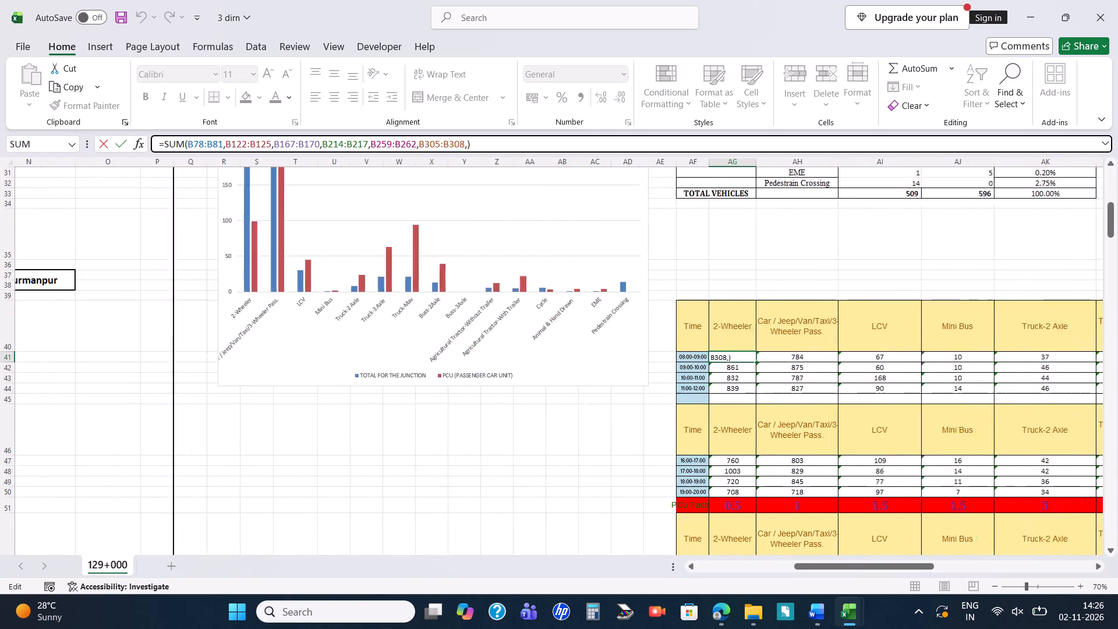
pyautogui.hscroll(3, 430, 342)
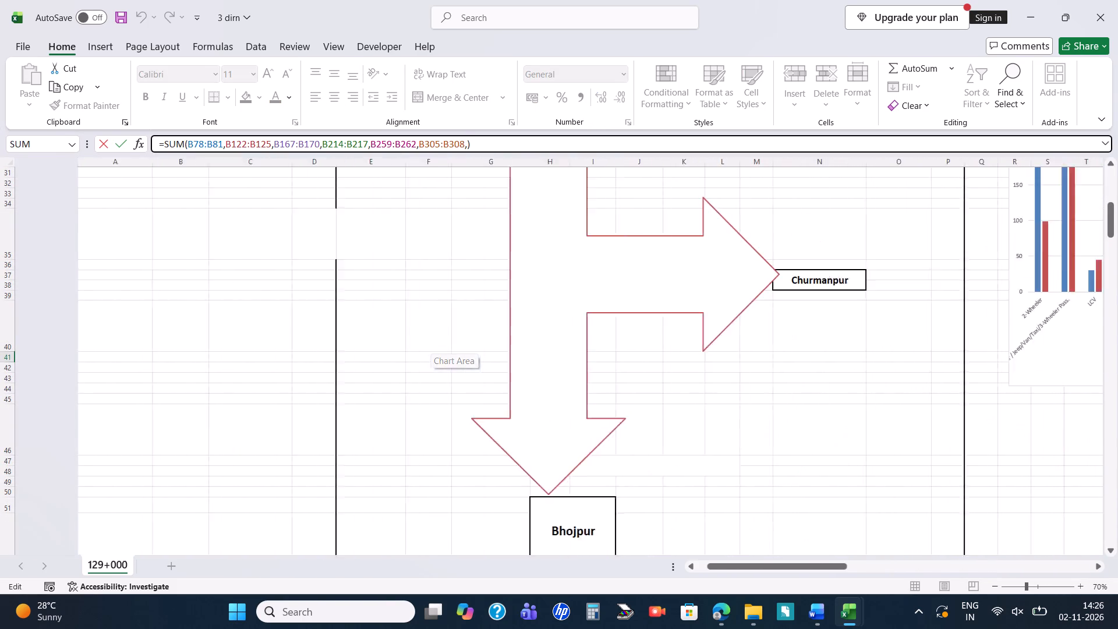
pyautogui.scroll(-4, 430, 342)
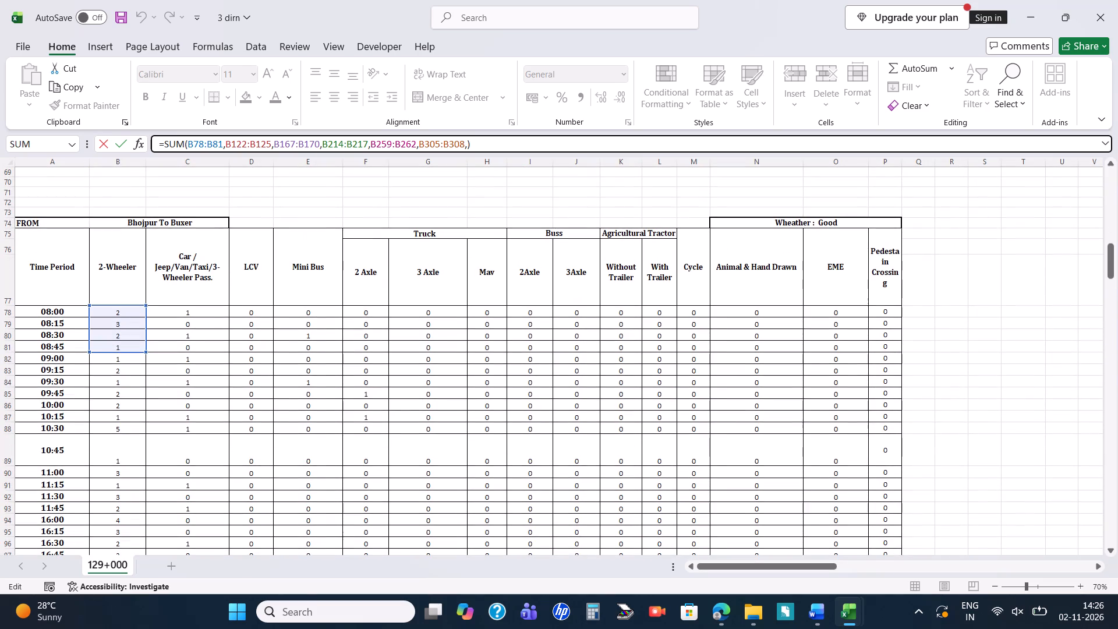
pyautogui.press('Return')
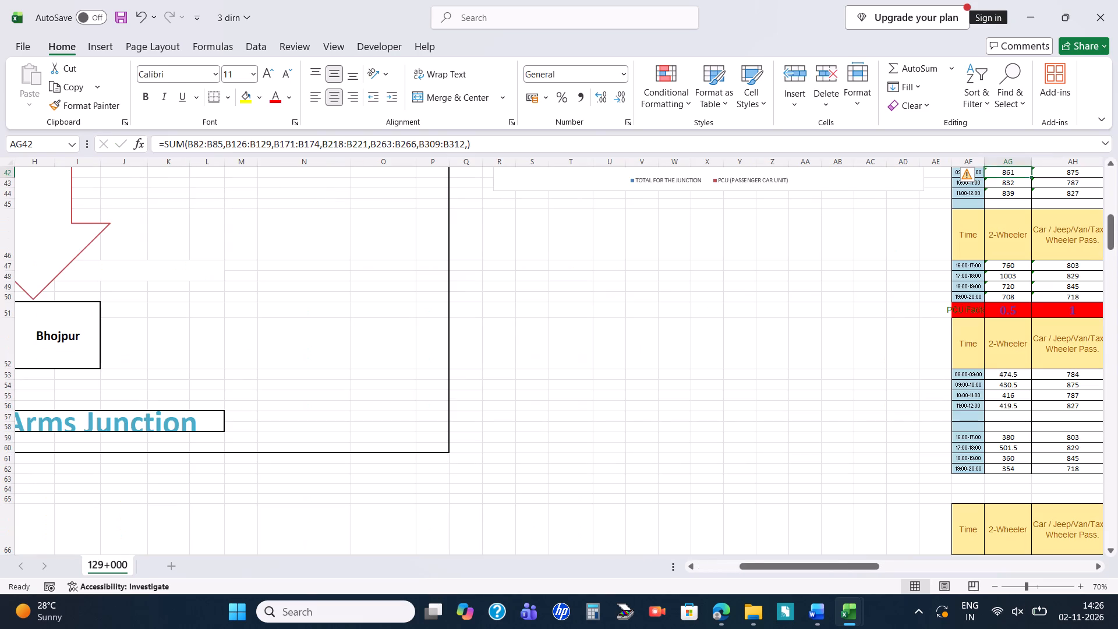
# Copy the Nanded to Latur counts and Total row, B119:P151, from 127-600 into the Bhojpur to Churmanpur table in 3 dirn, starting at B122.
pyautogui.hscroll(5, 693, 426)
pyautogui.scroll(-3, 693, 426)
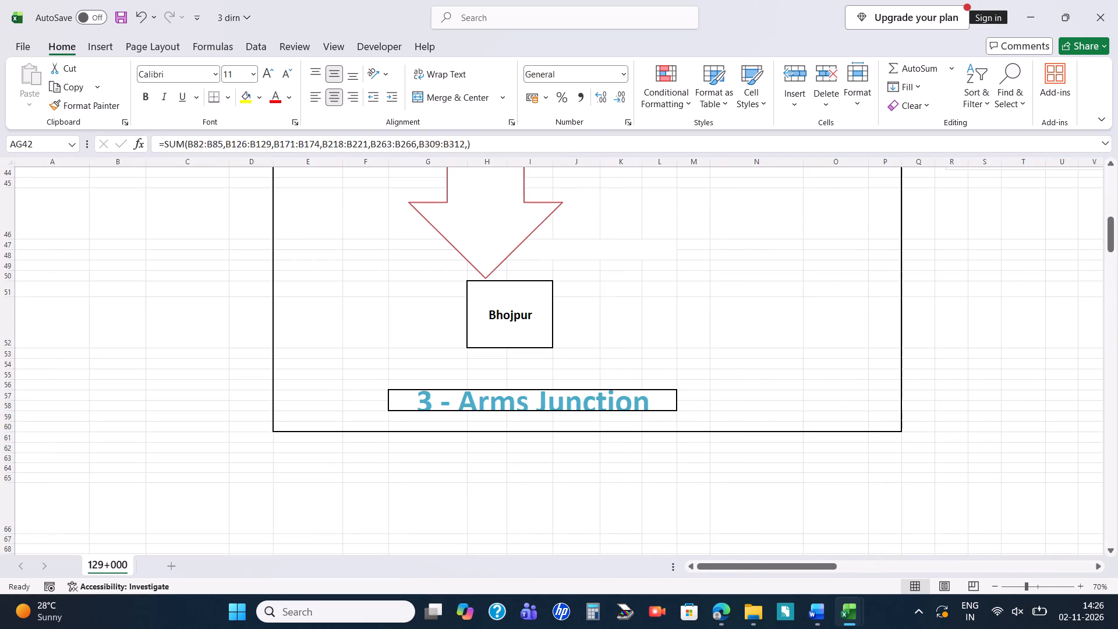
pyautogui.scroll(-3, 693, 426)
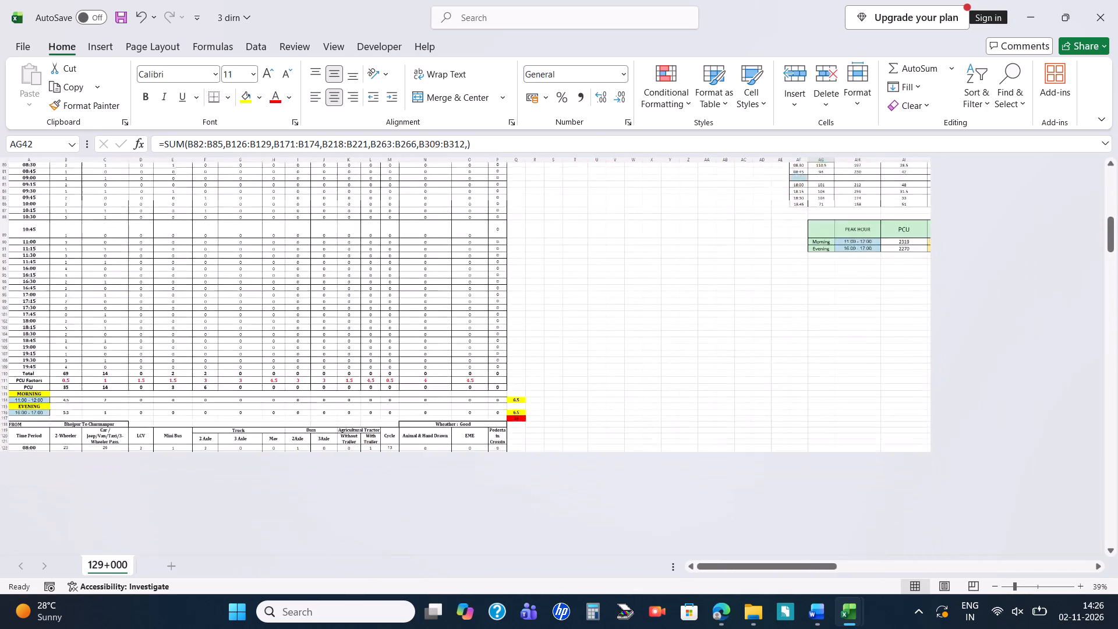
pyautogui.scroll(-4, 693, 426)
pyautogui.scroll(-1, 344, 519)
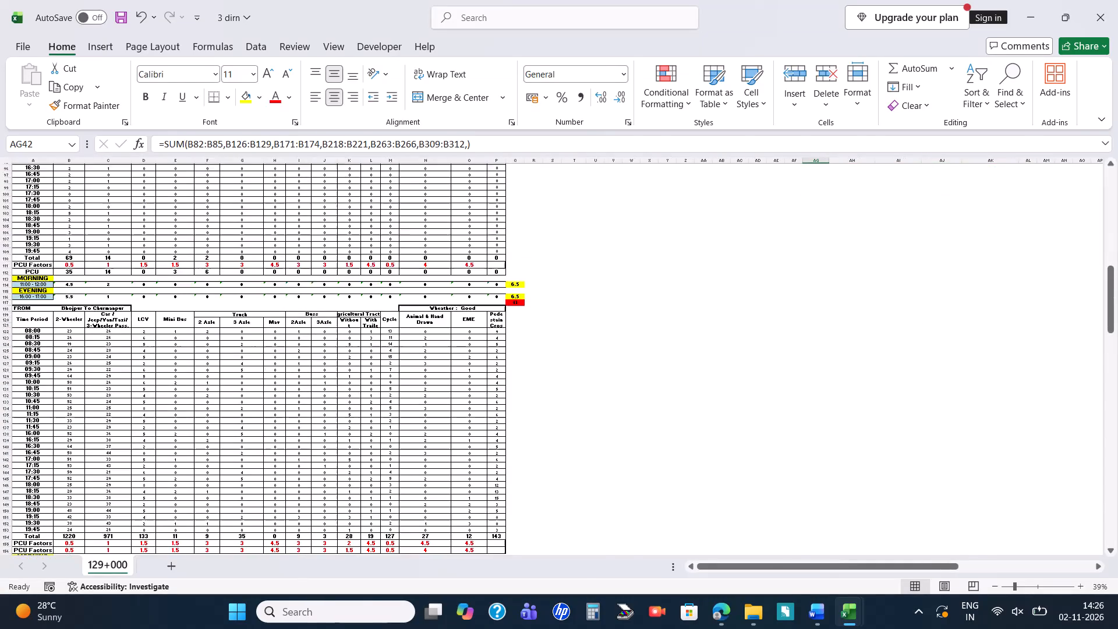
pyautogui.scroll(-1, 344, 519)
pyautogui.hotkey('alt', 'Tab')
pyautogui.scroll(-3, 338, 460)
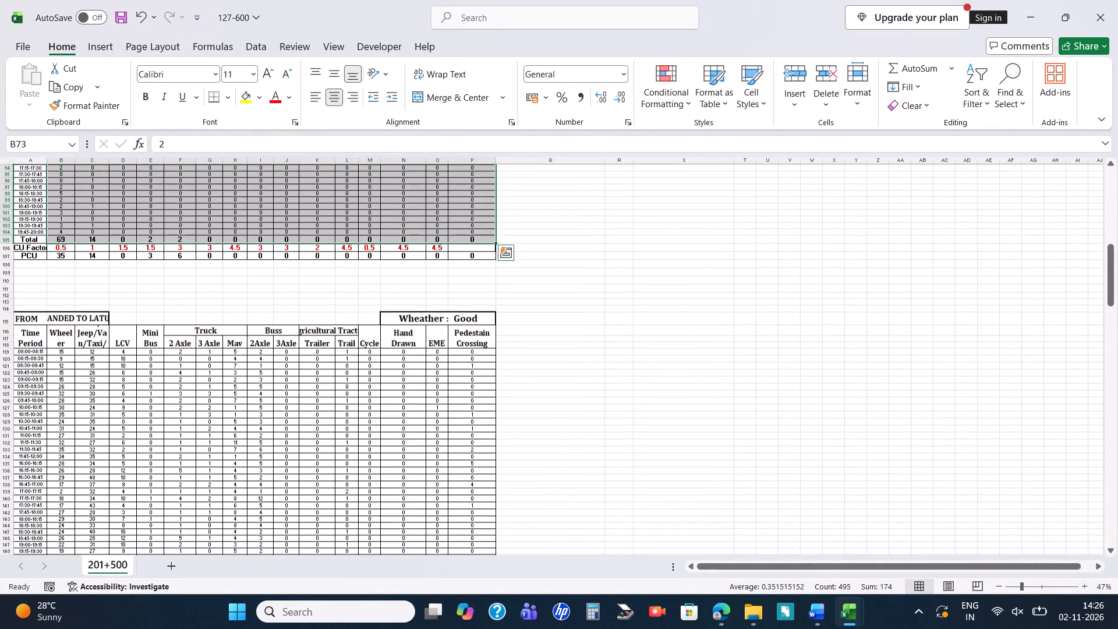
pyautogui.click(60, 349)
pyautogui.hotkey('shift', 'Down')
pyautogui.hotkey('shift', 'Down')
pyautogui.hotkey('shift', 'Down')
pyautogui.hotkey('shift', 'Down')
pyautogui.hotkey('shift', 'Down')
pyautogui.hotkey('shift', 'Down')
pyautogui.hotkey('shift', 'Down')
pyautogui.hotkey('shift', 'Down')
pyautogui.hotkey('shift', 'Down')
pyautogui.hotkey('shift', 'Down')
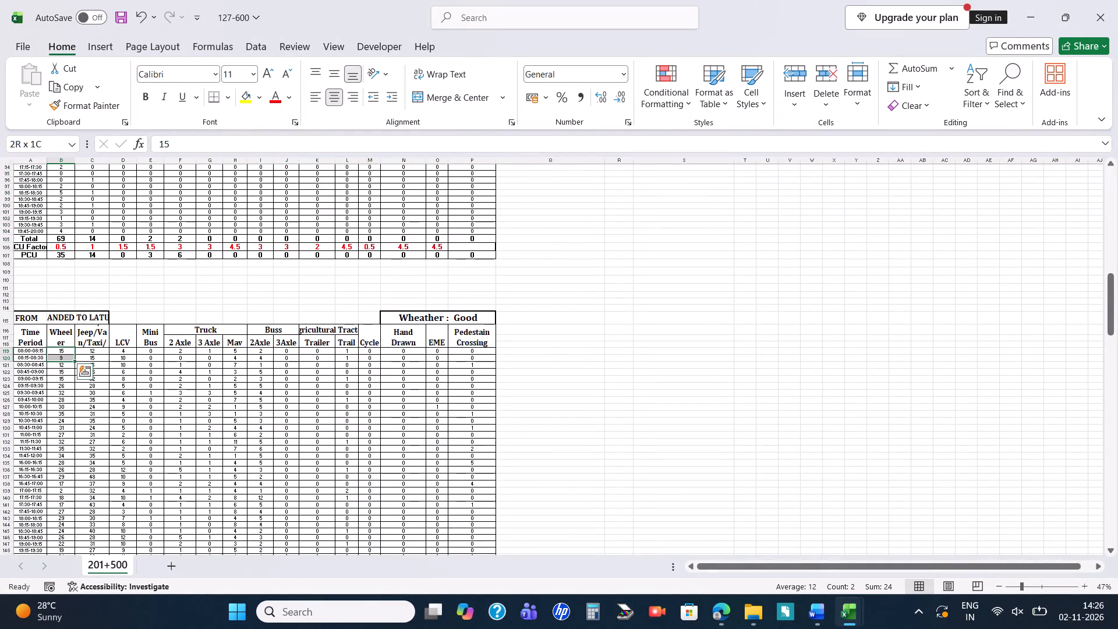
pyautogui.hotkey('shift', 'Down')
pyautogui.hotkey('shift', 'Down')
pyautogui.hotkey('shift', 'Down')
pyautogui.hotkey('shift', 'Down')
pyautogui.hotkey('shift', 'Down')
pyautogui.hotkey('shift', 'Down')
pyautogui.hotkey('shift', 'Down')
pyautogui.hotkey('shift', 'Down')
pyautogui.hotkey('shift', 'Down')
pyautogui.hotkey('shift', 'Down')
pyautogui.hotkey('shift', 'Down')
pyautogui.hotkey('shift', 'Down')
pyautogui.hotkey('shift', 'Down')
pyautogui.hotkey('shift', 'Down')
pyautogui.hotkey('shift', 'Down')
pyautogui.hotkey('shift', 'Down')
pyautogui.hotkey('shift', 'Down')
pyautogui.hotkey('shift', 'Down')
pyautogui.hotkey('shift', 'Down')
pyautogui.hotkey('shift', 'Down')
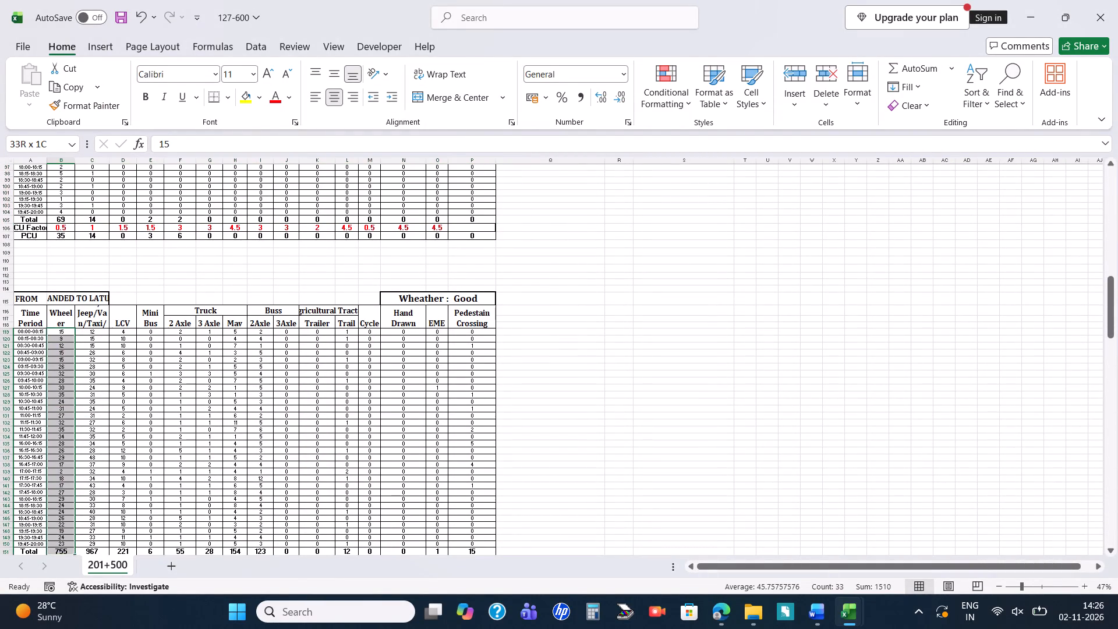
pyautogui.hotkey('shift', 'Down')
pyautogui.hotkey('shift', 'Up')
pyautogui.hotkey('shift', 'Up')
pyautogui.hotkey('shift', 'Down')
pyautogui.hotkey('shift', 'Right')
pyautogui.hotkey('shift', 'Right')
pyautogui.hotkey('shift', 'Right')
pyautogui.hotkey('shift', 'Right')
pyautogui.hotkey('shift', 'Right')
pyautogui.hotkey('shift', 'Right')
pyautogui.hotkey('shift', 'Right')
pyautogui.hotkey('shift', 'Right')
pyautogui.hotkey('shift', 'Right')
pyautogui.hotkey('shift', 'Right')
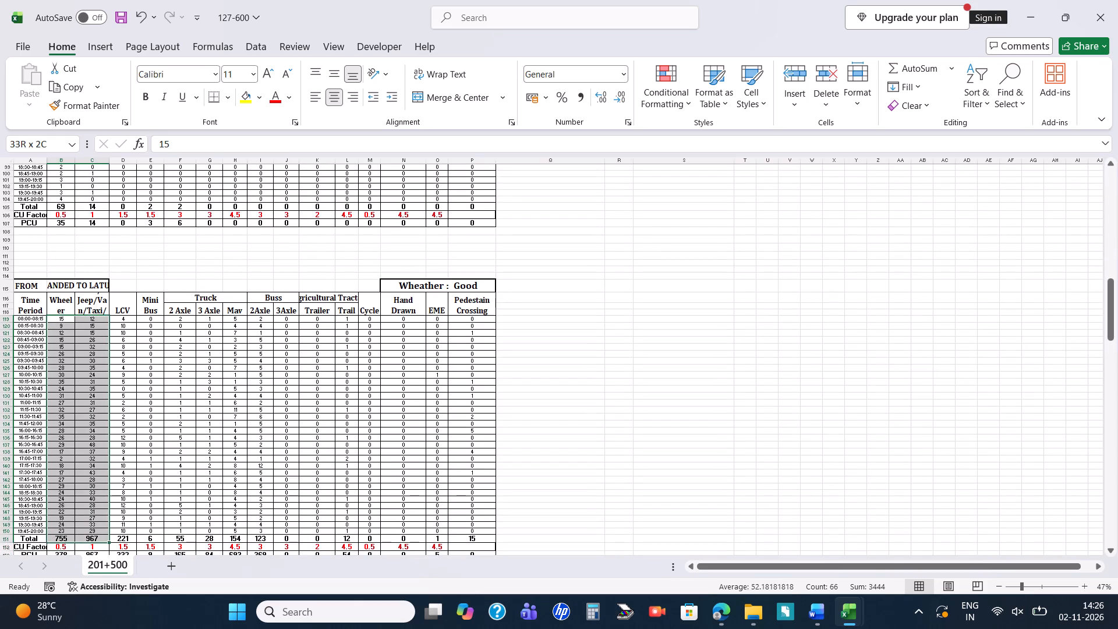
pyautogui.hotkey('shift', 'Right')
pyautogui.hotkey('shift', 'Right')
pyautogui.hotkey('shift', 'Right')
pyautogui.hotkey('shift', 'Right')
pyautogui.hotkey('shift', 'Right')
pyautogui.hotkey('shift', 'Left')
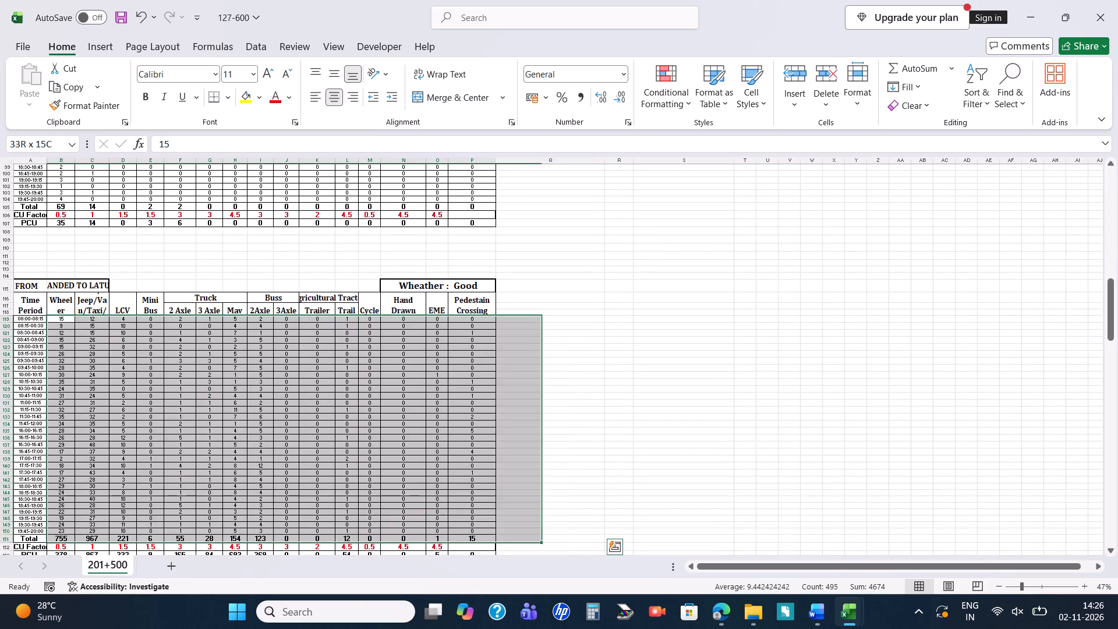
pyautogui.hotkey('ctrl', 'c')
pyautogui.hotkey('alt', 'Tab')
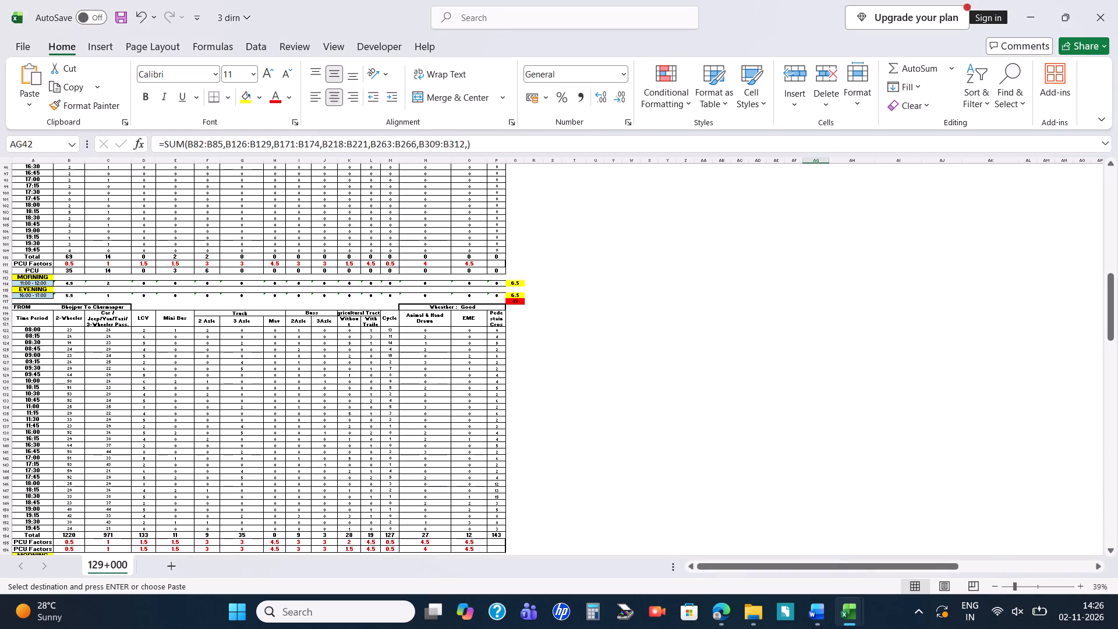
pyautogui.click(74, 330)
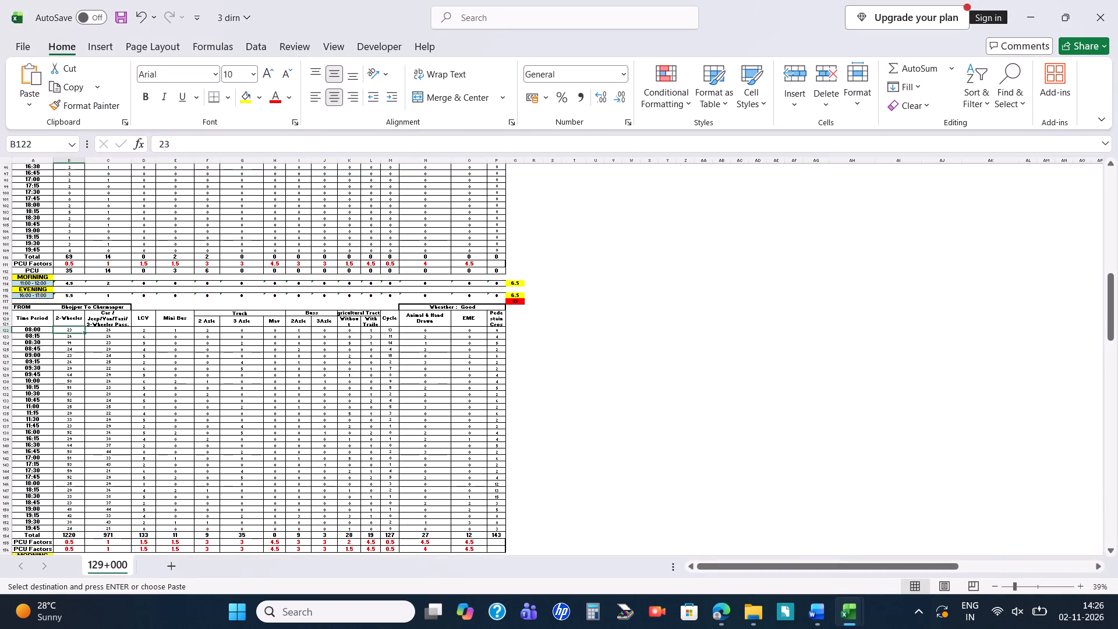
pyautogui.hotkey('ctrl', 'v')
pyautogui.scroll(-2, 74, 330)
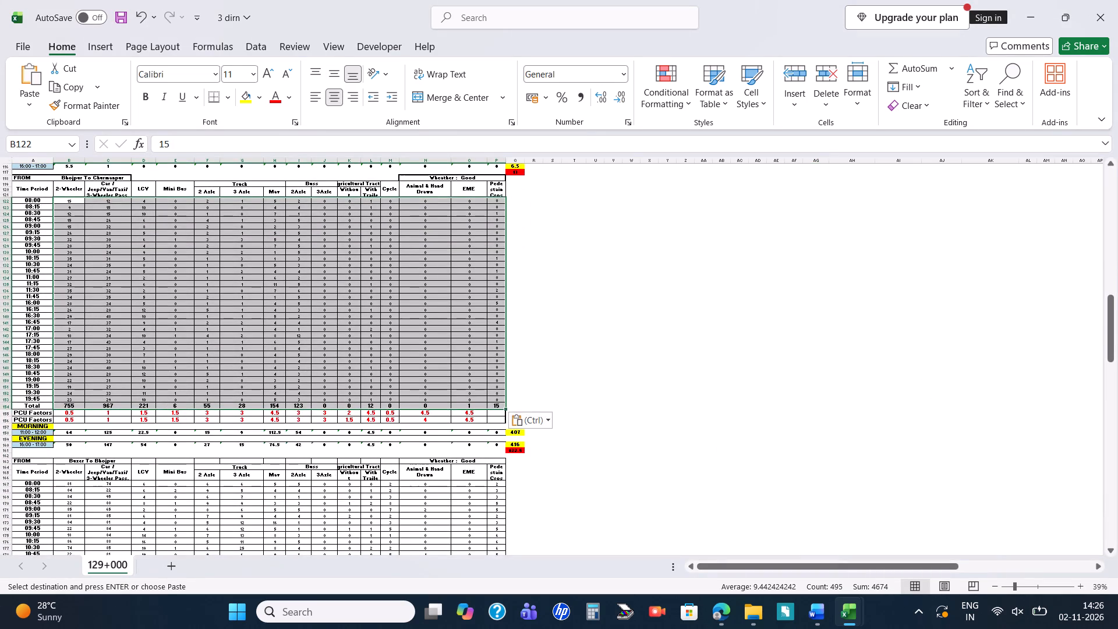
pyautogui.press('Return')
pyautogui.click(510, 425)
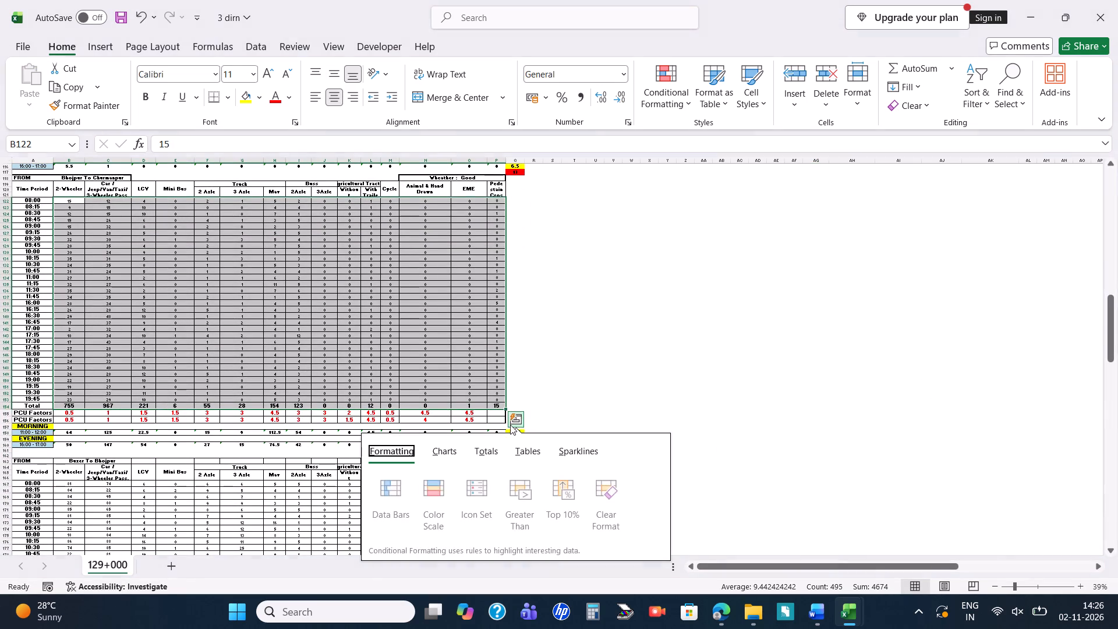
pyautogui.click(610, 346)
# Check the formulas behind the 11:00-12:00 morning total in Q158 and the 2-Wheeler value in B158 of the Bhojpur to Churmanpur table.
pyautogui.click(519, 433)
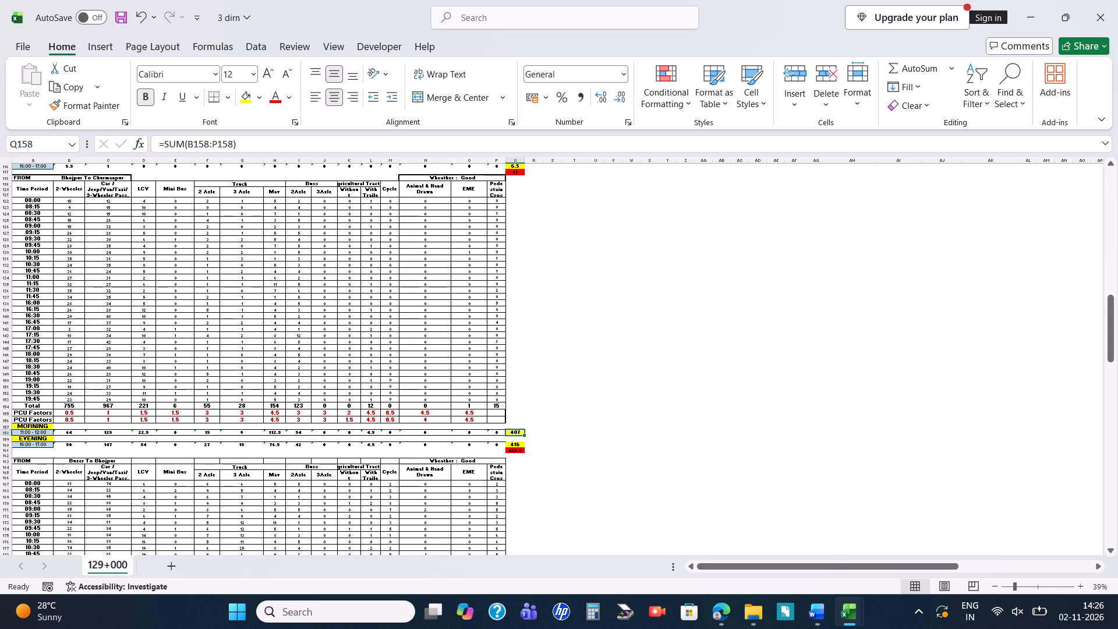
pyautogui.click(539, 146)
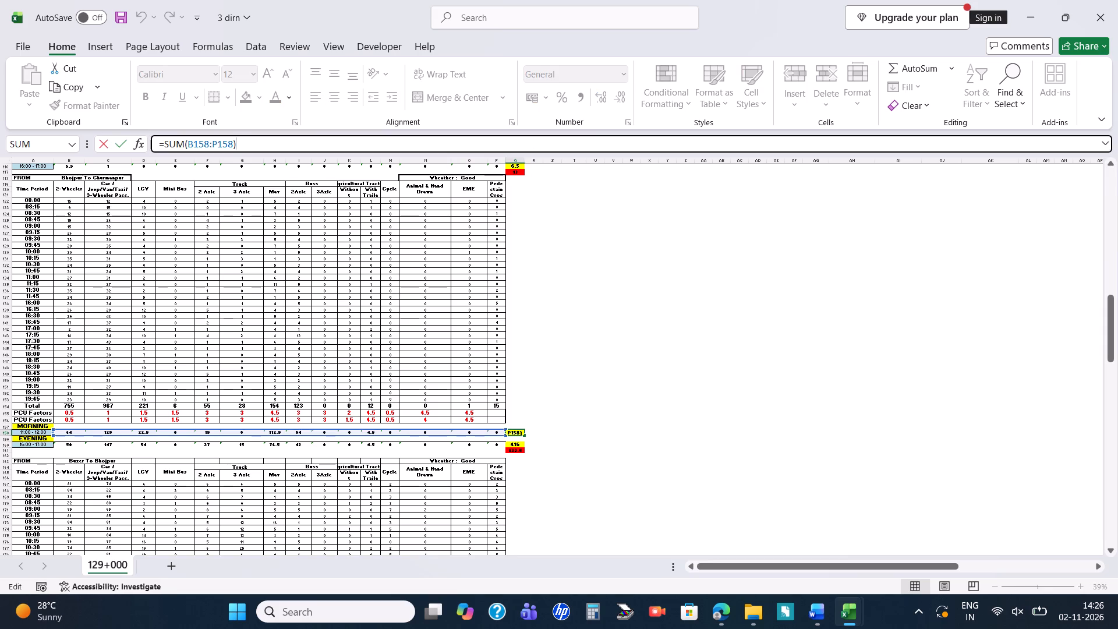
pyautogui.click(574, 383)
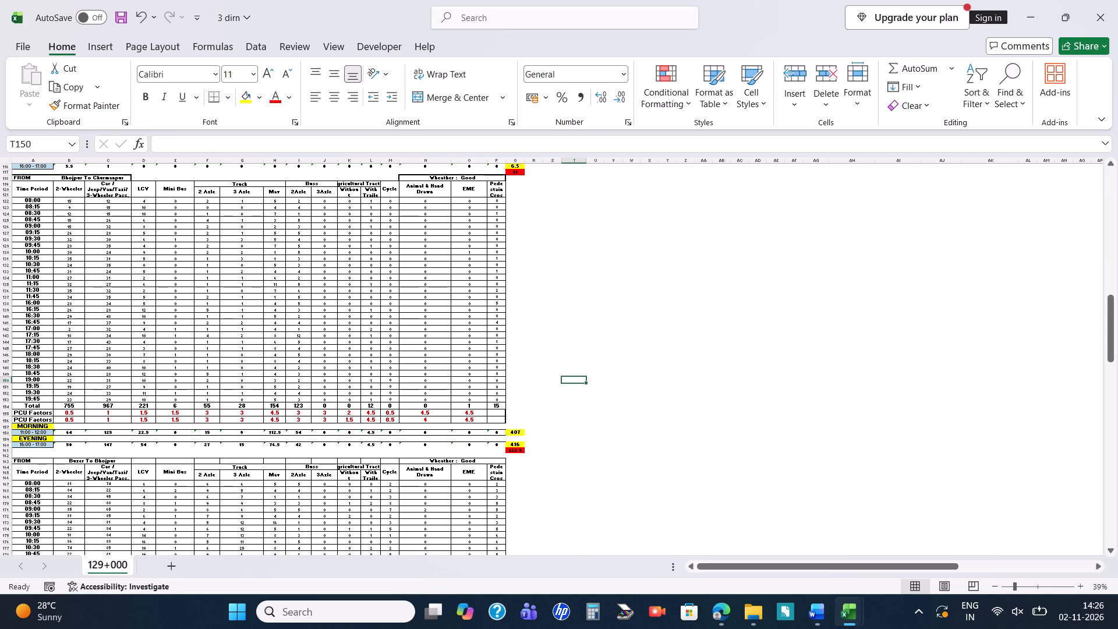
pyautogui.click(75, 434)
pyautogui.click(343, 143)
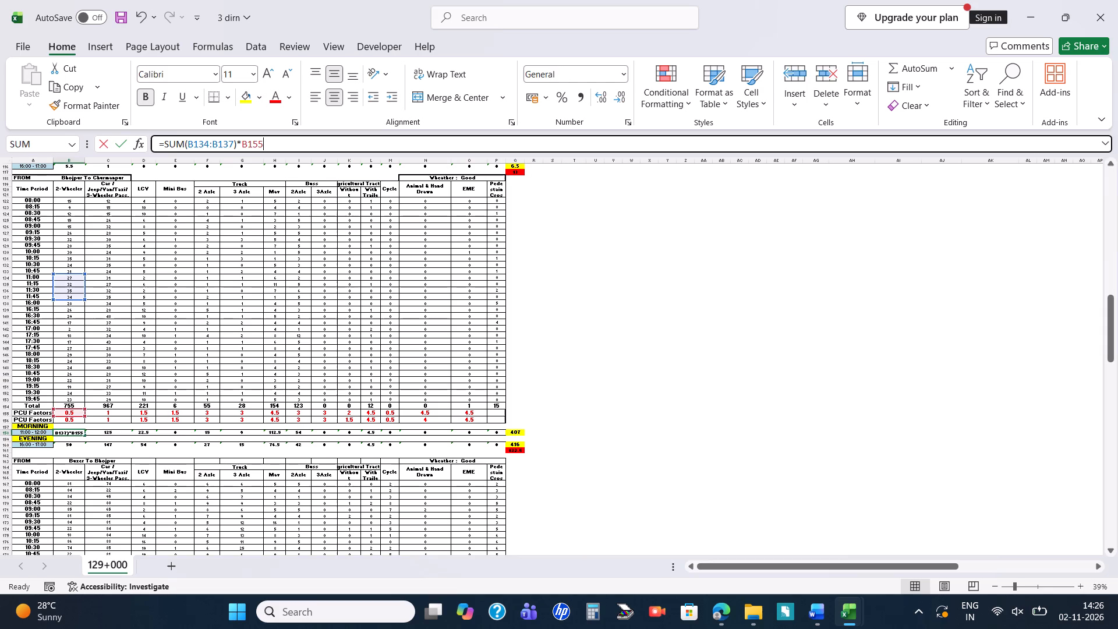
pyautogui.click(595, 353)
# Copy the Latur to Nanded counts and Total row, B164:P196, from 127-600 into the Buxer to Bhojpur table in 3 dirn, starting at B167.
pyautogui.scroll(-2, 595, 353)
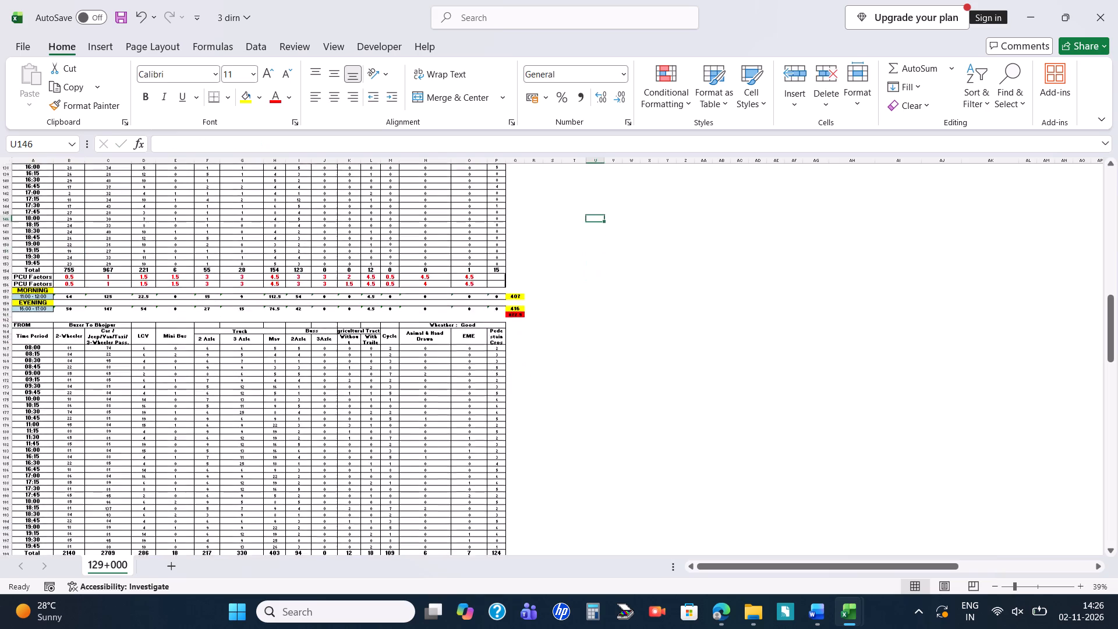
pyautogui.scroll(-1, 595, 353)
pyautogui.hotkey('alt', 'Tab')
pyautogui.scroll(-1, 341, 418)
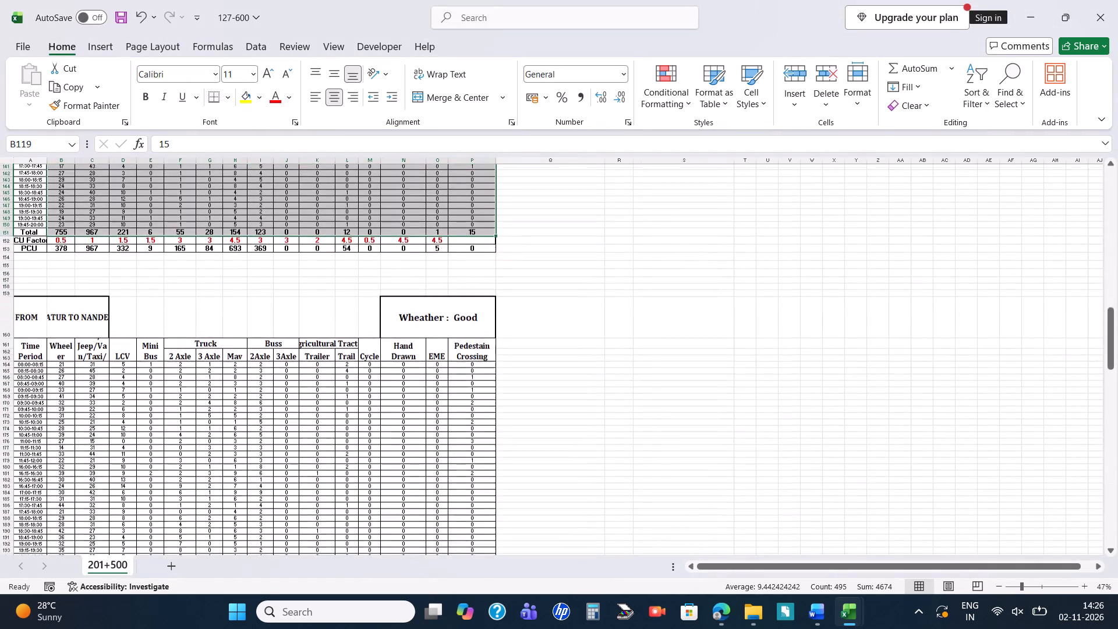
pyautogui.scroll(-2, 341, 418)
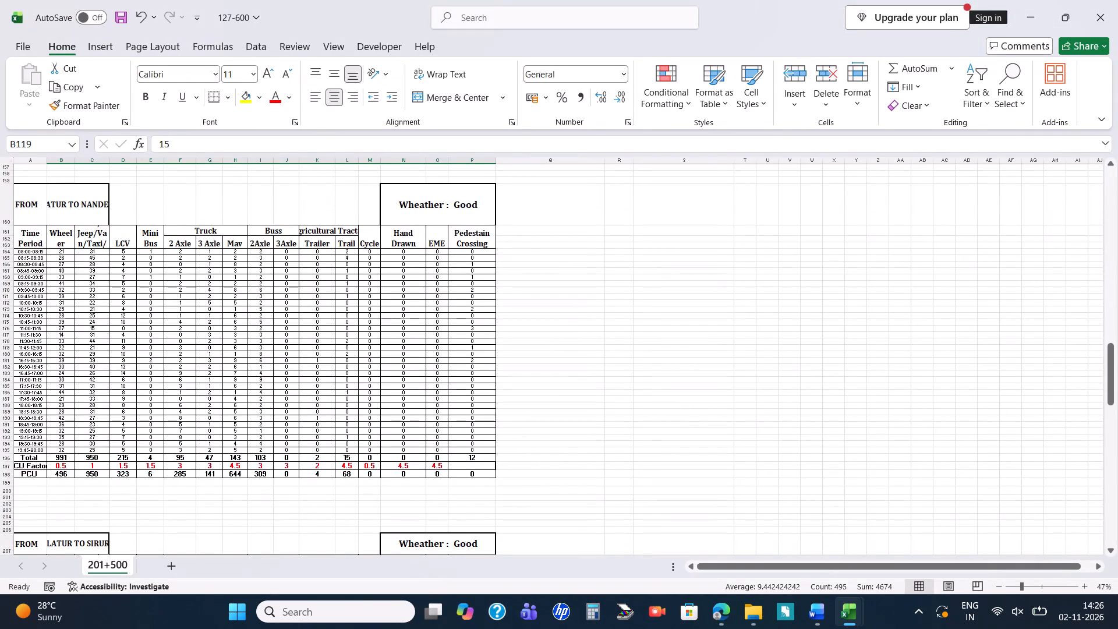
pyautogui.click(62, 251)
pyautogui.hotkey('shift', 'Down')
pyautogui.hotkey('shift', 'Down')
pyautogui.hotkey('shift', 'Down')
pyautogui.hotkey('shift', 'Down')
pyautogui.hotkey('shift', 'Down')
pyautogui.hotkey('shift', 'Down')
pyautogui.hotkey('shift', 'Down')
pyautogui.hotkey('shift', 'Down')
pyautogui.hotkey('shift', 'Down')
pyautogui.hotkey('shift', 'Down')
pyautogui.hotkey('shift', 'Down')
pyautogui.hotkey('shift', 'Down')
pyautogui.hotkey('shift', 'Down')
pyautogui.hotkey('shift', 'Down')
pyautogui.hotkey('shift', 'Down')
pyautogui.hotkey('shift', 'Down')
pyautogui.hotkey('shift', 'Down')
pyautogui.hotkey('shift', 'Down')
pyautogui.hotkey('shift', 'Down')
pyautogui.hotkey('shift', 'Down')
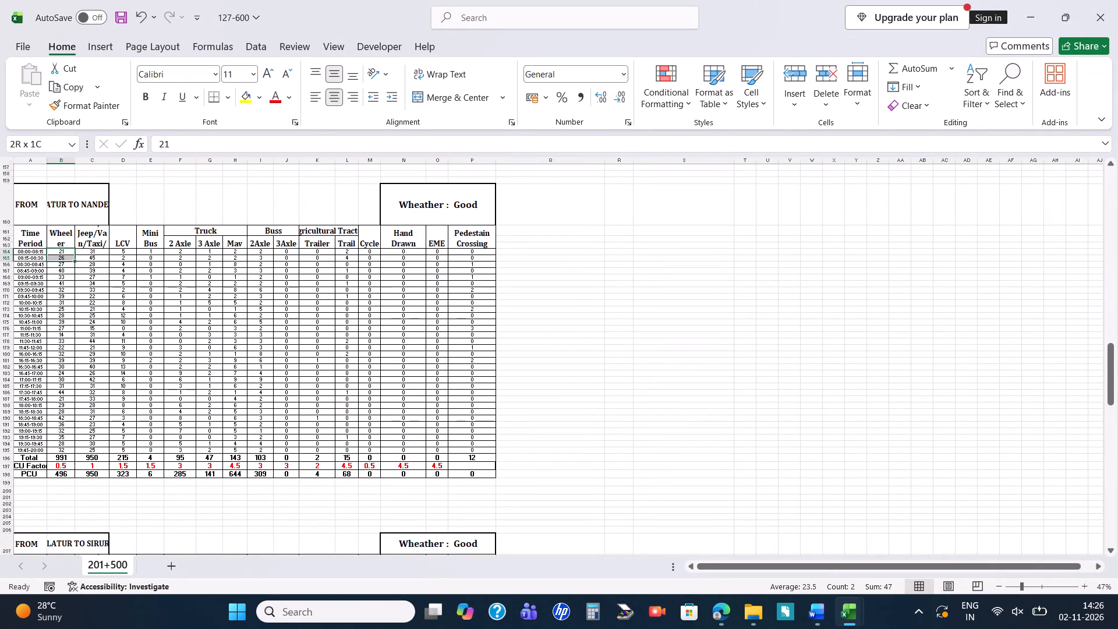
pyautogui.hotkey('shift', 'Down')
pyautogui.hotkey('shift', 'Down')
pyautogui.hotkey('shift', 'Down')
pyautogui.hotkey('shift', 'Down')
pyautogui.hotkey('shift', 'Down')
pyautogui.hotkey('shift', 'Down')
pyautogui.hotkey('shift', 'Down')
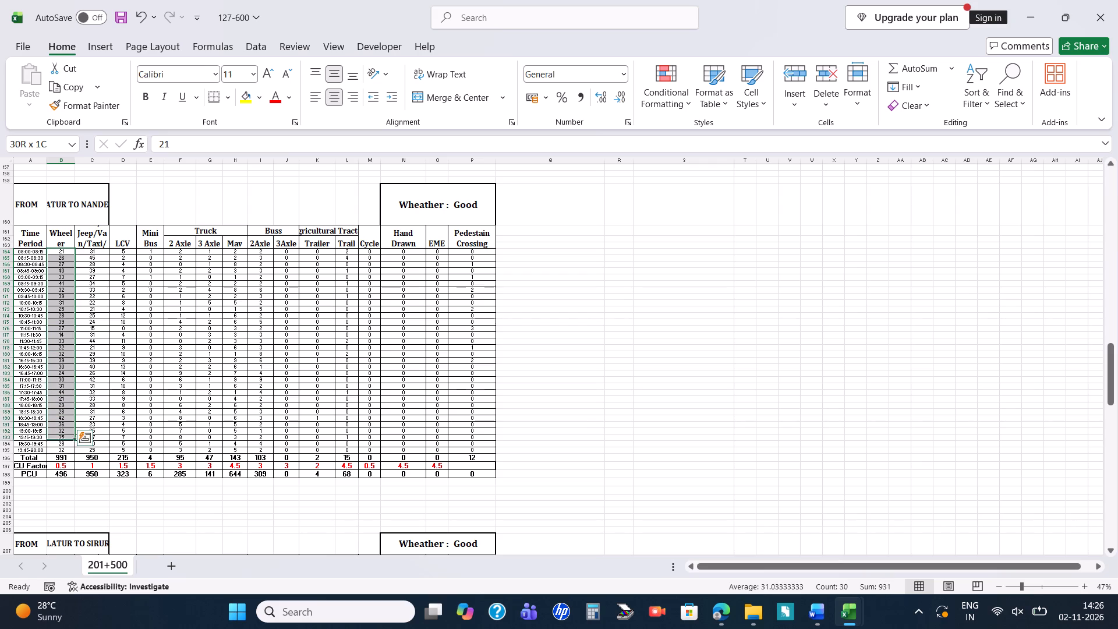
pyautogui.hotkey('shift', 'Down')
pyautogui.hotkey('shift', 'Down')
pyautogui.hotkey('shift', 'Right')
pyautogui.hotkey('shift', 'Right')
pyautogui.hotkey('shift', 'Right')
pyautogui.hotkey('shift', 'Right')
pyautogui.hotkey('shift', 'Right')
pyautogui.hotkey('shift', 'Right')
pyautogui.hotkey('shift', 'Right')
pyautogui.hotkey('shift', 'Right')
pyautogui.hotkey('shift', 'Down')
pyautogui.hotkey('shift', 'Right')
pyautogui.hotkey('shift', 'Right')
pyautogui.hotkey('shift', 'Right')
pyautogui.hotkey('shift', 'Right')
pyautogui.hotkey('shift', 'Right')
pyautogui.hotkey('shift', 'Right')
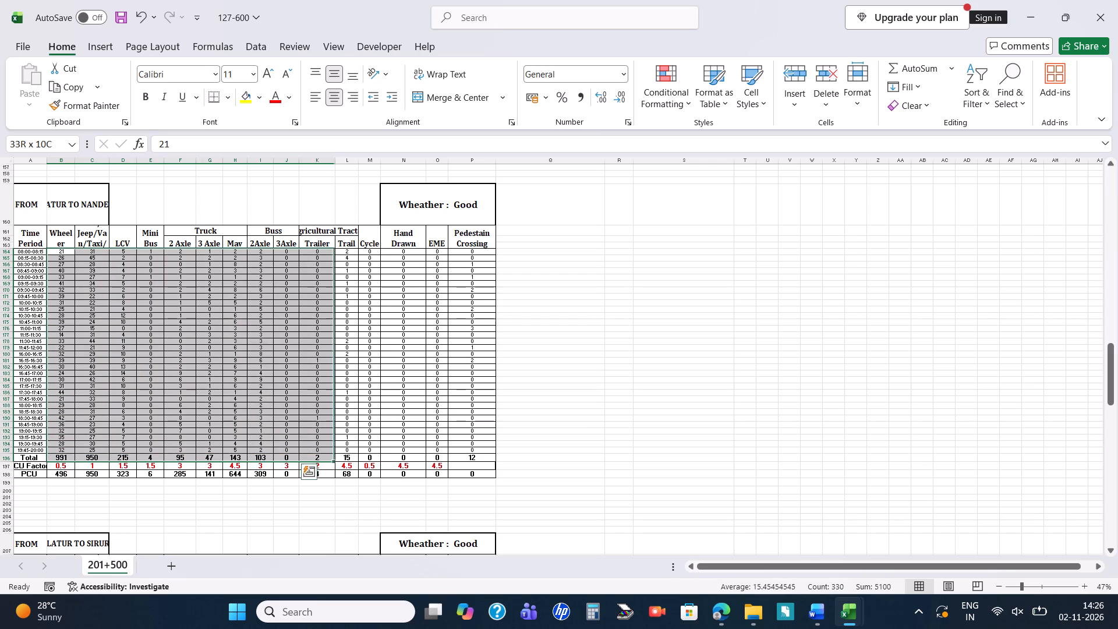
pyautogui.hotkey('shift', 'Right')
pyautogui.hotkey('shift', 'Left')
pyautogui.hotkey('ctrl', 'c')
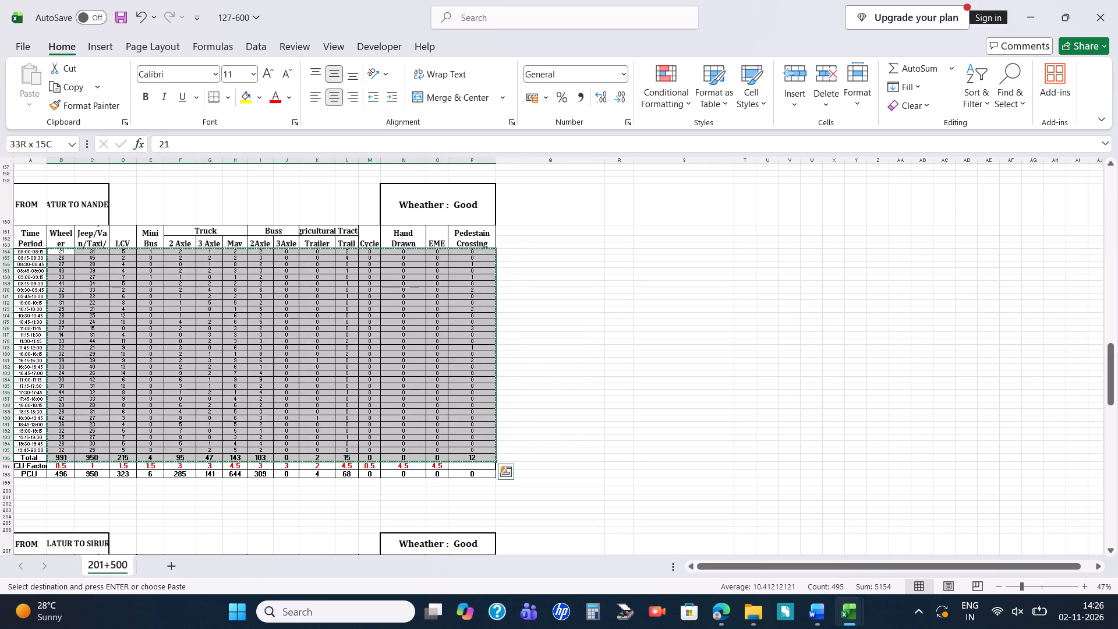
pyautogui.hotkey('alt', 'Tab')
pyautogui.scroll(-2, 62, 251)
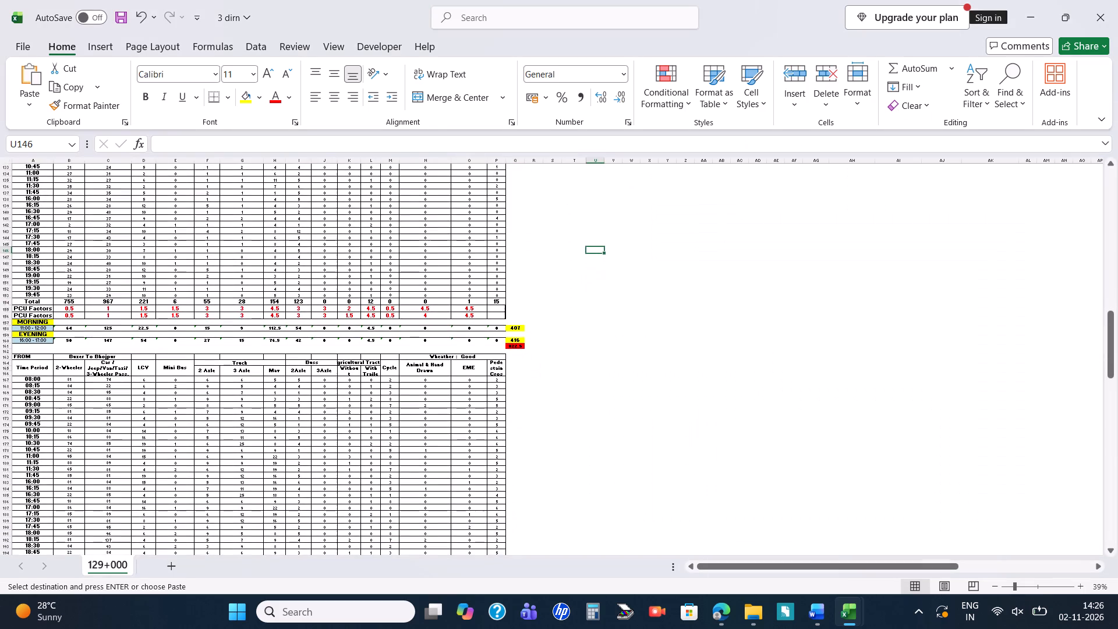
pyautogui.click(74, 379)
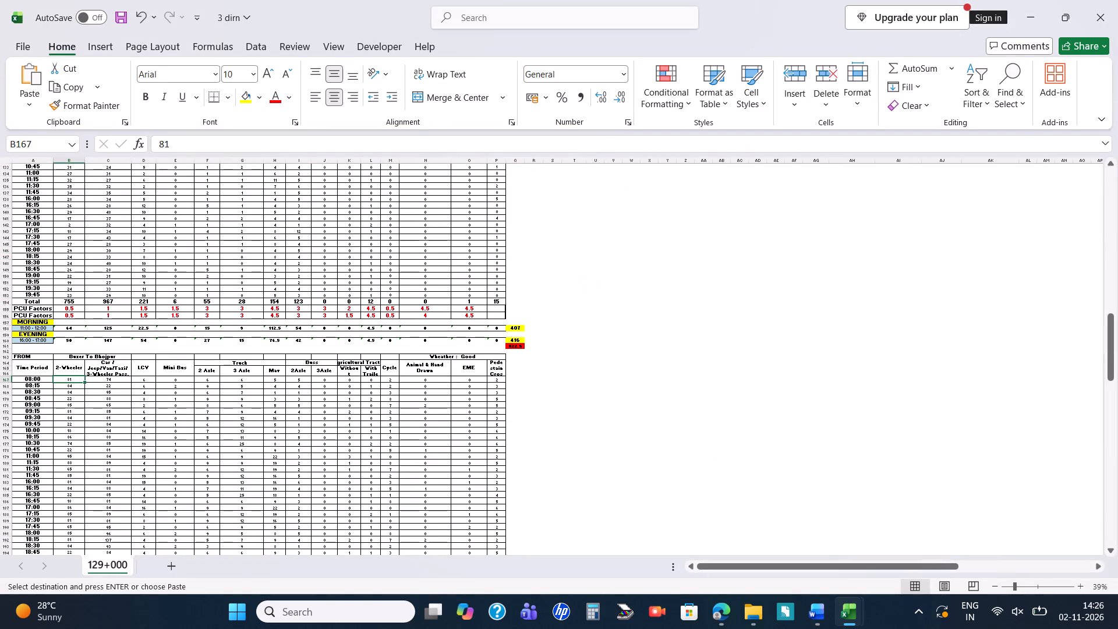
pyautogui.hotkey('ctrl', 'v')
# Copy the Latur to Sirur counts and Total row, B211:P243, from 127-600 into the Buxer to Churmanpur table in 3 dirn, starting at B214.
pyautogui.scroll(-3, 465, 439)
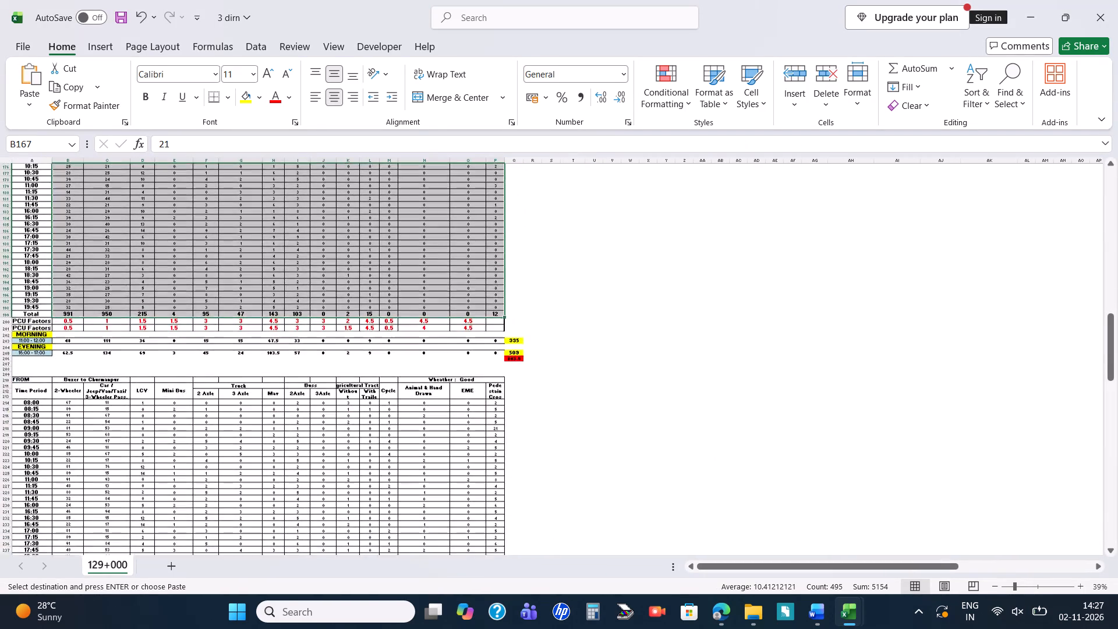
pyautogui.scroll(-4, 465, 439)
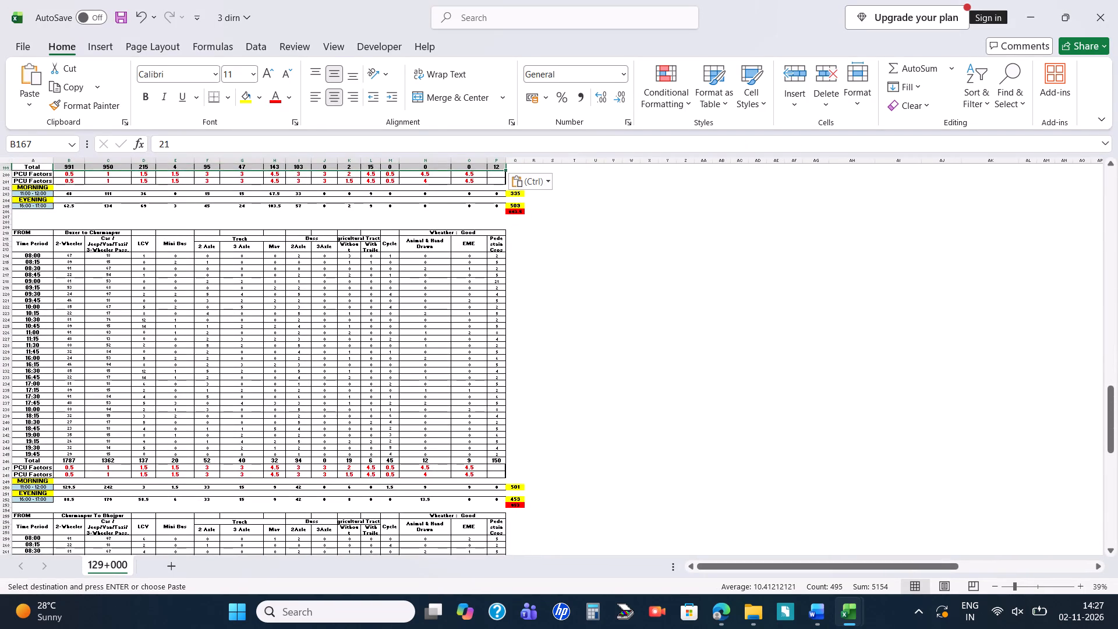
pyautogui.click(69, 255)
pyautogui.hotkey('alt', 'Tab')
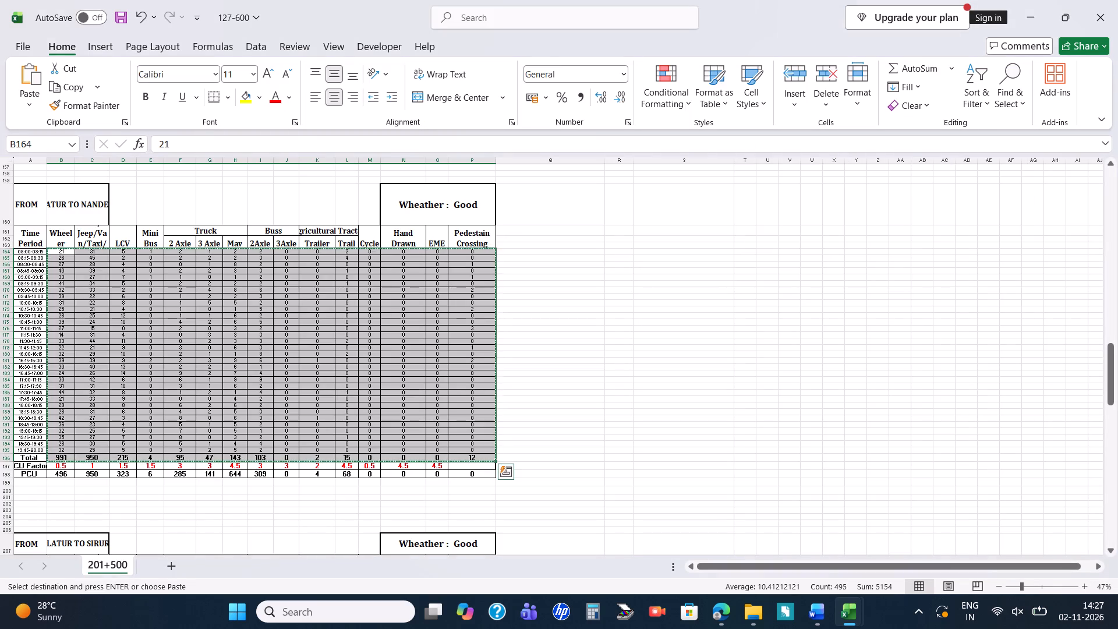
pyautogui.click(329, 471)
pyautogui.scroll(-3, 329, 471)
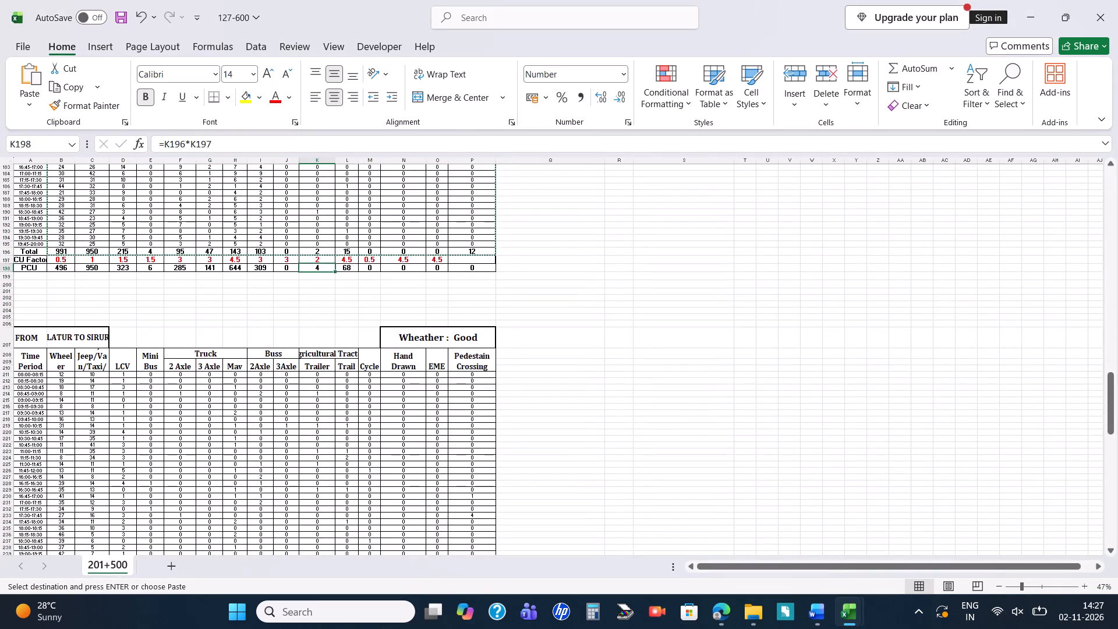
pyautogui.click(60, 373)
pyautogui.hotkey('shift', 'Down')
pyautogui.hotkey('shift', 'Down')
pyautogui.hotkey('shift', 'Down')
pyautogui.hotkey('shift', 'Down')
pyautogui.hotkey('shift', 'Down')
pyautogui.hotkey('shift', 'Down')
pyautogui.hotkey('shift', 'Down')
pyautogui.hotkey('shift', 'Down')
pyautogui.hotkey('shift', 'Down')
pyautogui.hotkey('shift', 'Down')
pyautogui.hotkey('shift', 'Down')
pyautogui.hotkey('shift', 'Down')
pyautogui.hotkey('shift', 'Down')
pyautogui.hotkey('shift', 'Down')
pyautogui.hotkey('shift', 'Down')
pyautogui.hotkey('shift', 'Down')
pyautogui.hotkey('shift', 'Down')
pyautogui.hotkey('shift', 'Down')
pyautogui.hotkey('shift', 'Down')
pyautogui.hotkey('shift', 'Down')
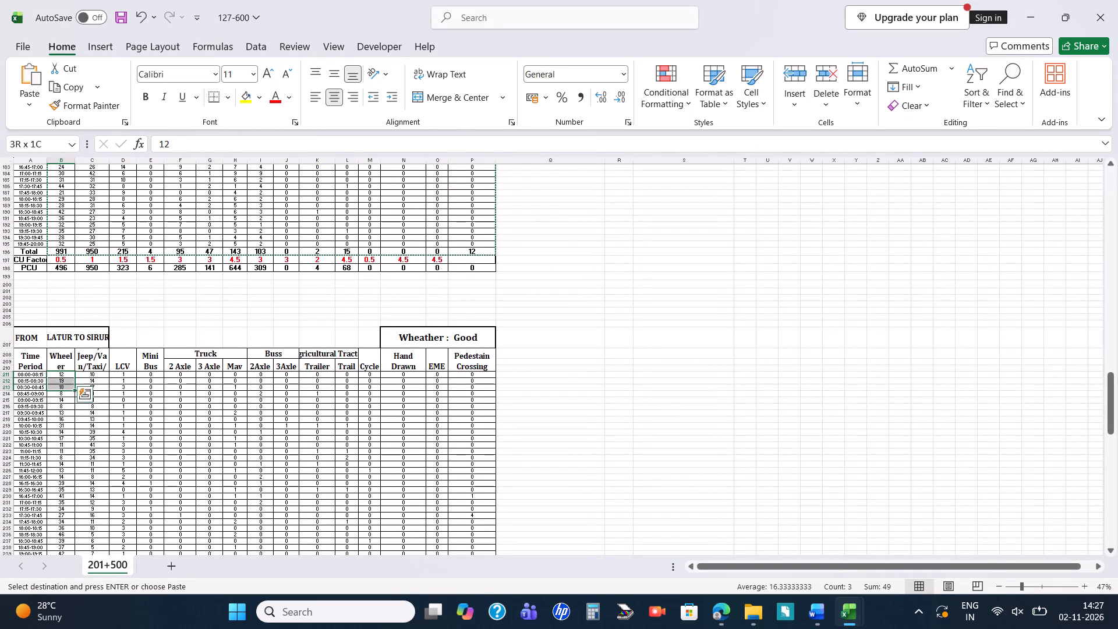
pyautogui.hotkey('shift', 'Down')
pyautogui.hotkey('shift', 'Down')
pyautogui.hotkey('shift', 'Down')
pyautogui.hotkey('shift', 'Down')
pyautogui.hotkey('shift', 'Down')
pyautogui.hotkey('shift', 'Down')
pyautogui.hotkey('shift', 'Down')
pyautogui.hotkey('shift', 'Down')
pyautogui.hotkey('shift', 'Down')
pyautogui.hotkey('shift', 'Down')
pyautogui.hotkey('shift', 'Down')
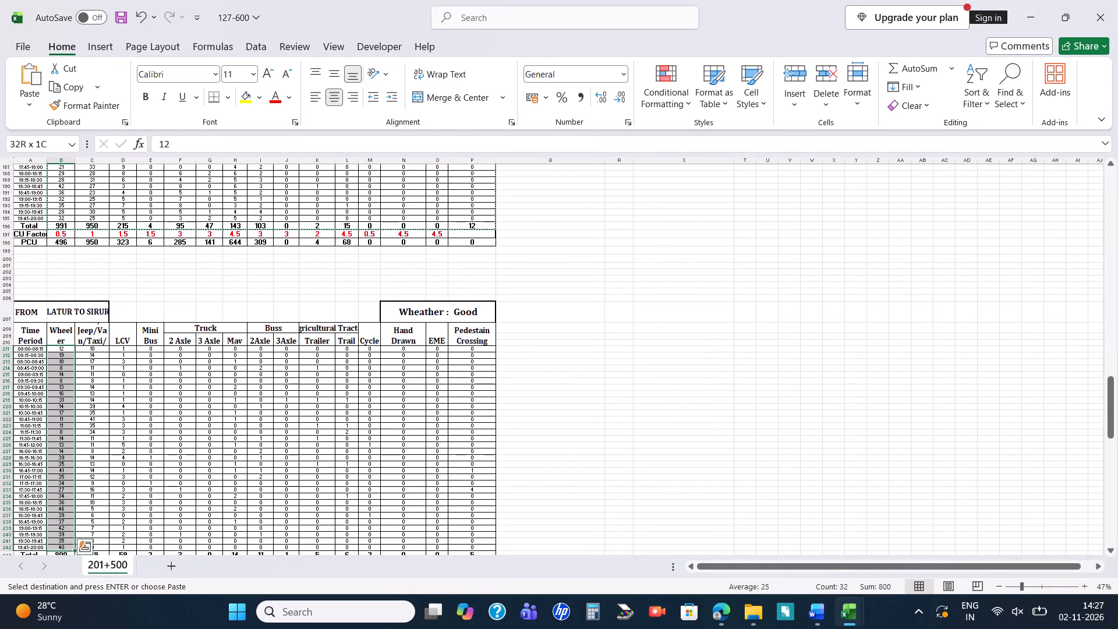
pyautogui.hotkey('shift', 'Down')
pyautogui.hotkey('shift', 'Up')
pyautogui.hotkey('shift', 'Down')
pyautogui.hotkey('shift', 'Right')
pyautogui.hotkey('shift', 'Right')
pyautogui.hotkey('shift', 'Right')
pyautogui.hotkey('shift', 'Right')
pyautogui.hotkey('shift', 'Right')
pyautogui.hotkey('shift', 'Right')
pyautogui.hotkey('shift', 'Right')
pyautogui.hotkey('shift', 'Right')
pyautogui.hotkey('shift', 'Right')
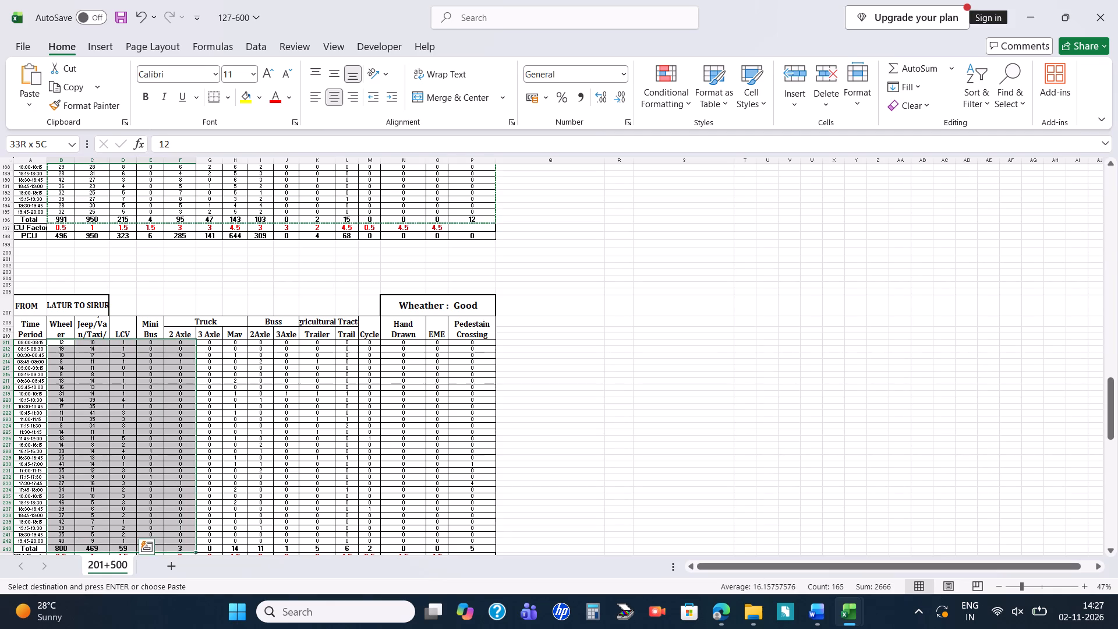
pyautogui.hotkey('shift', 'Right')
pyautogui.hotkey('shift', 'Right')
pyautogui.hotkey('shift', 'Right')
pyautogui.hotkey('shift', 'Right')
pyautogui.hotkey('shift', 'Right')
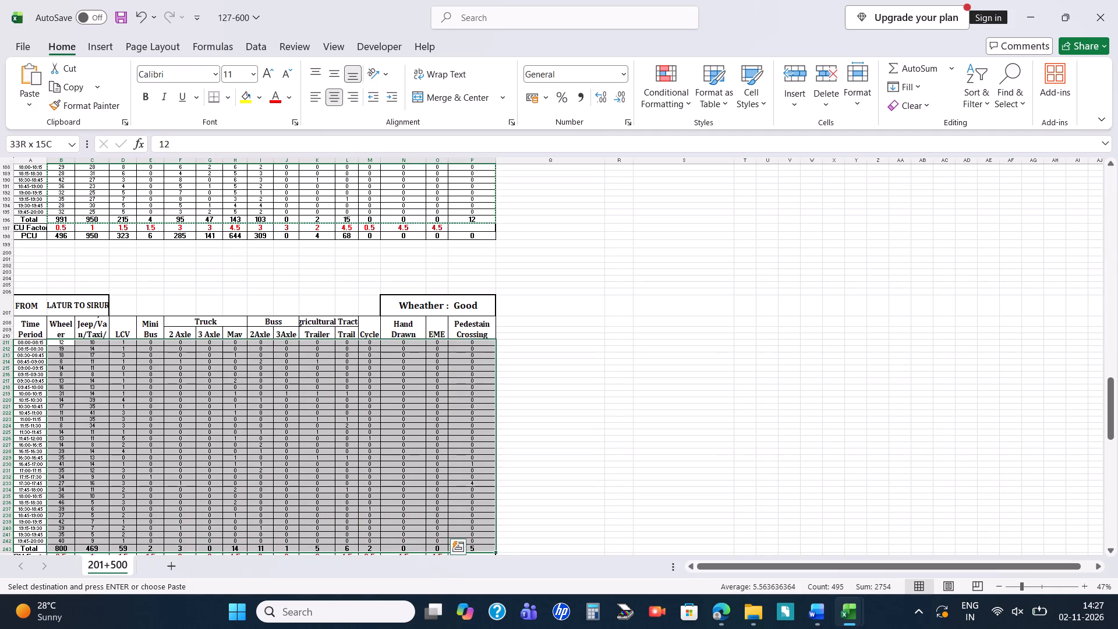
pyautogui.hotkey('ctrl', 'c')
pyautogui.hotkey('alt', 'Tab')
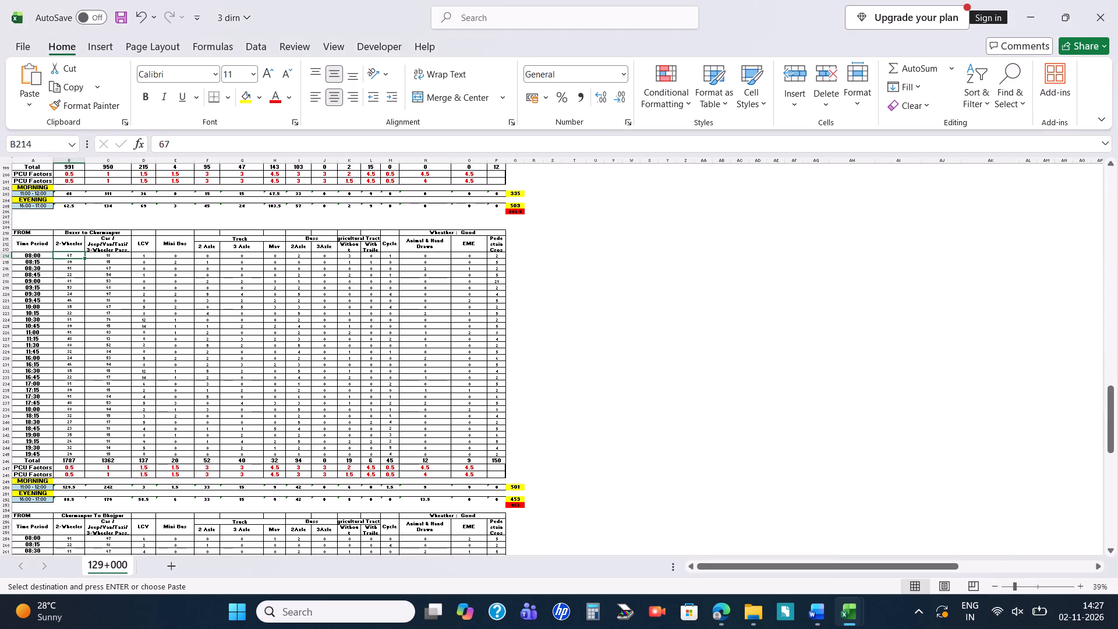
pyautogui.hotkey('ctrl', 'v')
# Copy the Sirur to Latur counts and Total row, B256:P288, from 127-600 into the Churmanpur to Bhojpur table in 3 dirn, starting at B259.
pyautogui.scroll(-2, 162, 303)
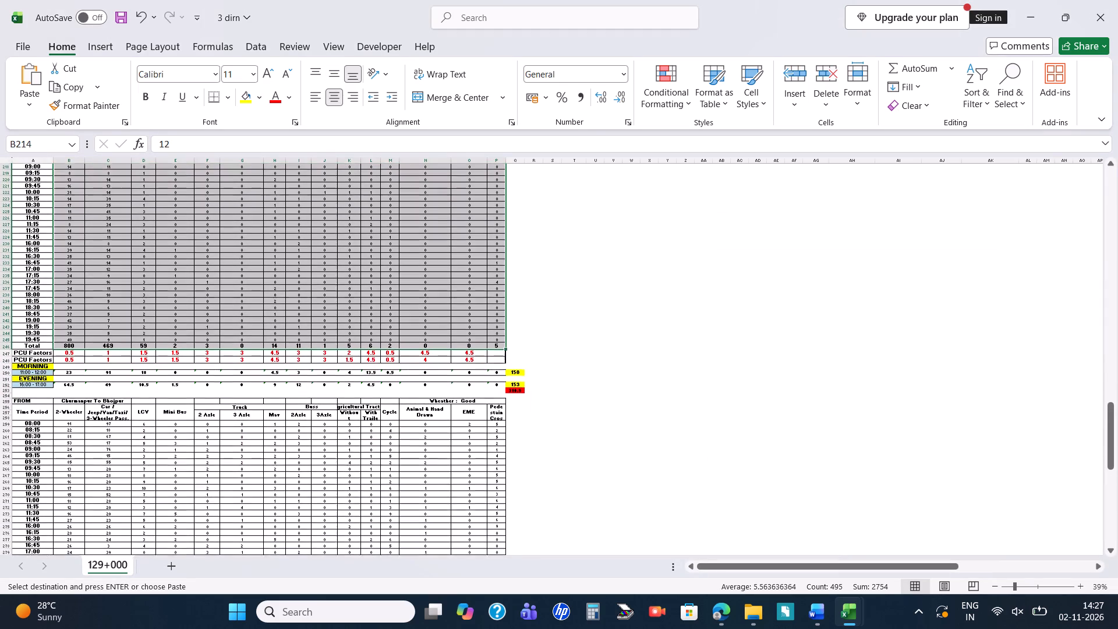
pyautogui.click(77, 426)
pyautogui.hotkey('alt', 'Tab')
pyautogui.scroll(-1, 77, 426)
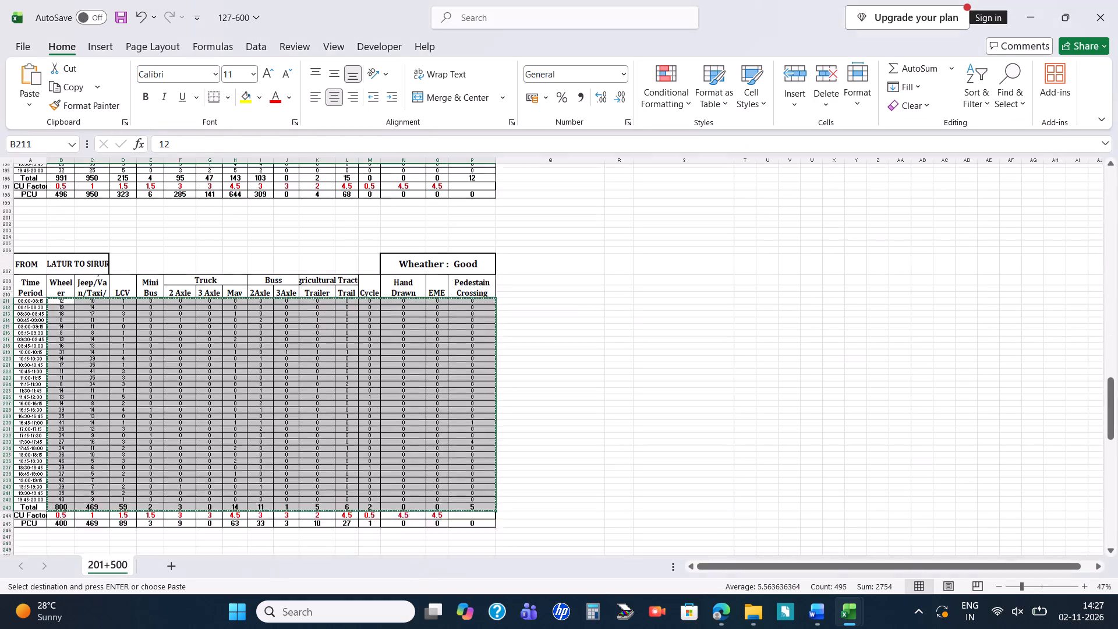
pyautogui.scroll(-4, 77, 426)
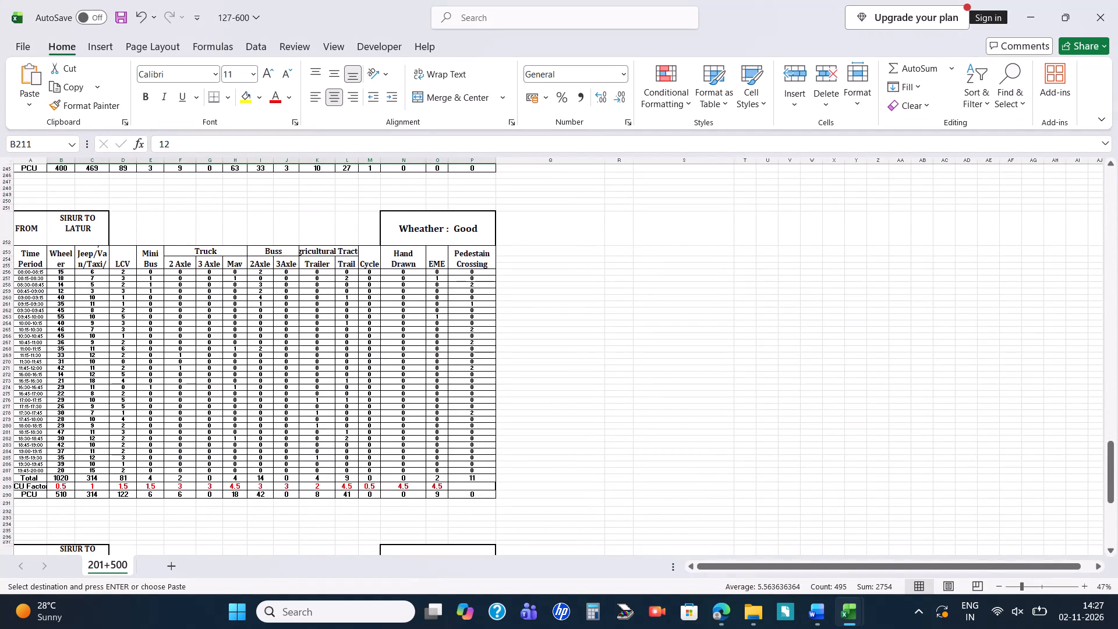
pyautogui.click(63, 274)
pyautogui.hotkey('shift', 'Down')
pyautogui.hotkey('shift', 'Down')
pyautogui.hotkey('shift', 'Down')
pyautogui.hotkey('shift', 'Down')
pyautogui.hotkey('shift', 'Down')
pyautogui.hotkey('shift', 'Down')
pyautogui.hotkey('shift', 'Down')
pyautogui.hotkey('shift', 'Down')
pyautogui.hotkey('shift', 'Down')
pyautogui.hotkey('shift', 'Down')
pyautogui.hotkey('shift', 'Down')
pyautogui.hotkey('shift', 'Down')
pyautogui.hotkey('shift', 'Down')
pyautogui.hotkey('shift', 'Down')
pyautogui.hotkey('shift', 'Down')
pyautogui.hotkey('shift', 'Down')
pyautogui.hotkey('shift', 'Down')
pyautogui.hotkey('shift', 'Down')
pyautogui.hotkey('shift', 'Down')
pyautogui.hotkey('shift', 'Down')
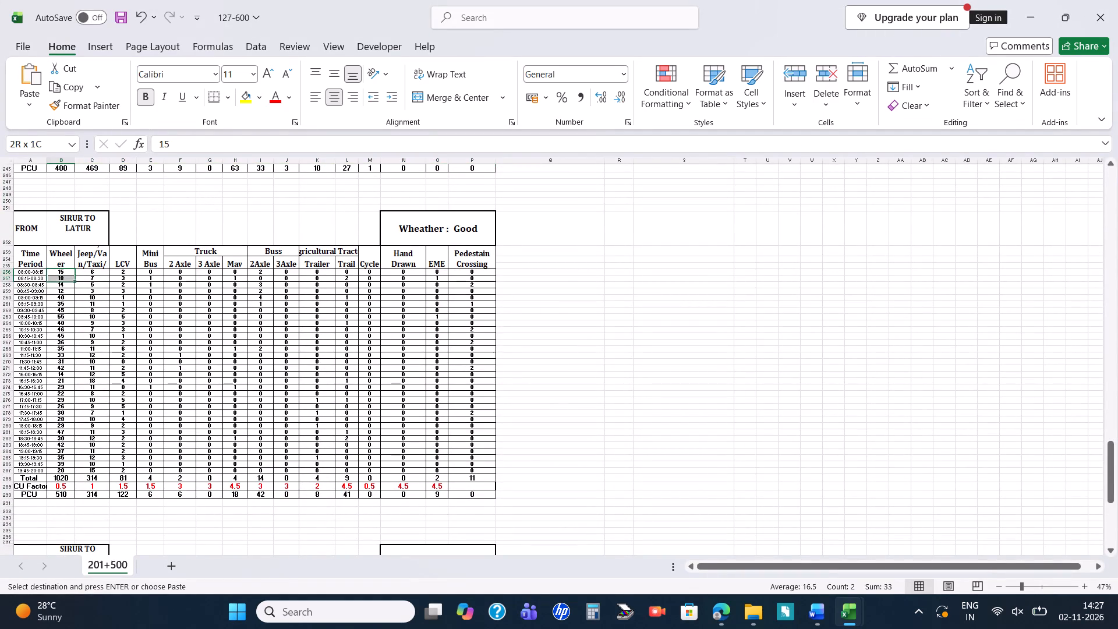
pyautogui.hotkey('shift', 'Down')
pyautogui.hotkey('shift', 'Down')
pyautogui.hotkey('shift', 'Down')
pyautogui.hotkey('shift', 'Down')
pyautogui.hotkey('shift', 'Down')
pyautogui.hotkey('shift', 'Down')
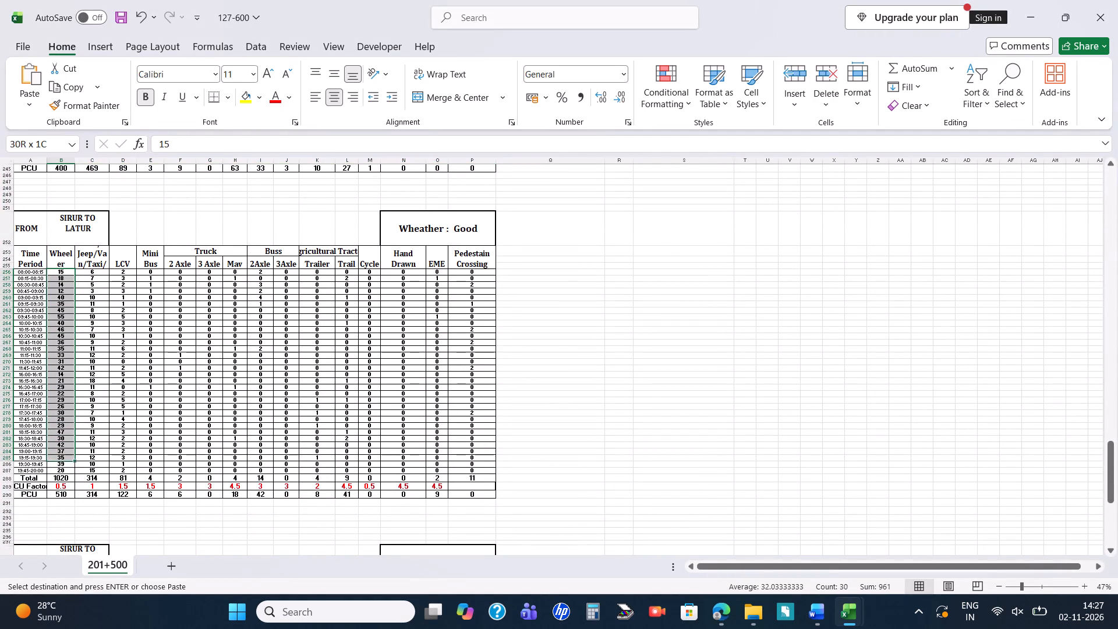
pyautogui.hotkey('shift', 'Down')
pyautogui.hotkey('shift', 'Down')
pyautogui.hotkey('shift', 'Right')
pyautogui.hotkey('shift', 'Down')
pyautogui.hotkey('shift', 'Right')
pyautogui.hotkey('shift', 'Right')
pyautogui.hotkey('shift', 'Right')
pyautogui.hotkey('shift', 'Right')
pyautogui.hotkey('shift', 'Right')
pyautogui.hotkey('shift', 'Right')
pyautogui.hotkey('shift', 'Right')
pyautogui.hotkey('shift', 'Right')
pyautogui.hotkey('shift', 'Right')
pyautogui.hotkey('shift', 'Right')
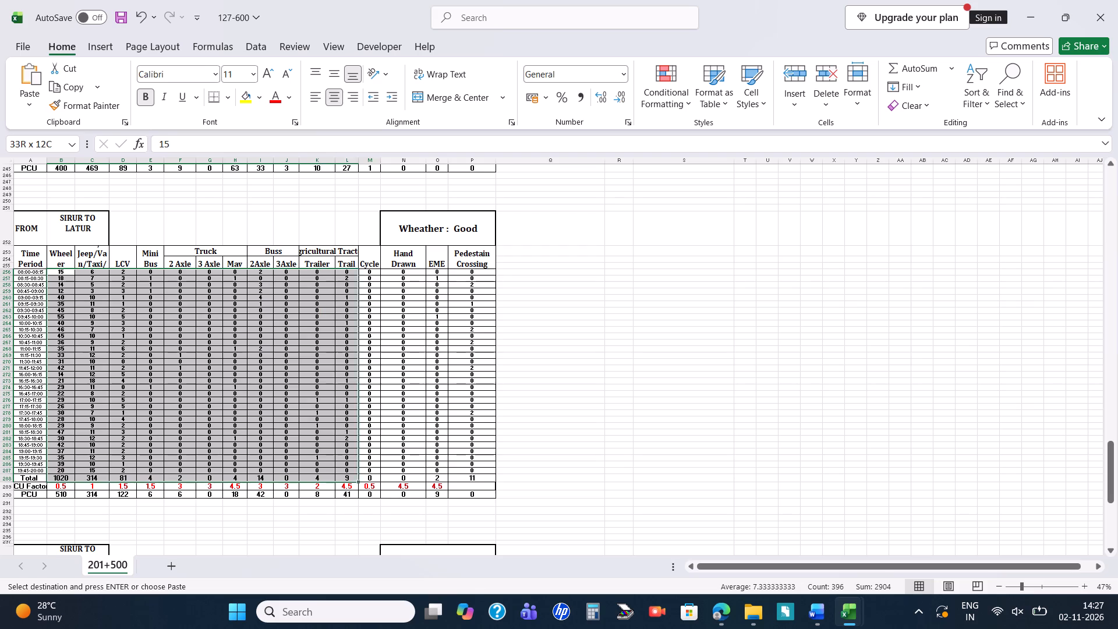
pyautogui.hotkey('shift', 'Right')
pyautogui.hotkey('shift', 'Right')
pyautogui.hotkey('shift', 'Right')
pyautogui.hotkey('shift', 'Right')
pyautogui.hotkey('shift', 'Left')
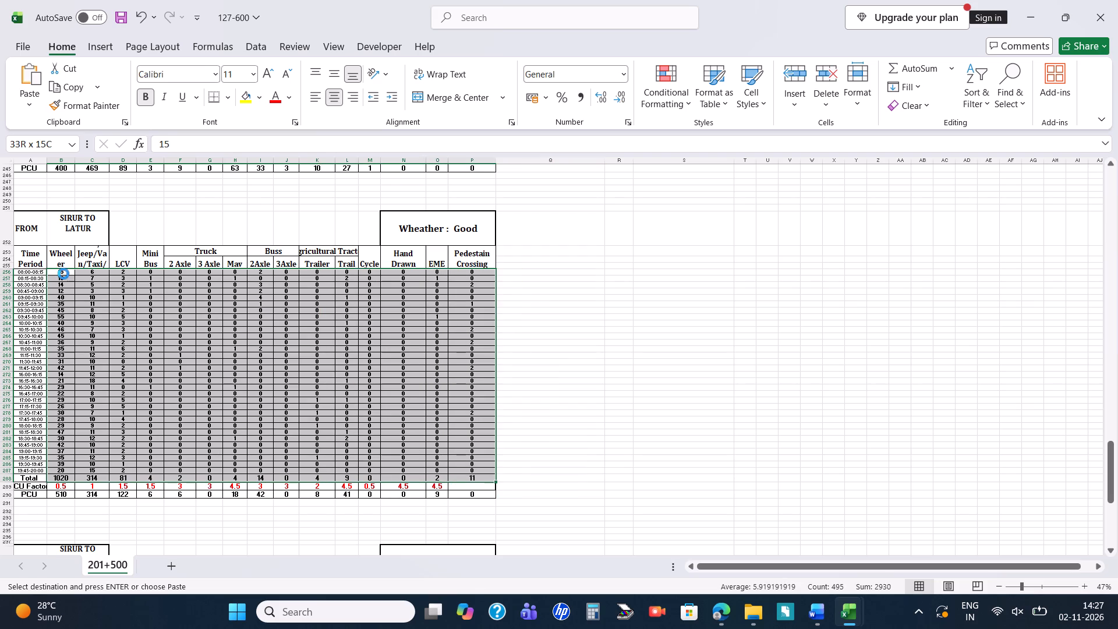
pyautogui.hotkey('ctrl', 'c')
pyautogui.hotkey('alt', 'Tab')
pyautogui.hotkey('ctrl', 'v')
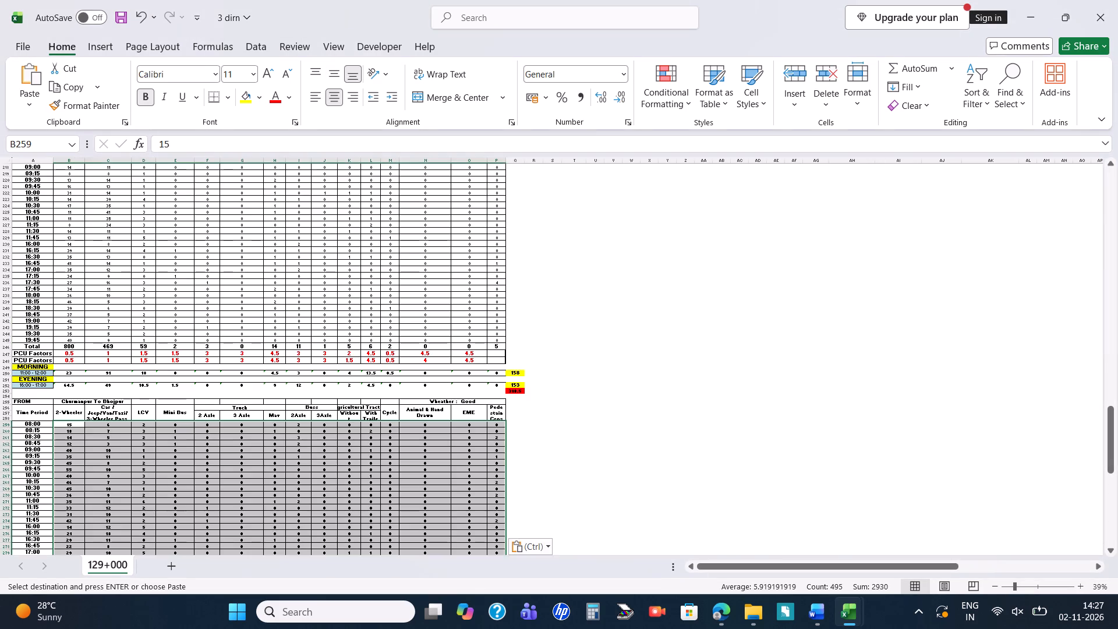
# Copy the Sirur to Nanded counts and Total row, B303:P335, from 127-600 into the Churmanpur to Buxer table in 3 dirn, starting at B305.
pyautogui.scroll(-4, 63, 274)
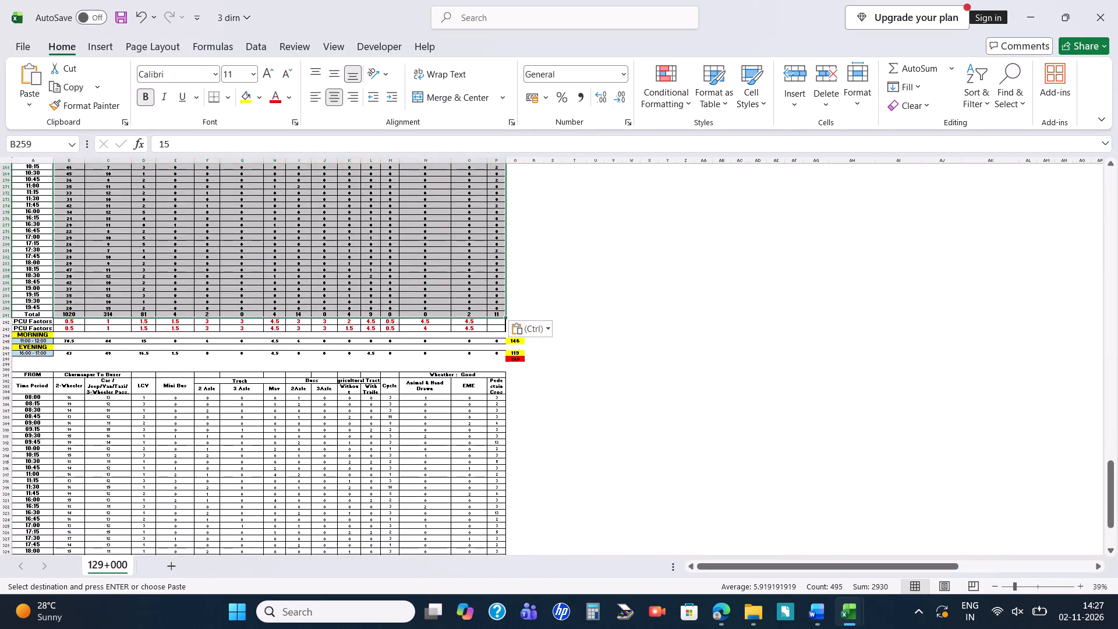
pyautogui.hotkey('alt', 'Tab')
pyautogui.moveTo(0, 353); pyautogui.dragTo(213, 468)
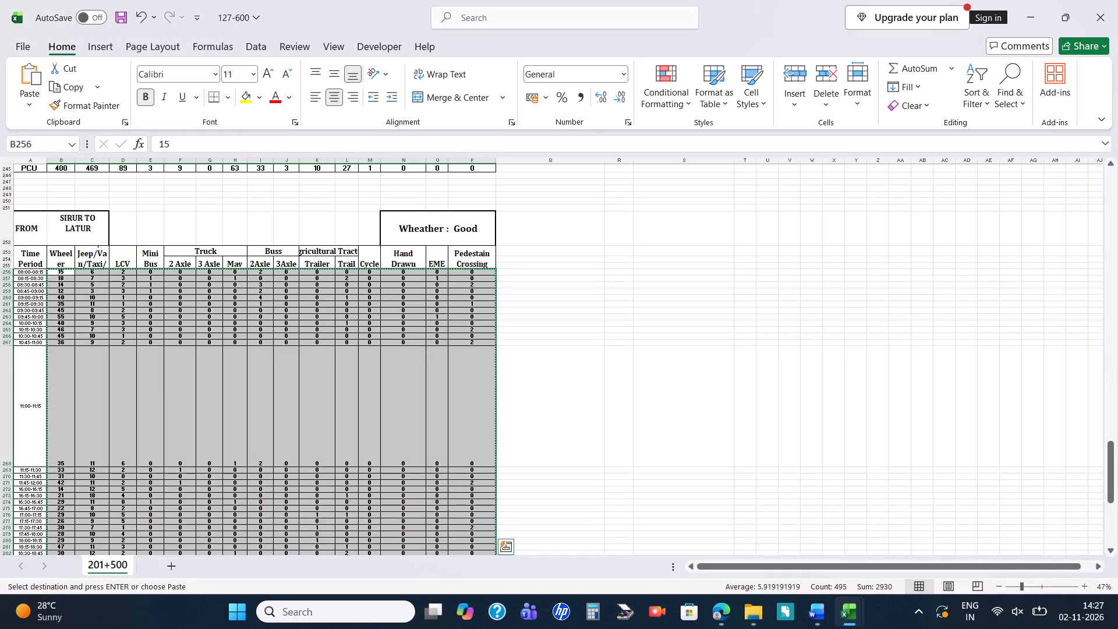
pyautogui.hotkey('ctrl', 'z')
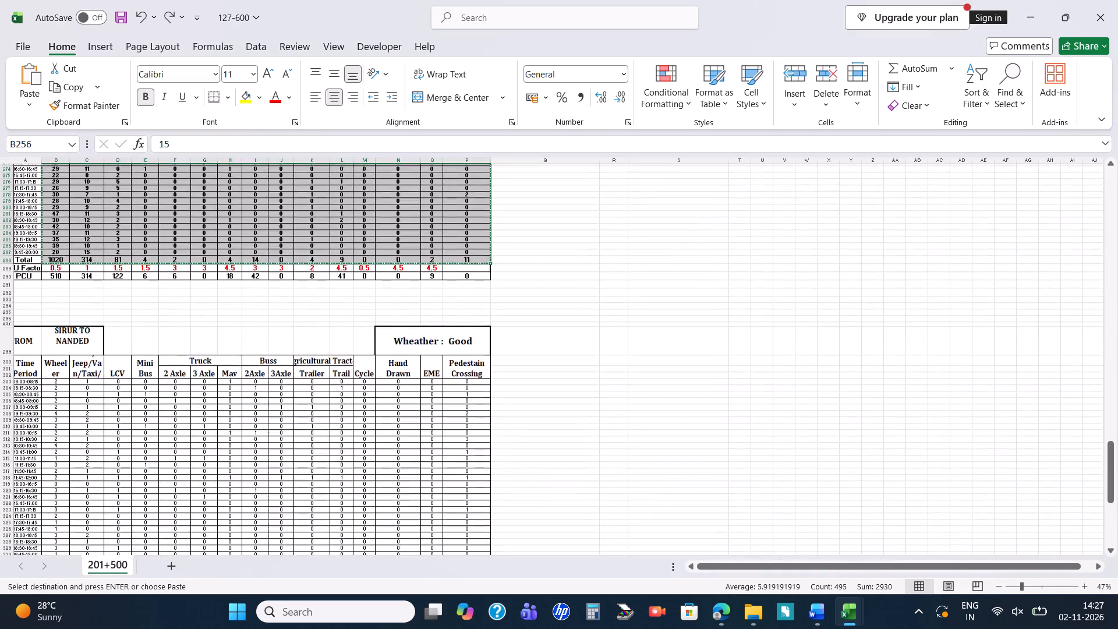
pyautogui.click(56, 368)
pyautogui.hotkey('shift', 'Down')
pyautogui.hotkey('shift', 'Down')
pyautogui.hotkey('shift', 'Down')
pyautogui.hotkey('shift', 'Down')
pyautogui.hotkey('shift', 'Down')
pyautogui.hotkey('shift', 'Down')
pyautogui.hotkey('shift', 'Down')
pyautogui.hotkey('shift', 'Down')
pyautogui.hotkey('shift', 'Down')
pyautogui.hotkey('shift', 'Down')
pyautogui.hotkey('shift', 'Down')
pyautogui.hotkey('shift', 'Down')
pyautogui.hotkey('shift', 'Down')
pyautogui.hotkey('shift', 'Down')
pyautogui.hotkey('shift', 'Down')
pyautogui.hotkey('shift', 'Down')
pyautogui.hotkey('shift', 'Down')
pyautogui.hotkey('shift', 'Down')
pyautogui.hotkey('shift', 'Down')
pyautogui.hotkey('shift', 'Down')
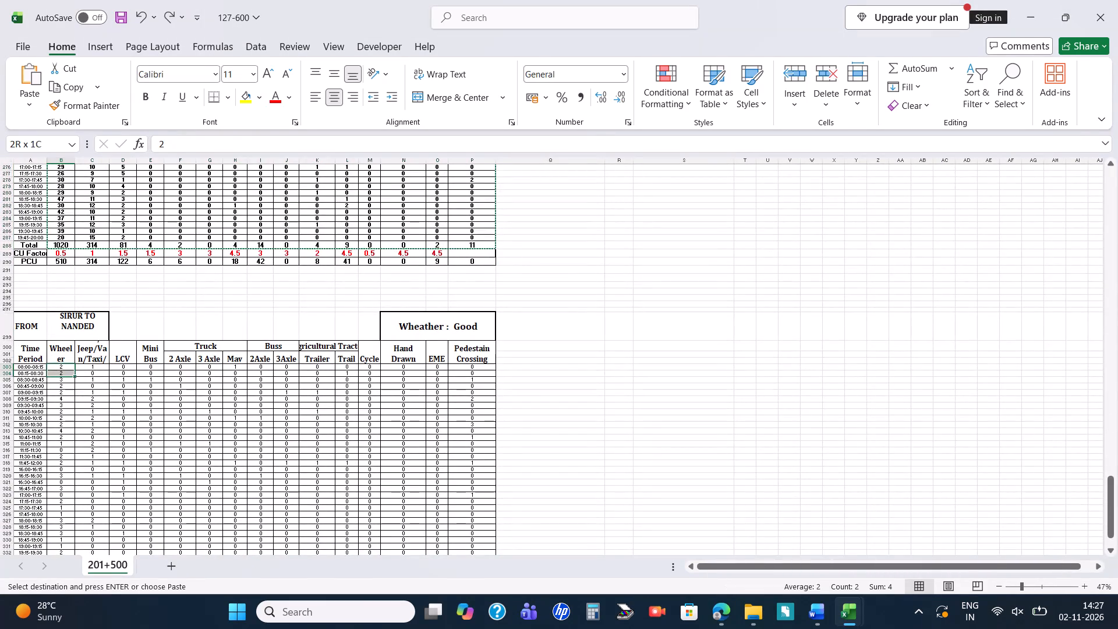
pyautogui.hotkey('shift', 'Up')
pyautogui.hotkey('shift', 'Up')
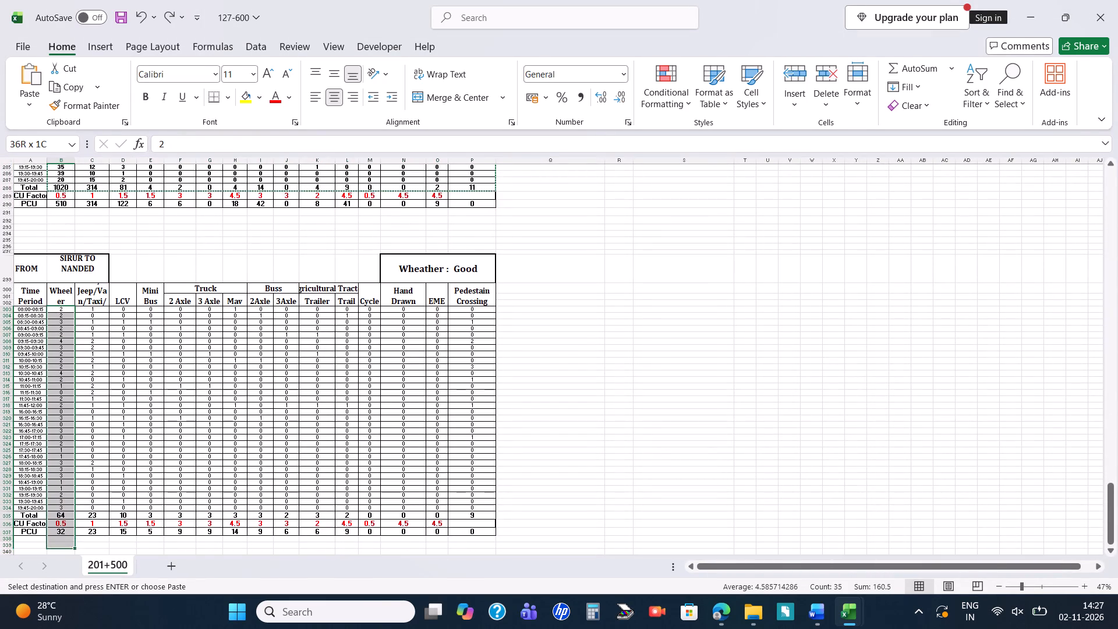
pyautogui.hotkey('shift', 'Up')
pyautogui.hotkey('shift', 'Up')
pyautogui.hotkey('shift', 'Up')
pyautogui.hotkey('shift', 'Right')
pyautogui.hotkey('shift', 'Right')
pyautogui.hotkey('shift', 'Right')
pyautogui.hotkey('shift', 'Right')
pyautogui.hotkey('shift', 'Right')
pyautogui.hotkey('shift', 'Right')
pyautogui.hotkey('shift', 'Right')
pyautogui.hotkey('shift', 'Right')
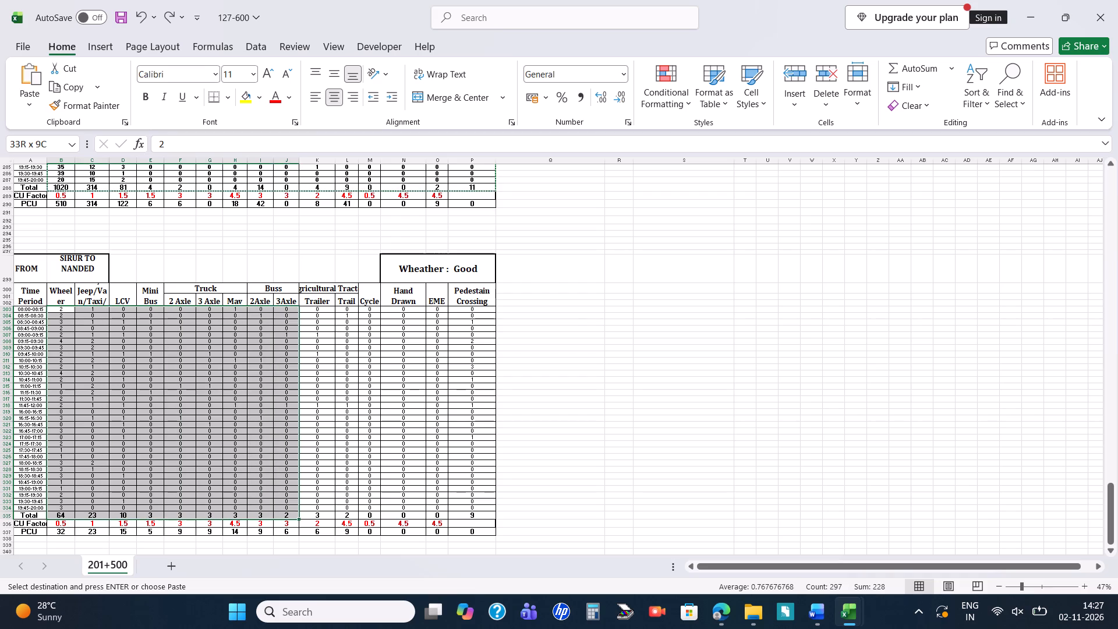
pyautogui.hotkey('shift', 'Right')
pyautogui.hotkey('shift', 'Right')
pyautogui.hotkey('shift', 'Right')
pyautogui.hotkey('shift', 'Right')
pyautogui.hotkey('shift', 'Right')
pyautogui.hotkey('shift', 'Right')
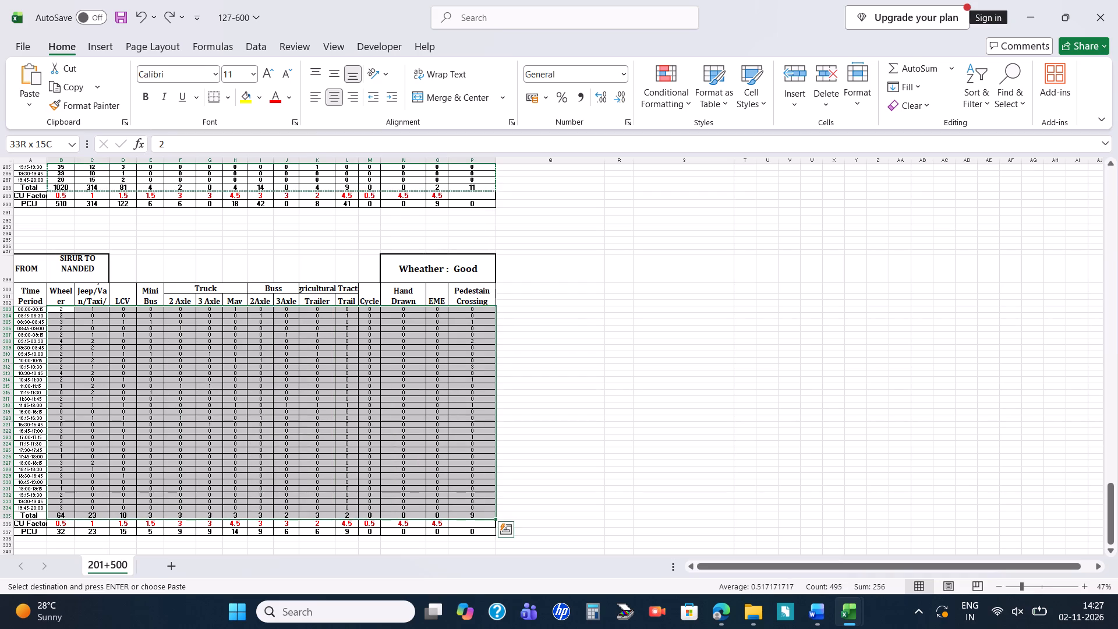
pyautogui.hotkey('ctrl', 'c')
pyautogui.hotkey('alt', 'Tab')
pyautogui.scroll(-2, 56, 368)
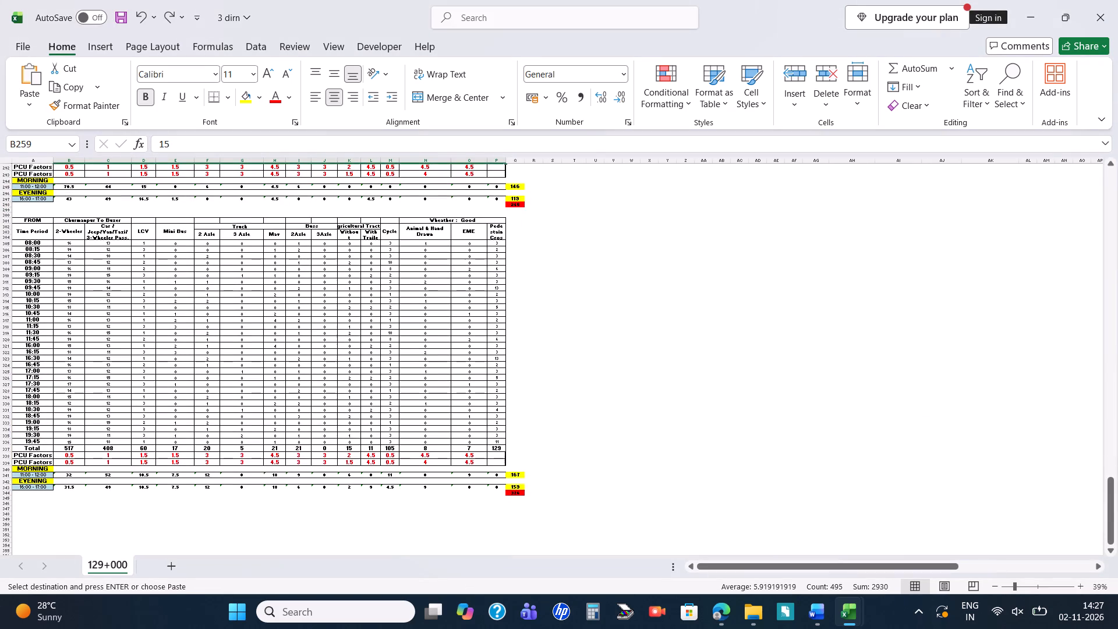
pyautogui.click(75, 244)
pyautogui.hotkey('ctrl', 'v')
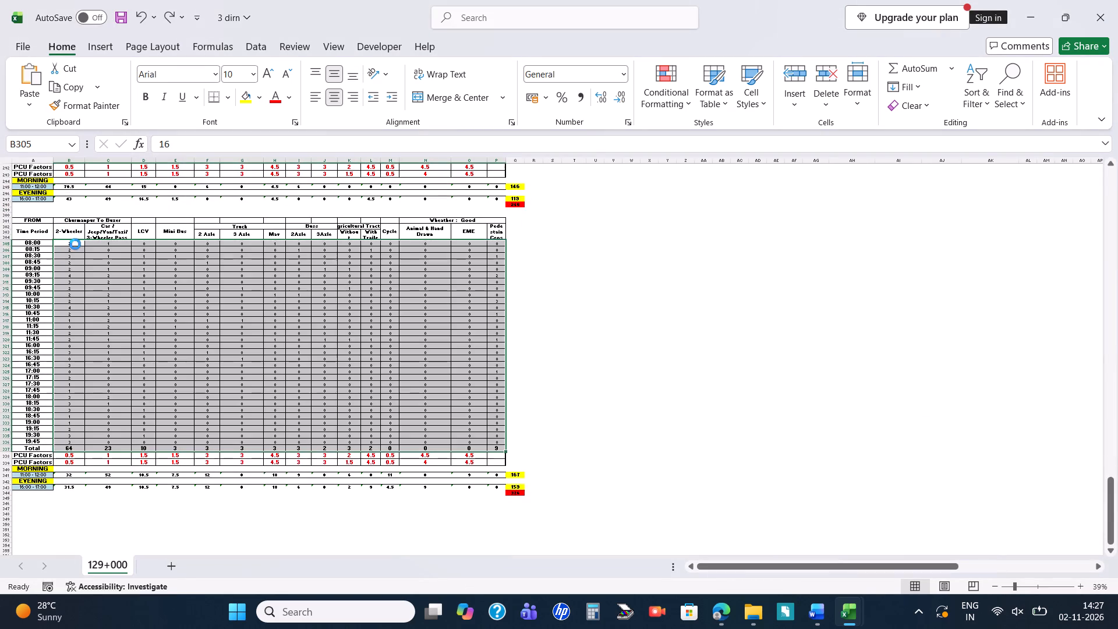
# Look below the last tables in both workbooks for further direction counts, and save the 3 dirn workbook.
pyautogui.scroll(-2, 195, 338)
pyautogui.hotkey('alt', 'Tab')
pyautogui.scroll(-1, 195, 338)
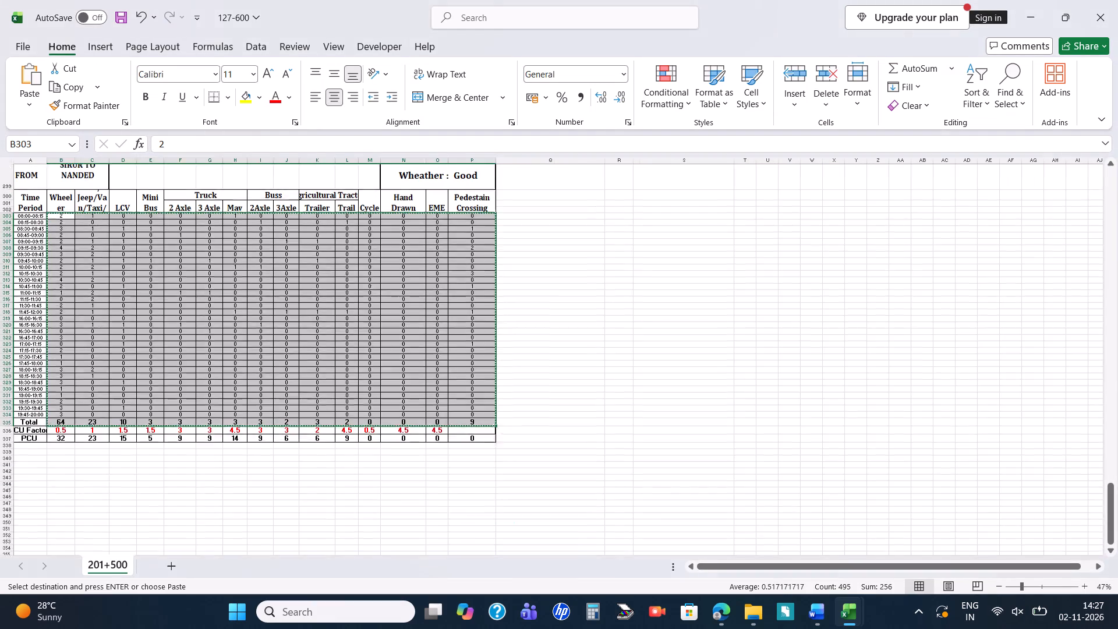
pyautogui.scroll(-2, 195, 338)
pyautogui.hotkey('alt', 'Tab')
pyautogui.hotkey('ctrl', 's')
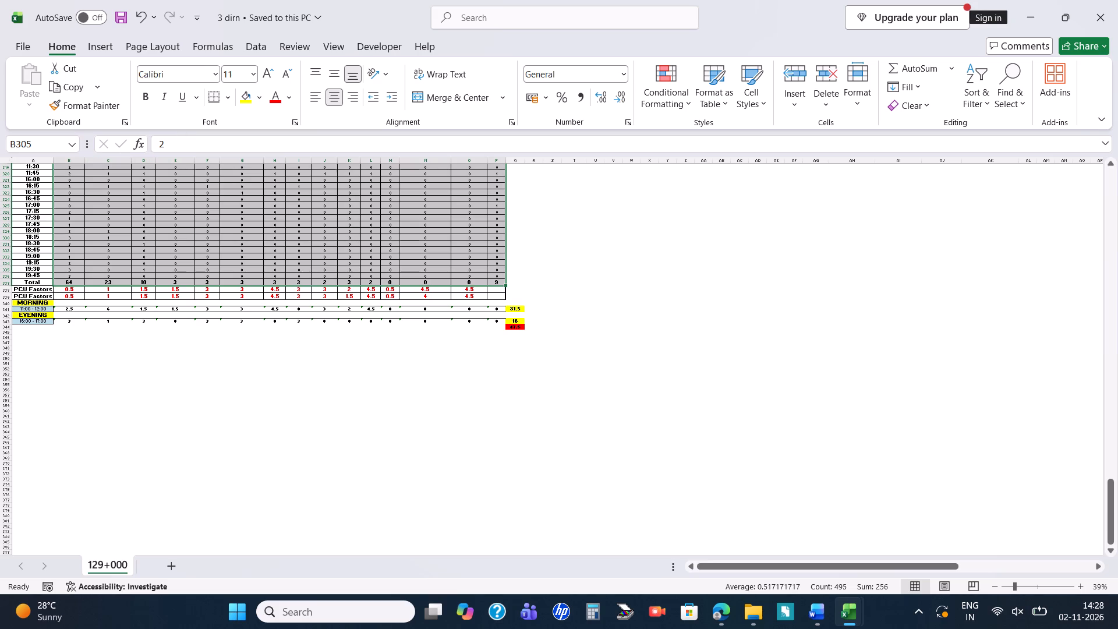
# Look over the hourly and 15-minute summary tables for 129+000, columns AF to AV, in the 3 dirn workbook.
pyautogui.scroll(1, 214, 262)
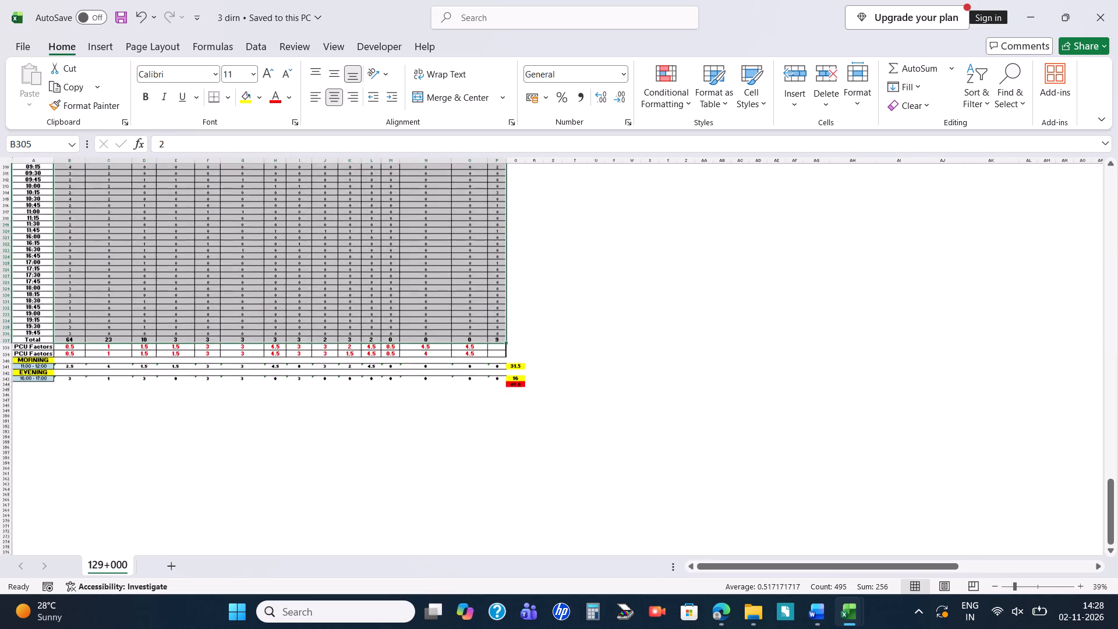
pyautogui.hscroll(-1, 214, 262)
pyautogui.scroll(3, 214, 262)
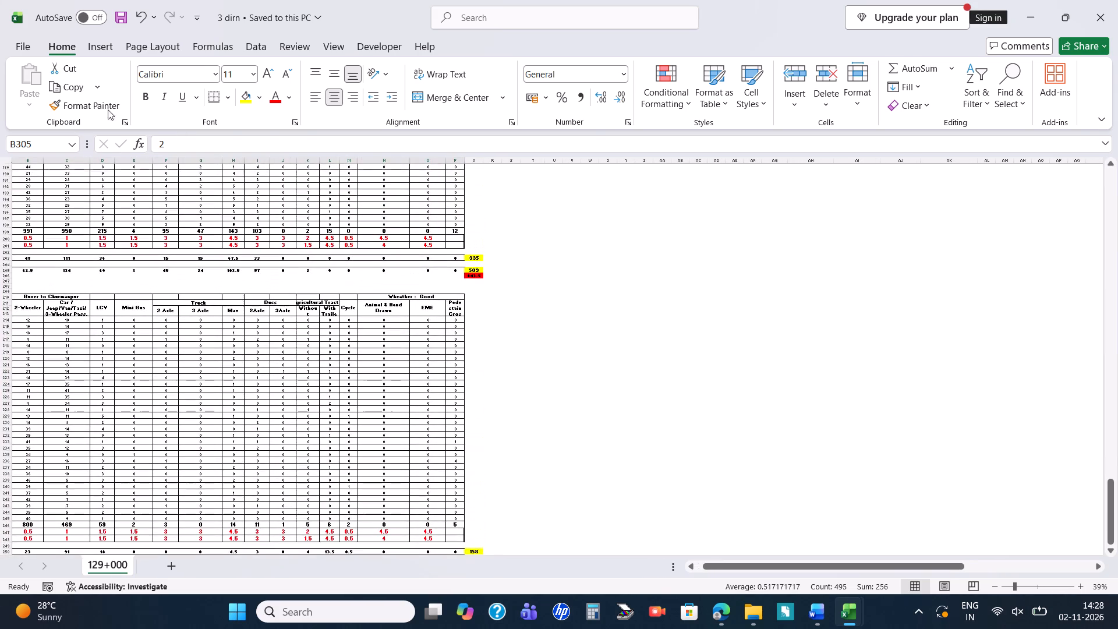
pyautogui.hscroll(-3, 494, 303)
pyautogui.scroll(3, 494, 303)
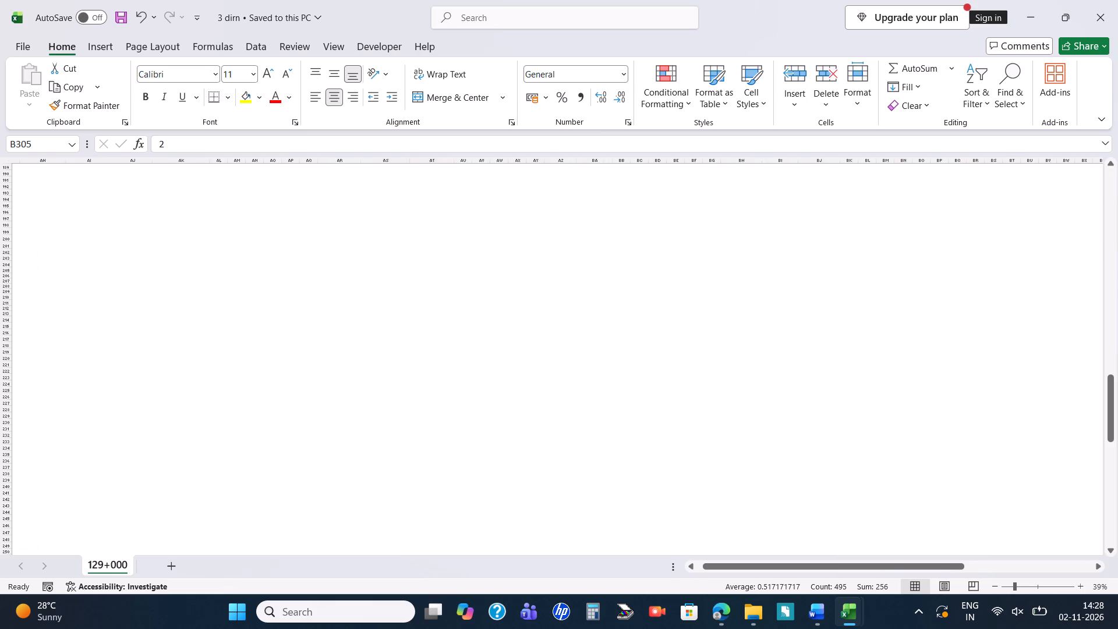
pyautogui.scroll(4, 494, 303)
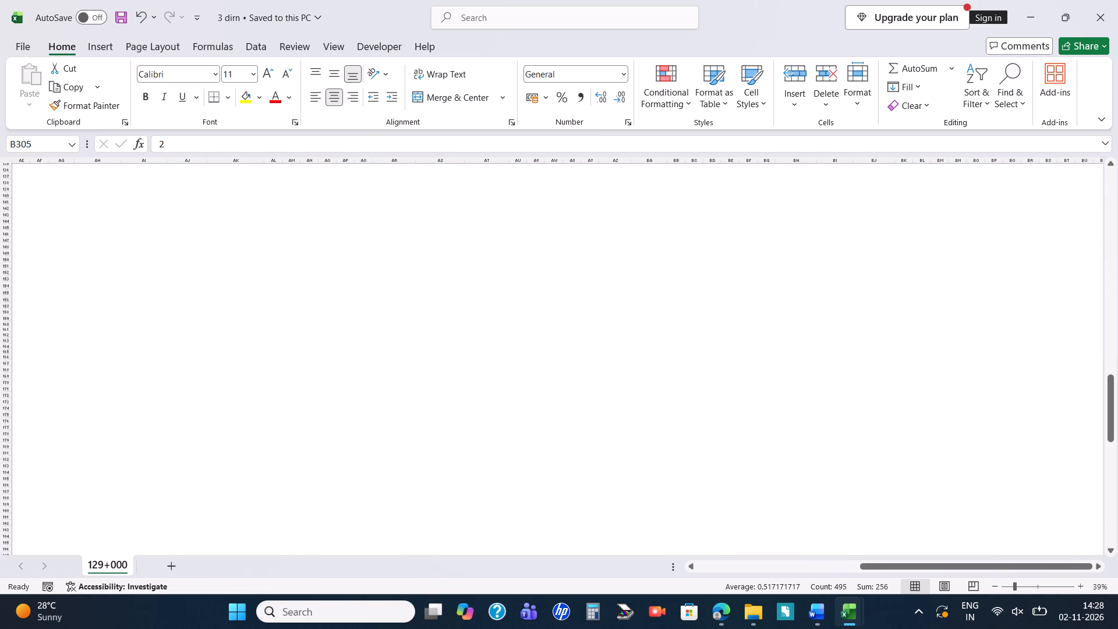
pyautogui.scroll(3, 494, 303)
pyautogui.scroll(-3, 494, 303)
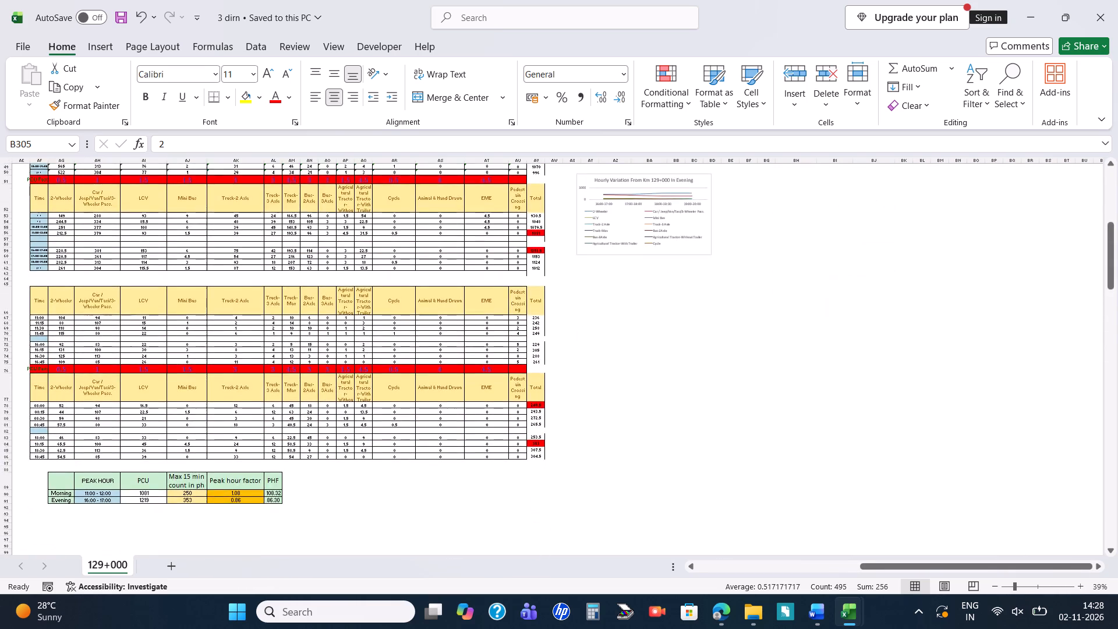
pyautogui.scroll(2, 494, 303)
pyautogui.hscroll(4, 494, 303)
pyautogui.scroll(-2, 494, 303)
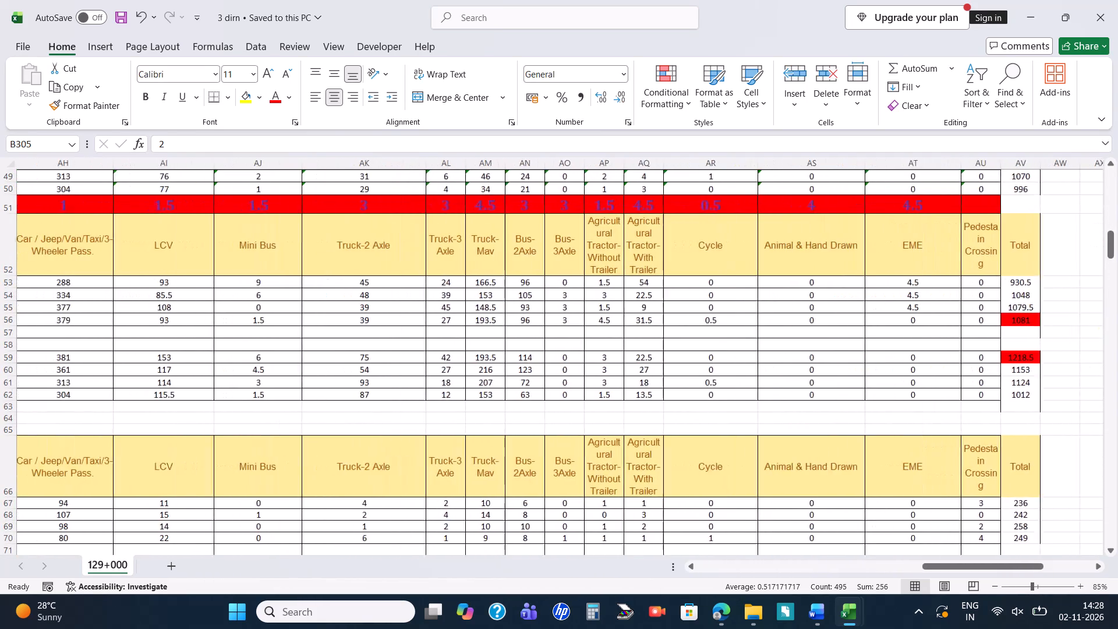
pyautogui.scroll(-4, 494, 303)
pyautogui.hscroll(1, 494, 303)
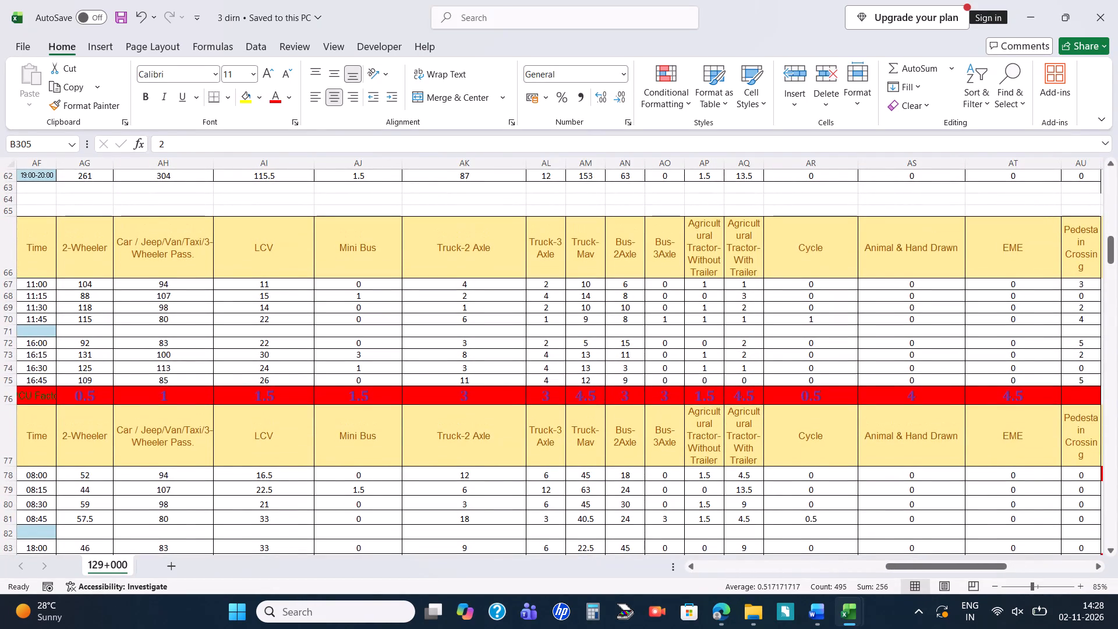
pyautogui.hscroll(2, 121, 323)
pyautogui.scroll(2, 121, 323)
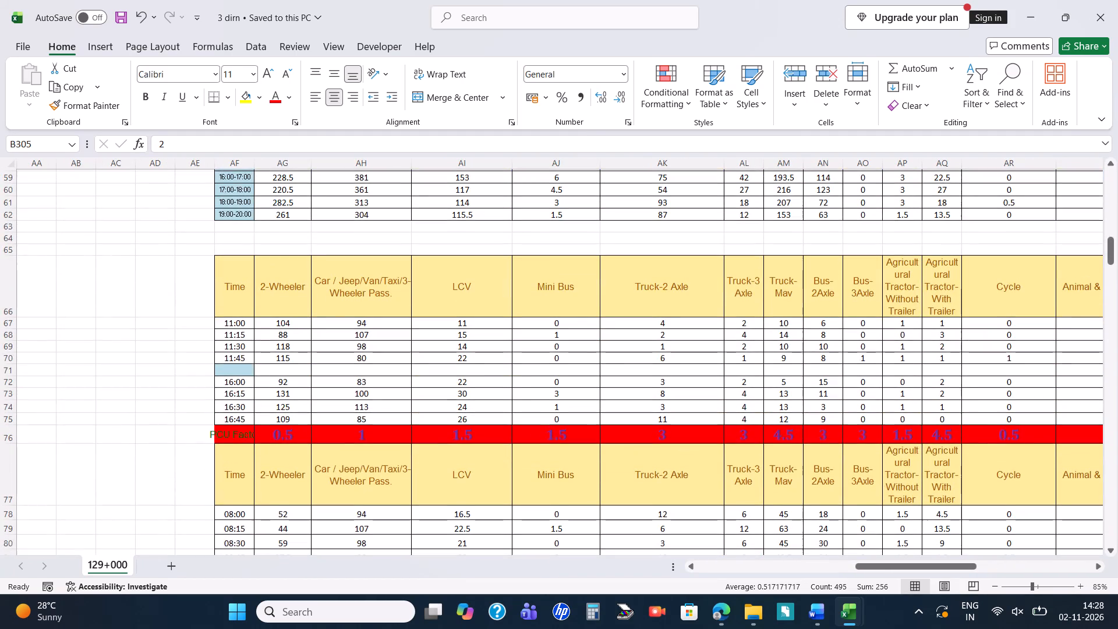
# Trace the cells referenced by the 11:00 2-Wheeler sum formula in AG67 through the six direction tables.
pyautogui.click(270, 320)
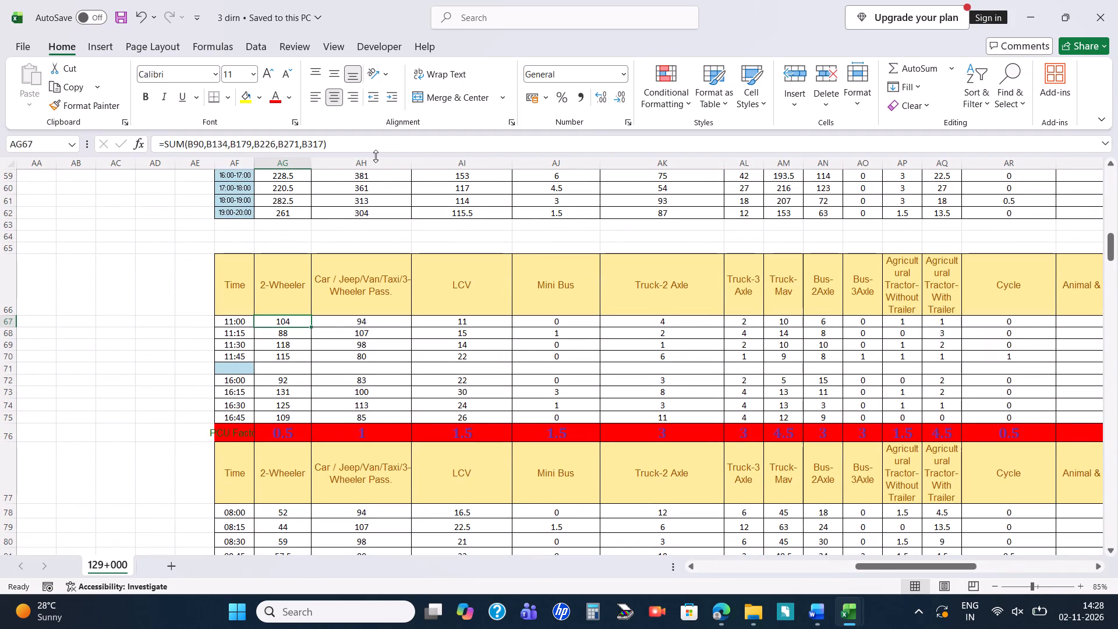
pyautogui.click(387, 137)
pyautogui.hscroll(6, 297, 416)
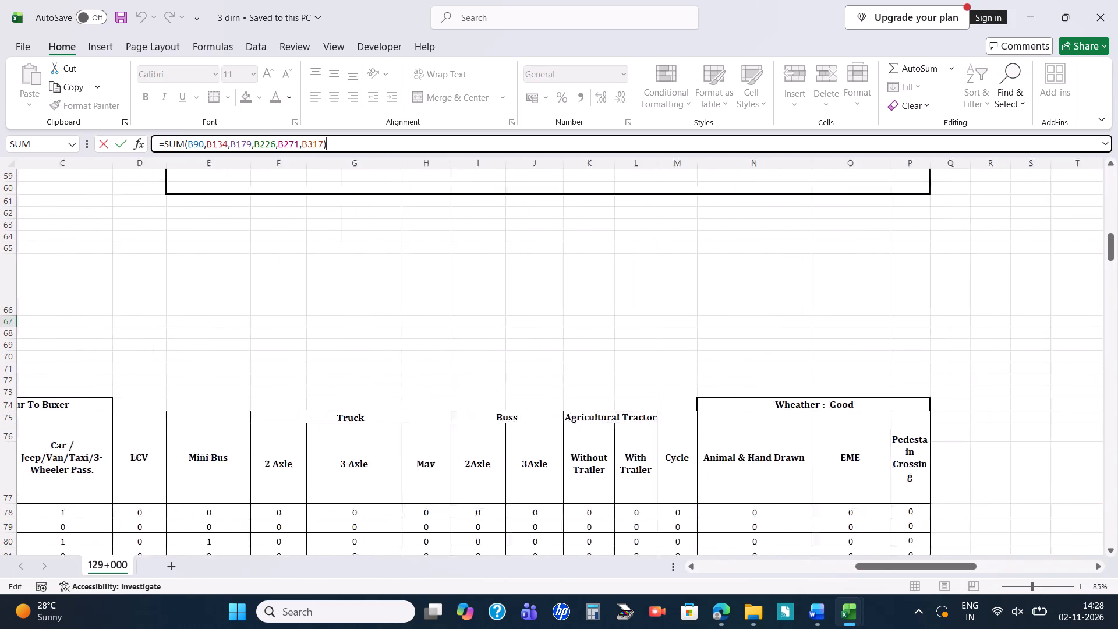
pyautogui.scroll(-2, 297, 416)
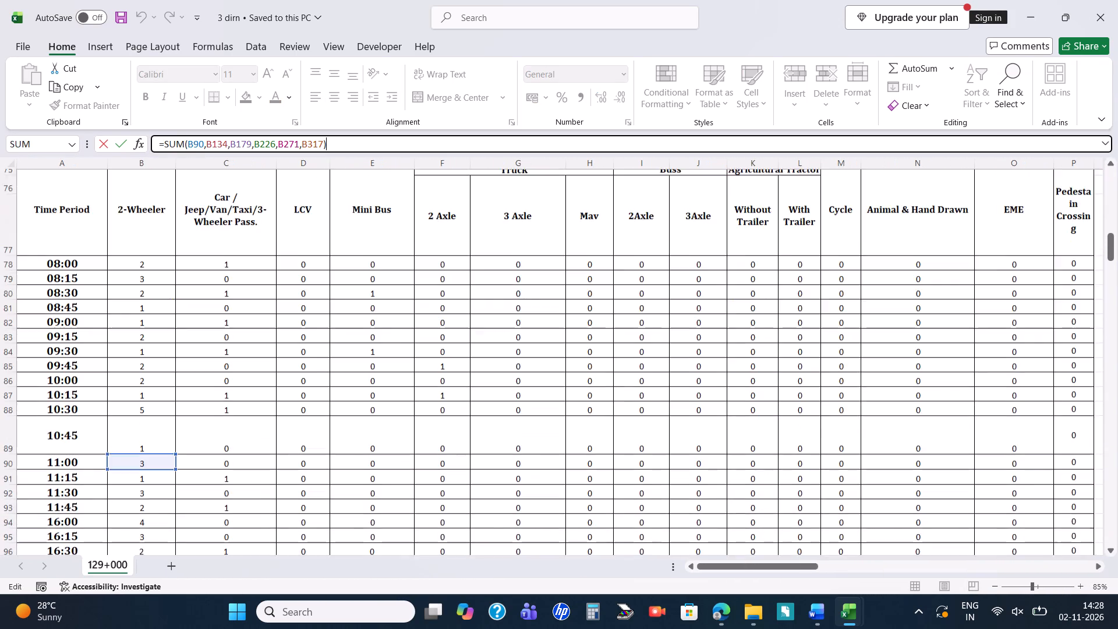
pyautogui.scroll(-9, 297, 416)
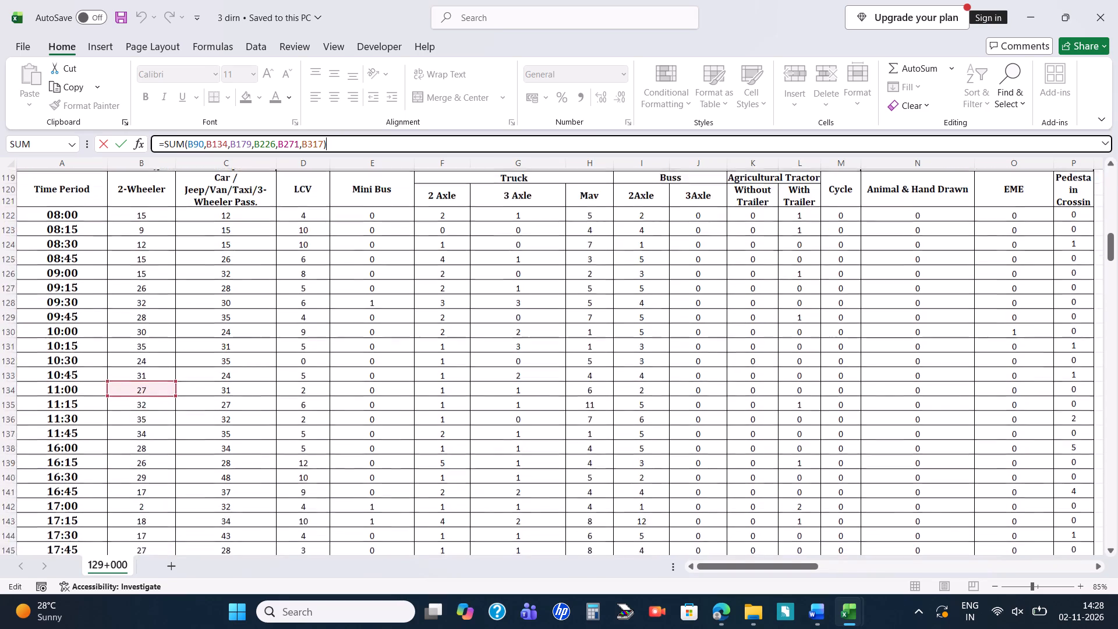
pyautogui.scroll(-11, 297, 416)
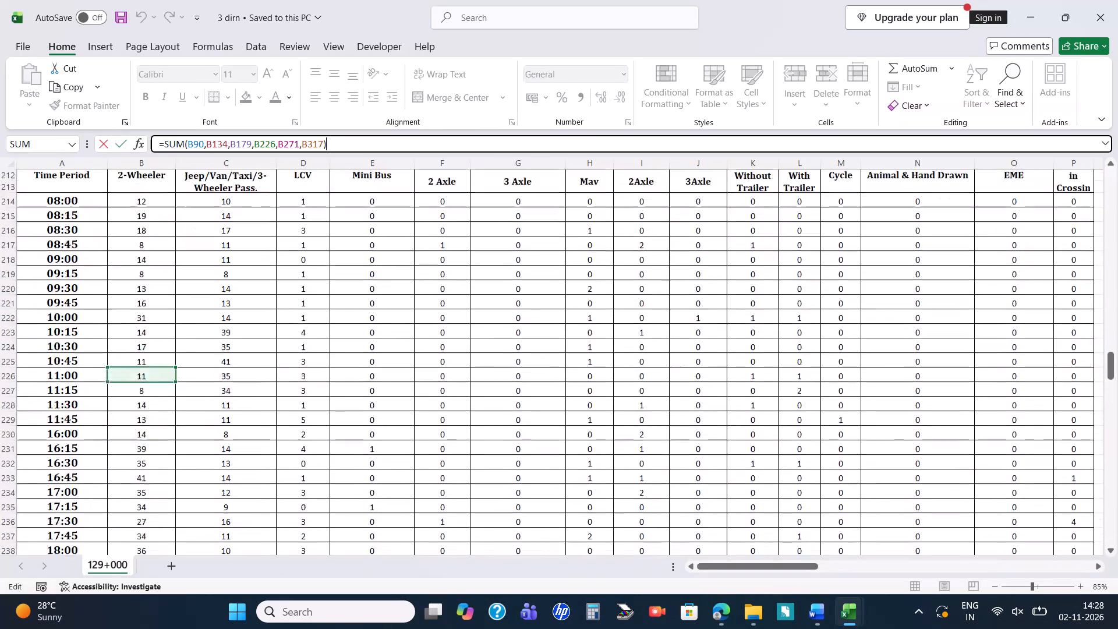
pyautogui.scroll(-7, 297, 416)
pyautogui.scroll(1, 297, 416)
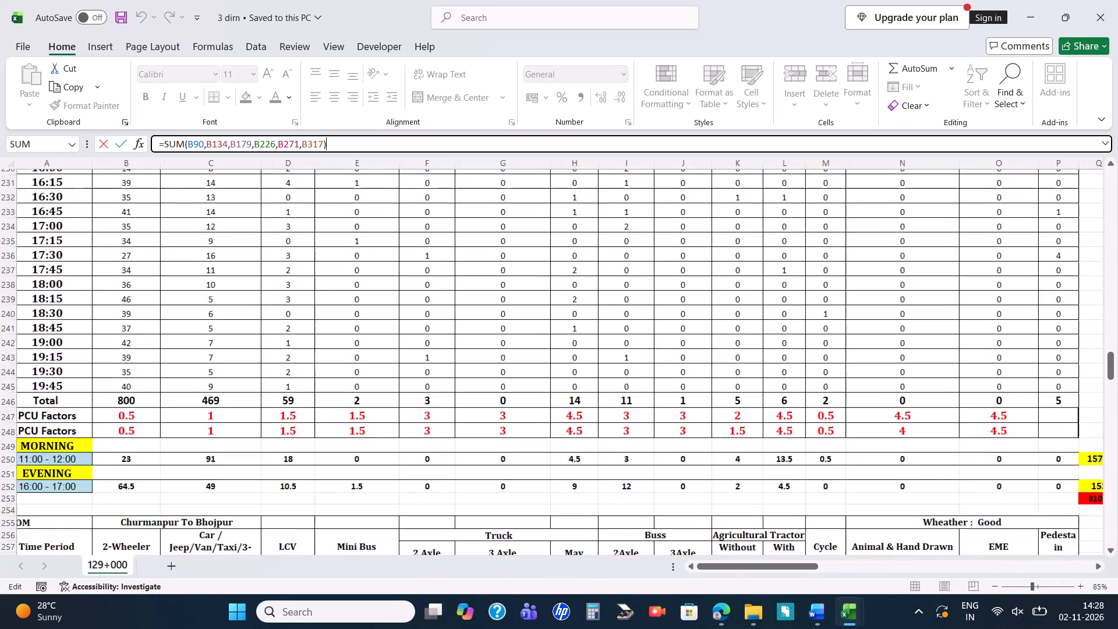
pyautogui.scroll(-7, 297, 416)
pyautogui.scroll(1, 297, 416)
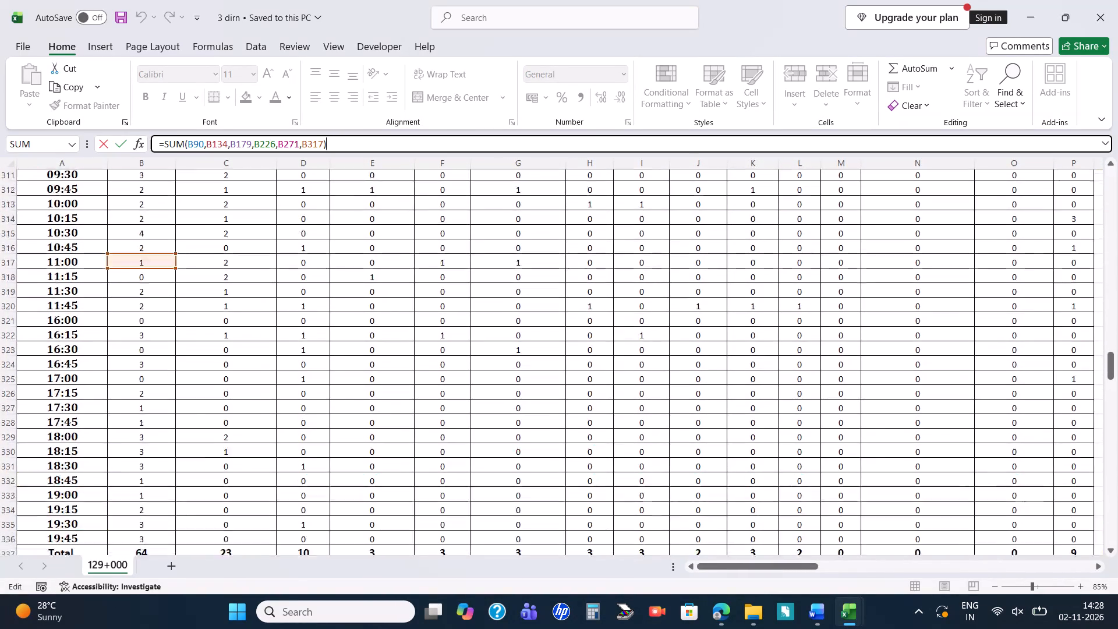
pyautogui.scroll(1, 297, 416)
pyautogui.scroll(-5, 297, 416)
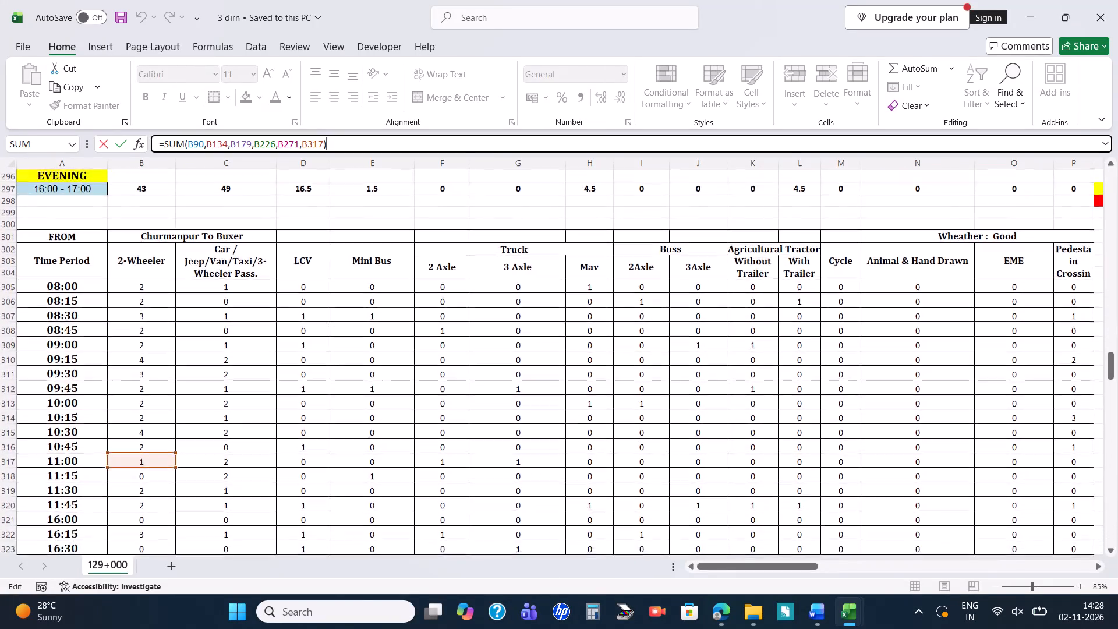
pyautogui.scroll(-4, 297, 416)
pyautogui.press('Return')
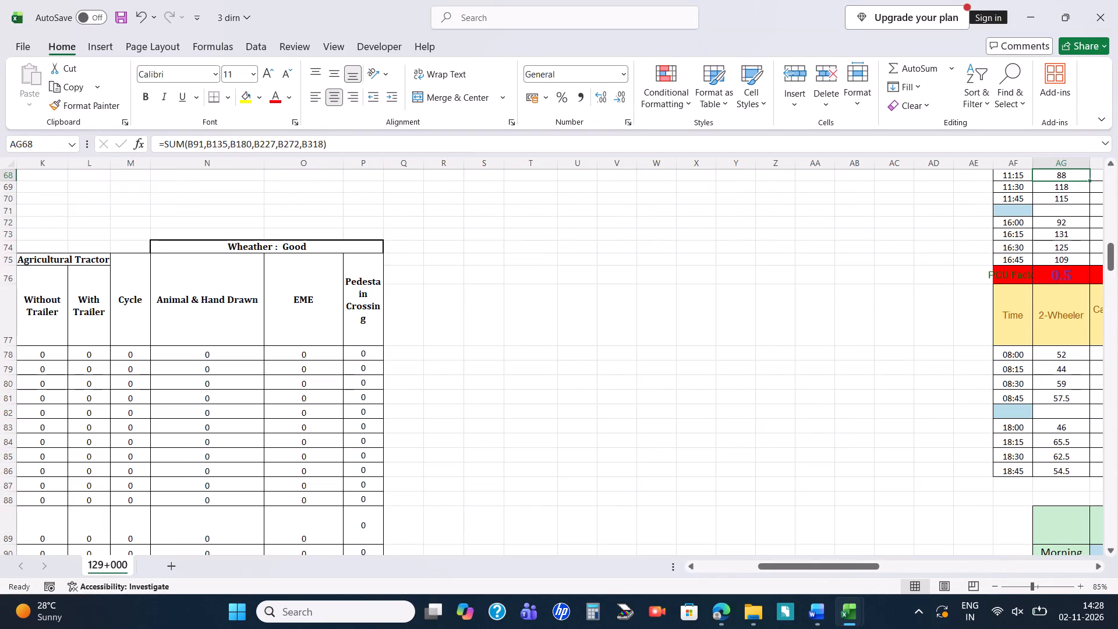
# Inspect the morning Peak hour factor formula in AK90 and the cells it references.
pyautogui.hscroll(-3, 565, 473)
pyautogui.scroll(2, 565, 473)
pyautogui.scroll(-1, 565, 473)
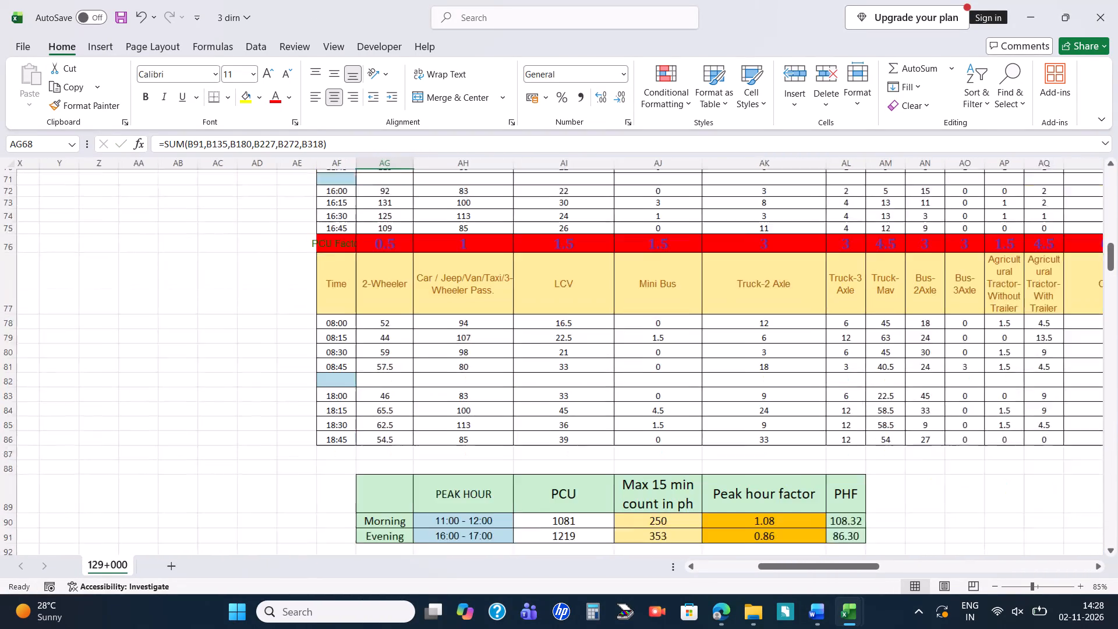
pyautogui.scroll(-1, 565, 473)
pyautogui.hscroll(-1, 565, 473)
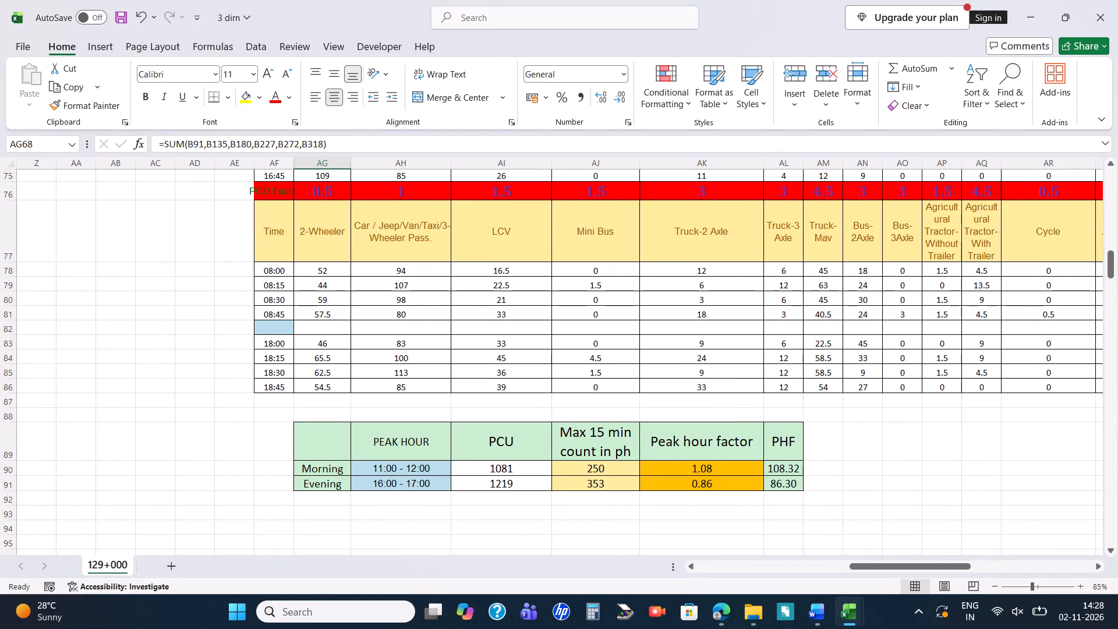
pyautogui.click(717, 471)
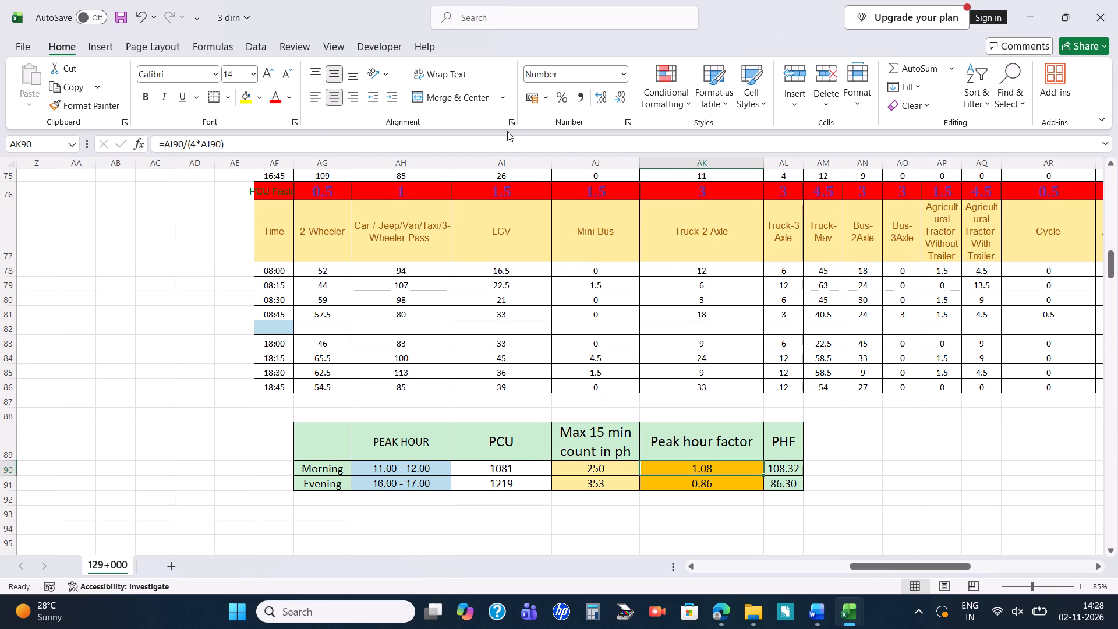
pyautogui.click(504, 143)
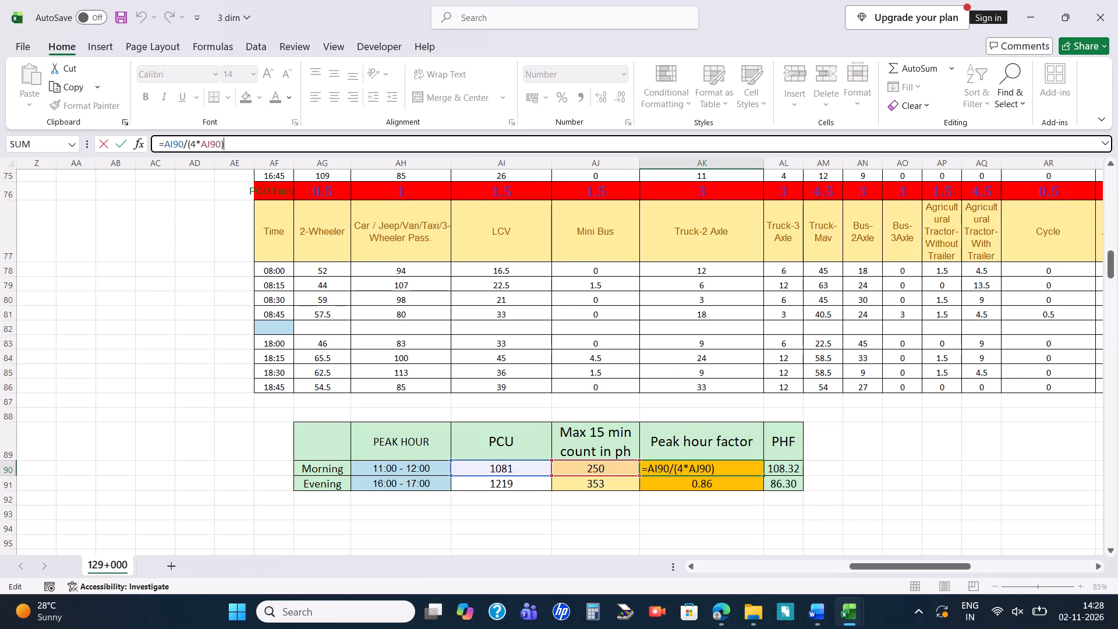
pyautogui.press('Return')
# Compare the Total column values and highlighted peaks in the hourly and 15-minute summary tables, rows 47 to 86.
pyautogui.hscroll(-2, 774, 460)
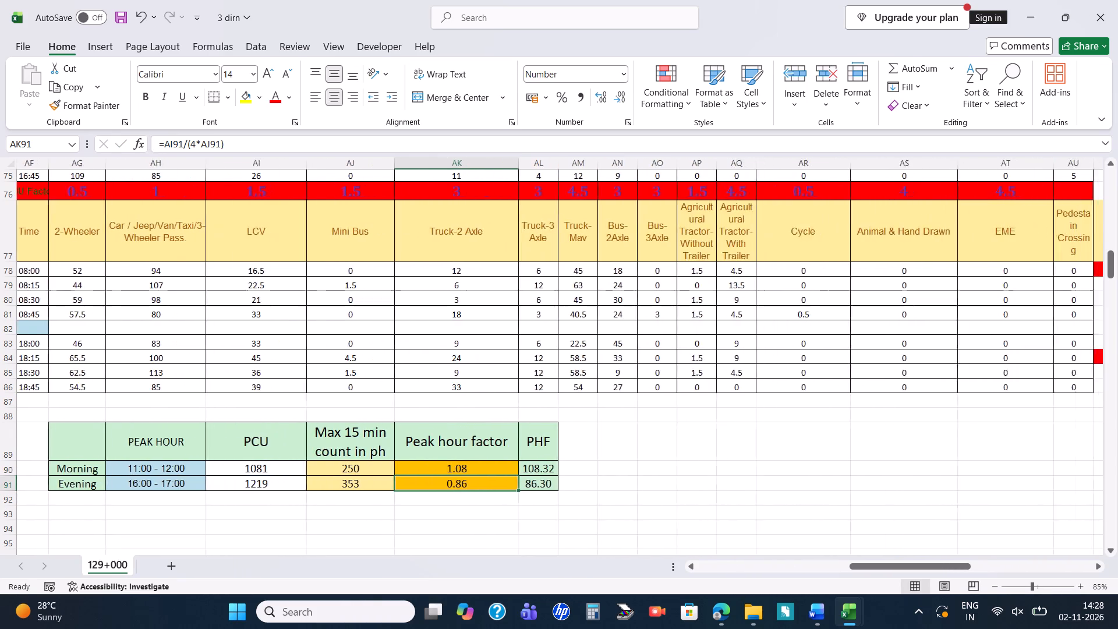
pyautogui.scroll(4, 774, 460)
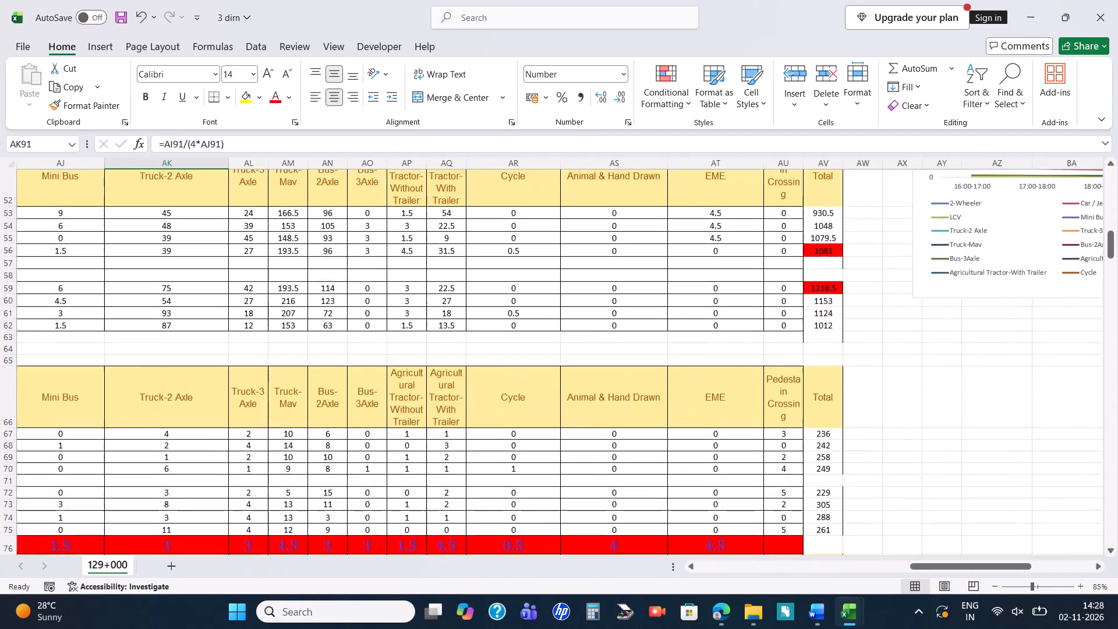
pyautogui.scroll(1, 774, 460)
pyautogui.scroll(3, 788, 385)
pyautogui.scroll(-1, 788, 385)
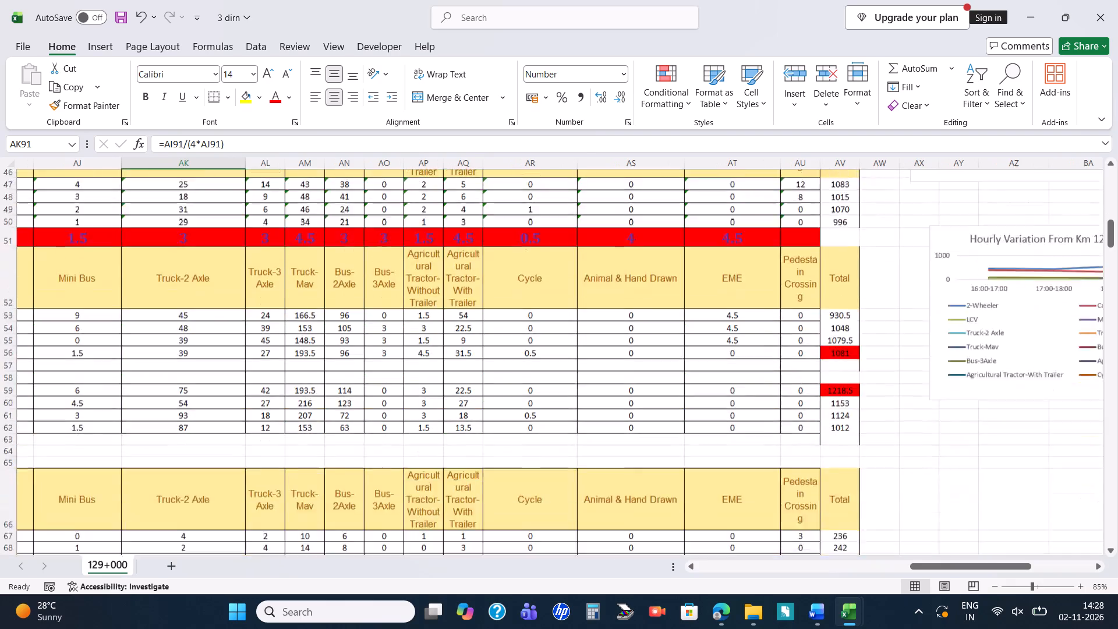
pyautogui.scroll(2, 788, 385)
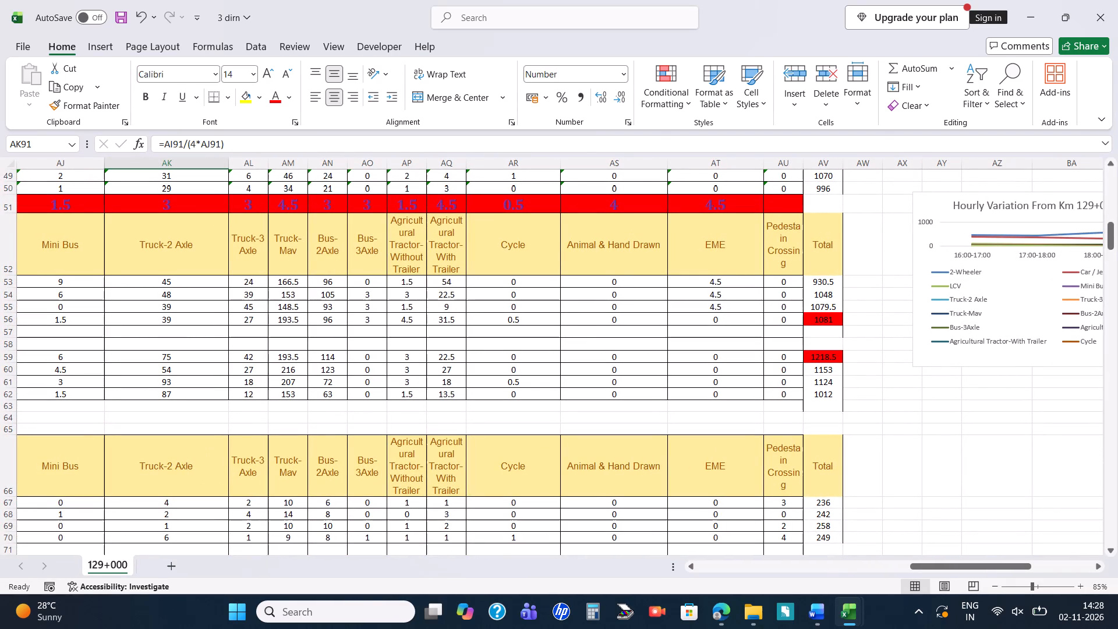
pyautogui.scroll(-1, 836, 334)
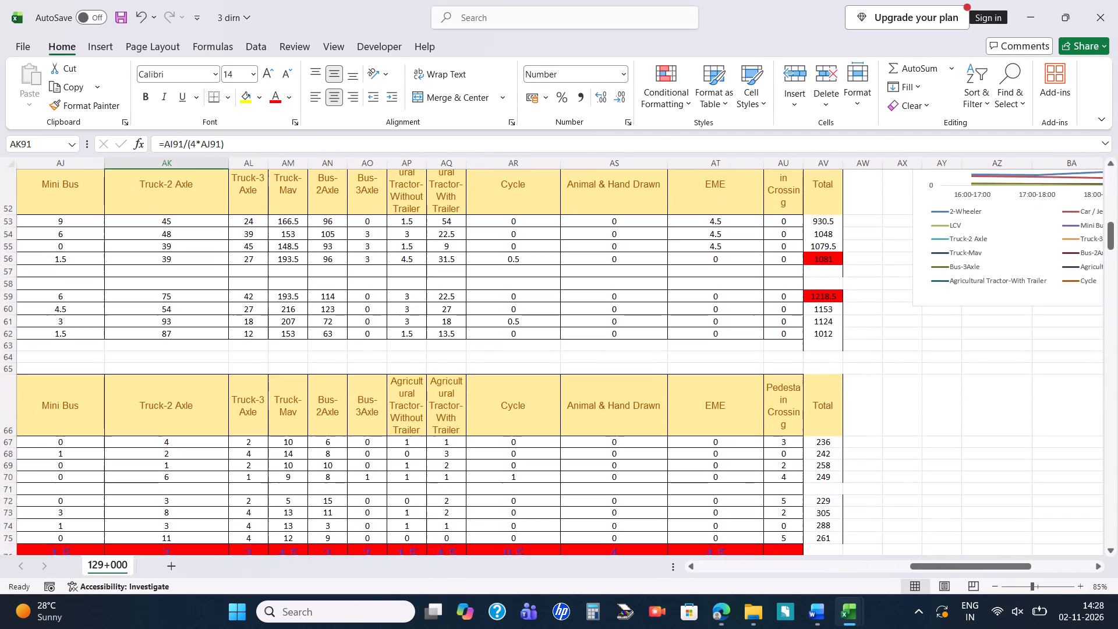
pyautogui.scroll(-1, 836, 334)
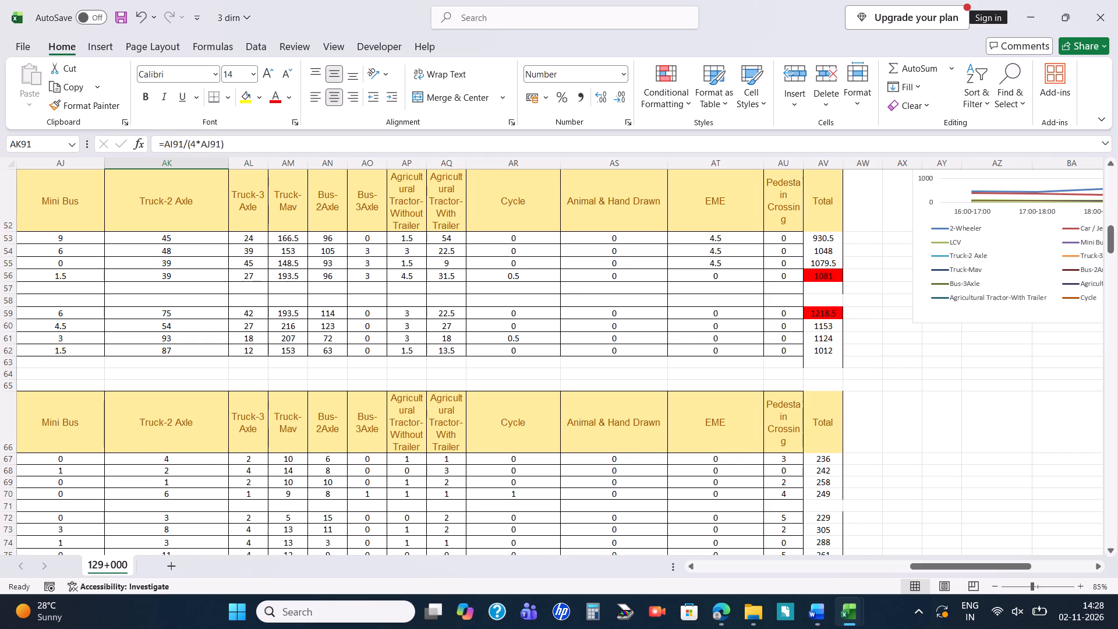
pyautogui.scroll(-1, 820, 401)
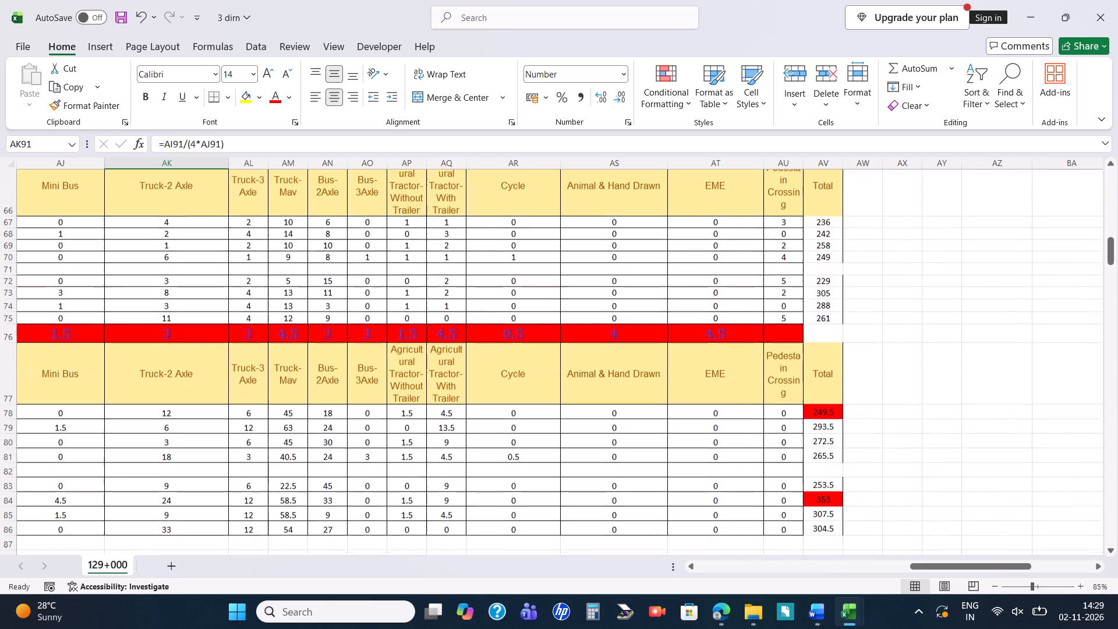
pyautogui.scroll(-1, 820, 401)
pyautogui.scroll(1, 833, 508)
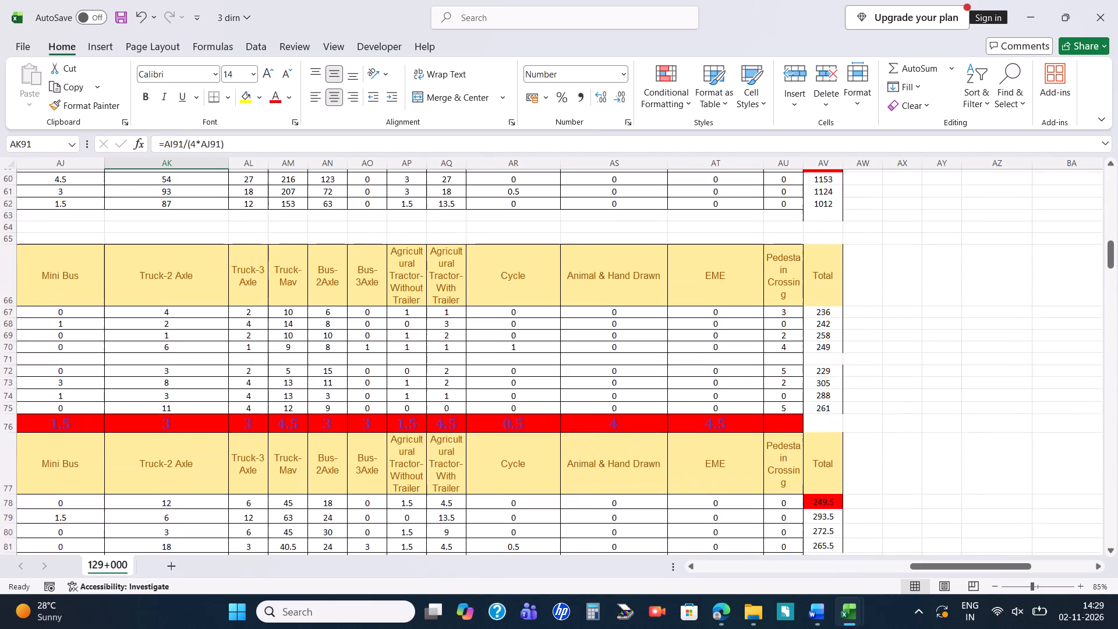
pyautogui.scroll(2, 833, 508)
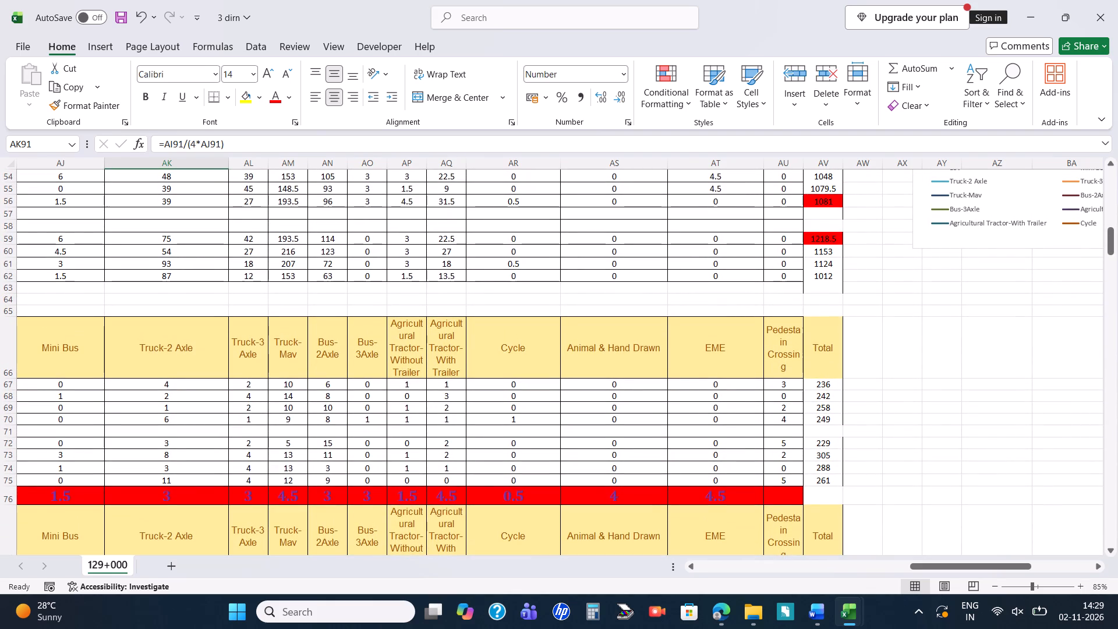
pyautogui.scroll(-2, 820, 367)
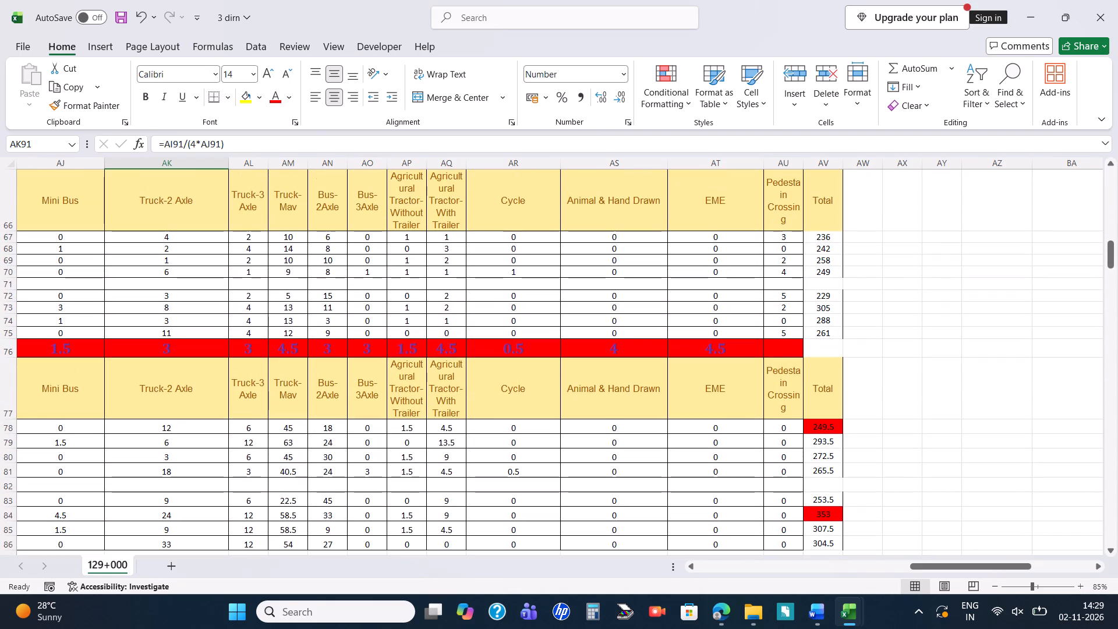
# Replace the red fill of the 08:00 Total cell, AV78, in the 15-minute PCU table with white.
pyautogui.click(826, 441)
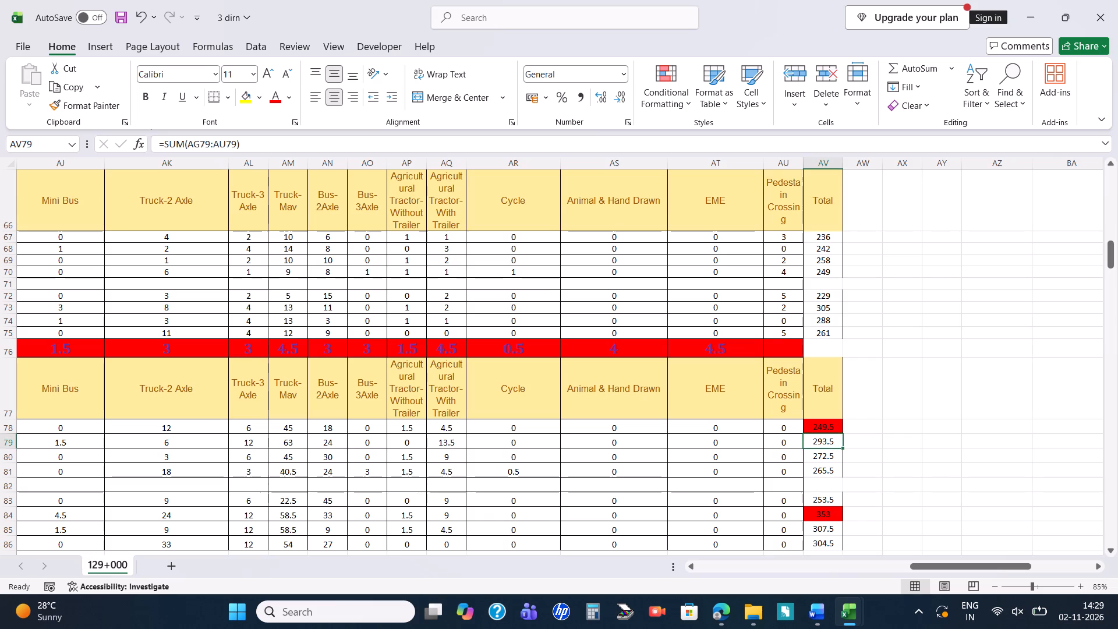
pyautogui.click(833, 426)
pyautogui.click(265, 94)
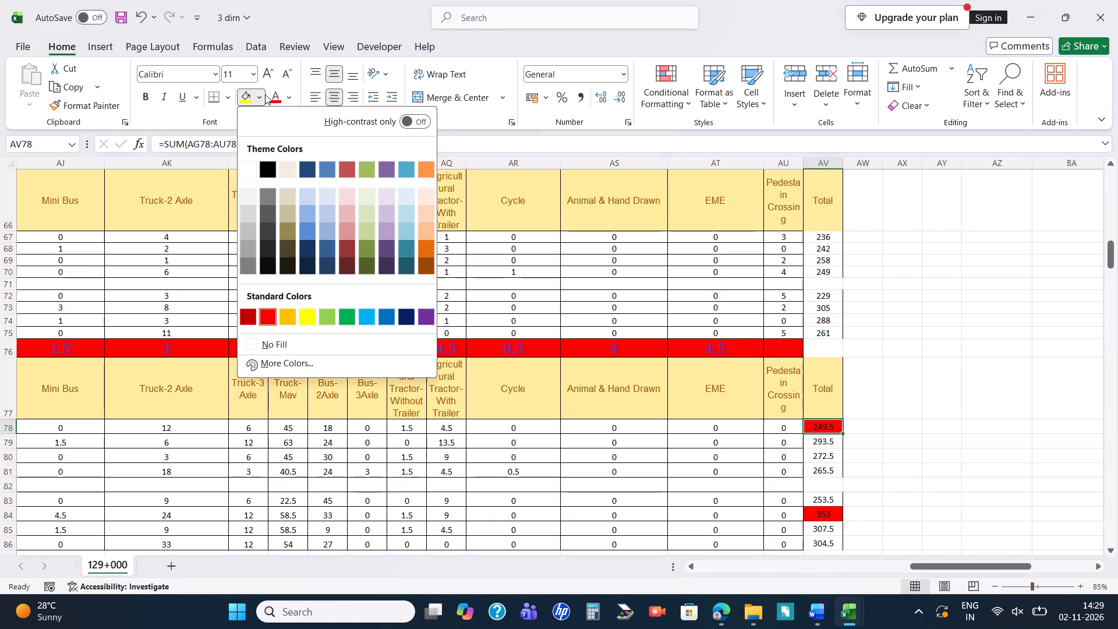
pyautogui.click(253, 165)
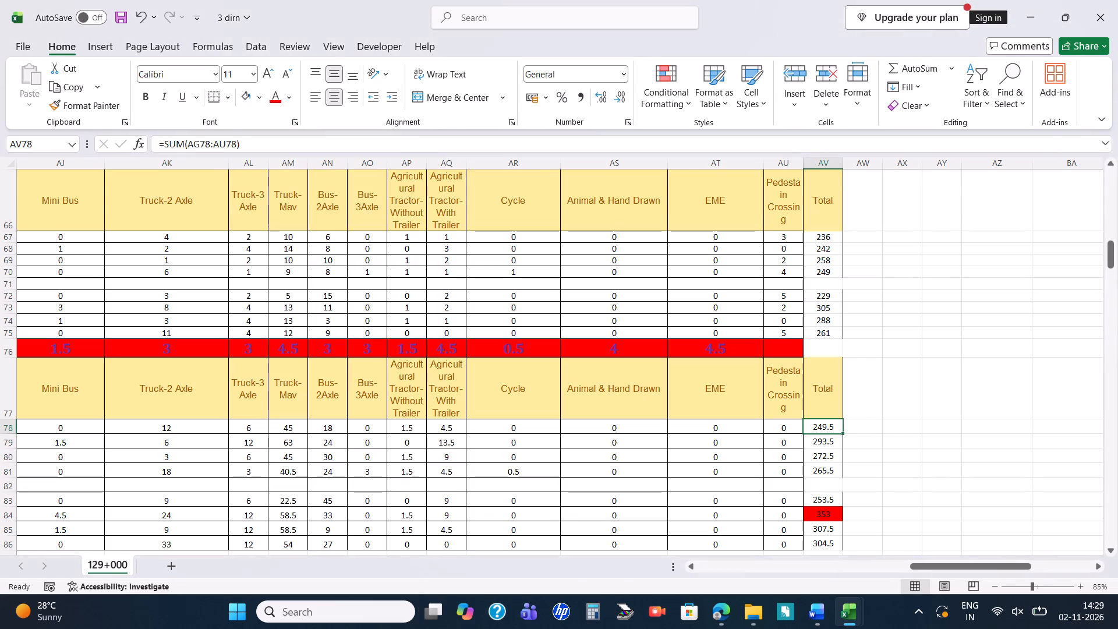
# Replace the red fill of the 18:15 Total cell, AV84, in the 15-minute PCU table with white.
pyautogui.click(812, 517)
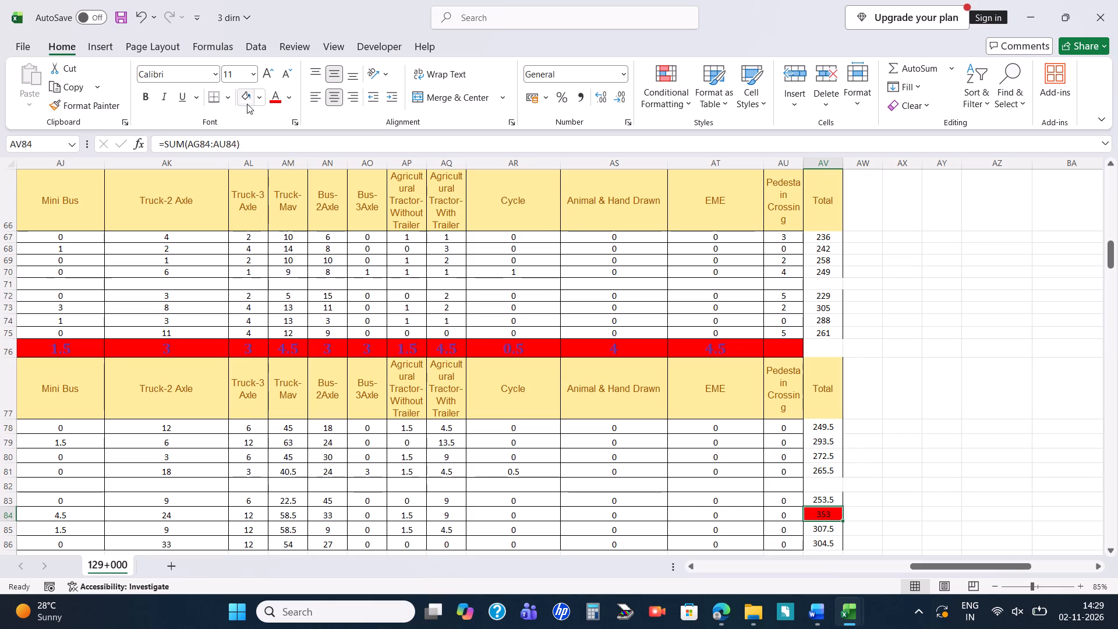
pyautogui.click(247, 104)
# Link the Morning Max 15 min count cell, AJ90, to the 08:15 Total with =AV79.
pyautogui.scroll(-2, 526, 384)
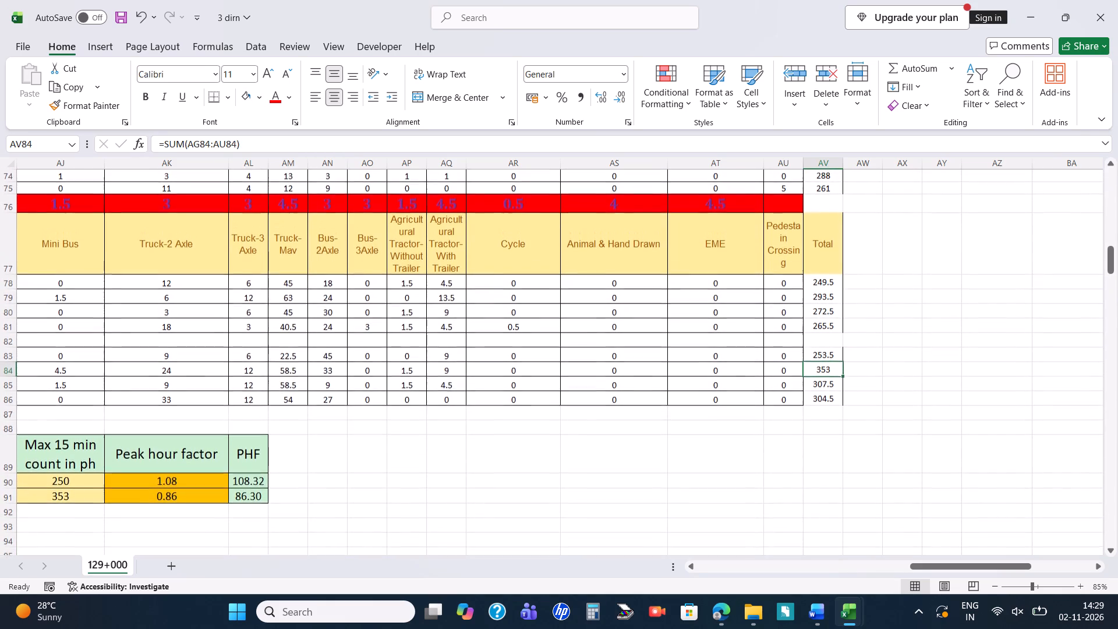
pyautogui.hscroll(1, 526, 384)
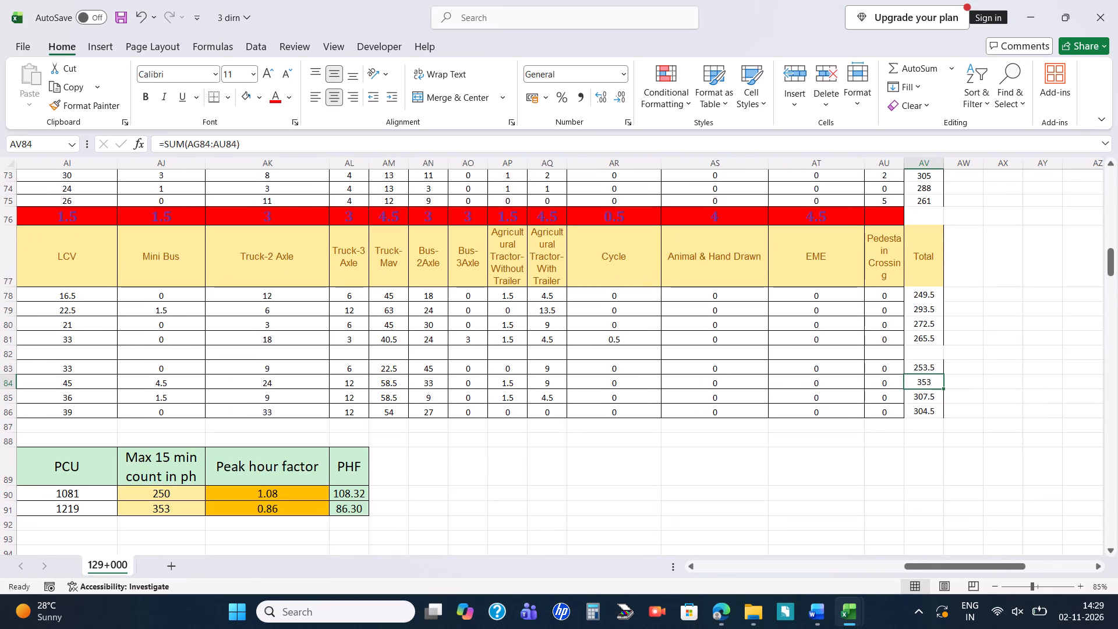
pyautogui.click(190, 490)
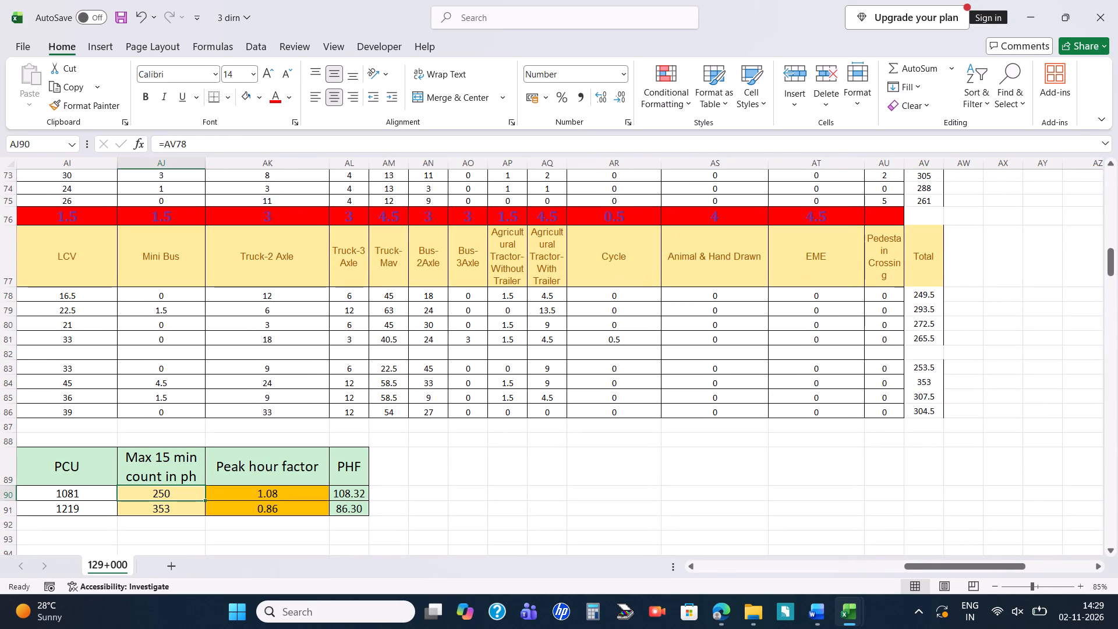
pyautogui.click(254, 150)
pyautogui.press('BackSpace')
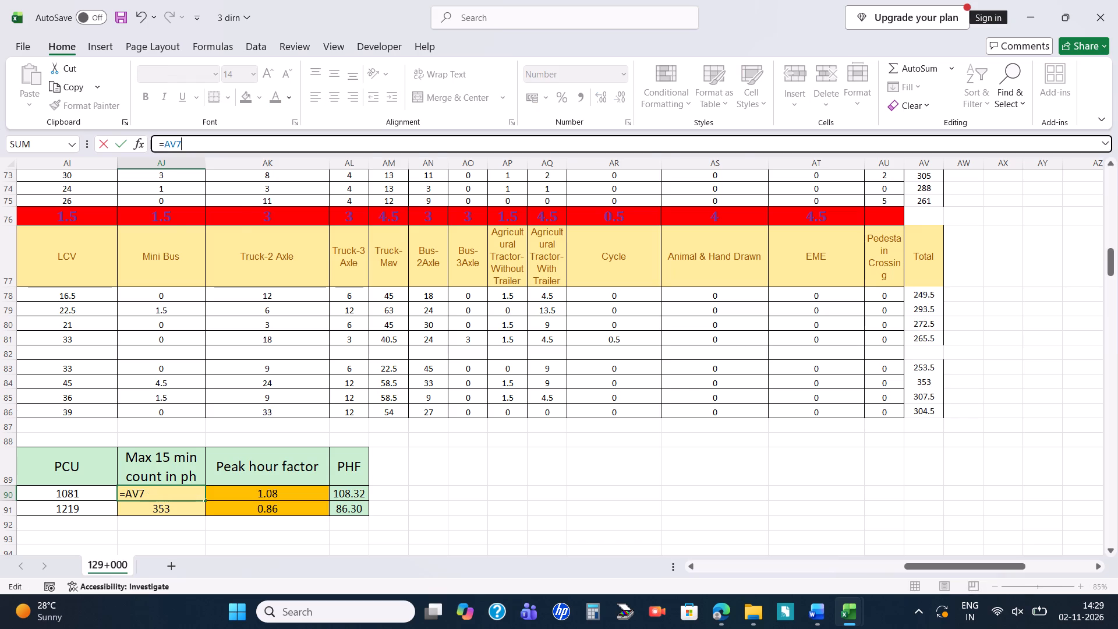
pyautogui.press('BackSpace')
pyautogui.press('BackSpace')
pyautogui.press('BackSpace')
pyautogui.click(923, 307)
pyautogui.press('Return')
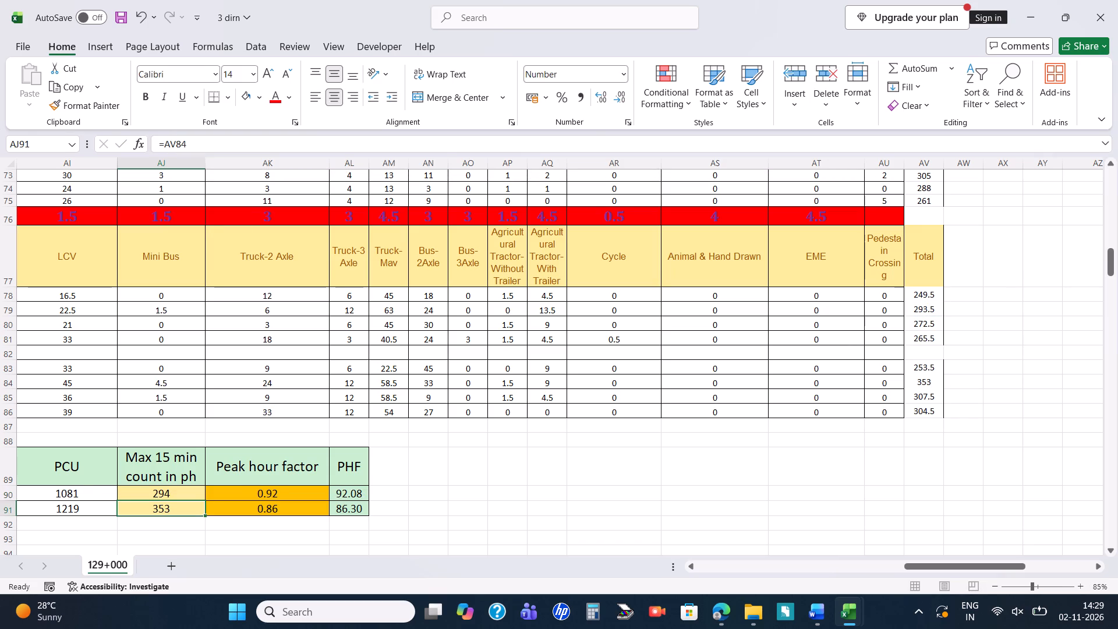
# Re-enter the Evening Max 15 min count formula in AJ91 as =AV84, the 18:15 Total.
pyautogui.doubleClick(345, 151)
pyautogui.press('BackSpace')
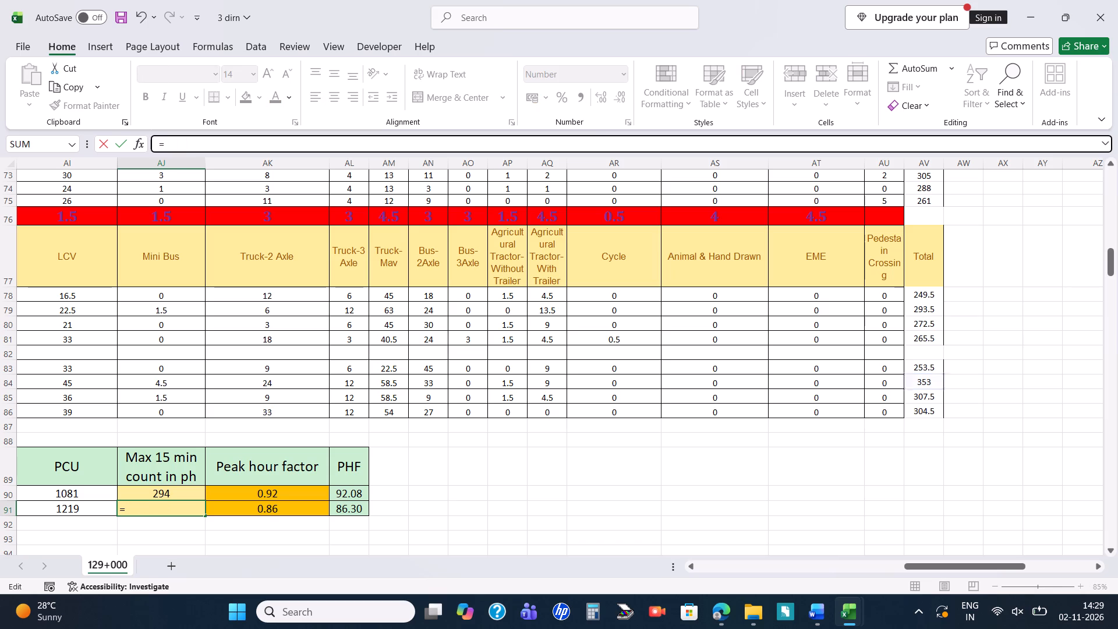
pyautogui.click(933, 385)
pyautogui.press('Return')
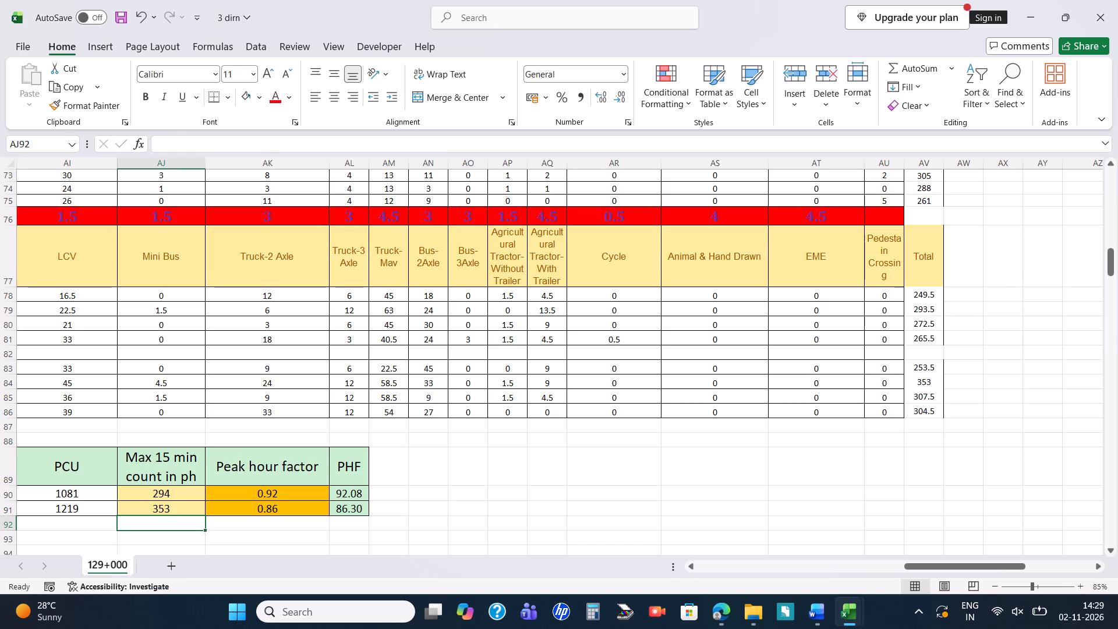
# Save the 3 dirn workbook.
pyautogui.click(700, 473)
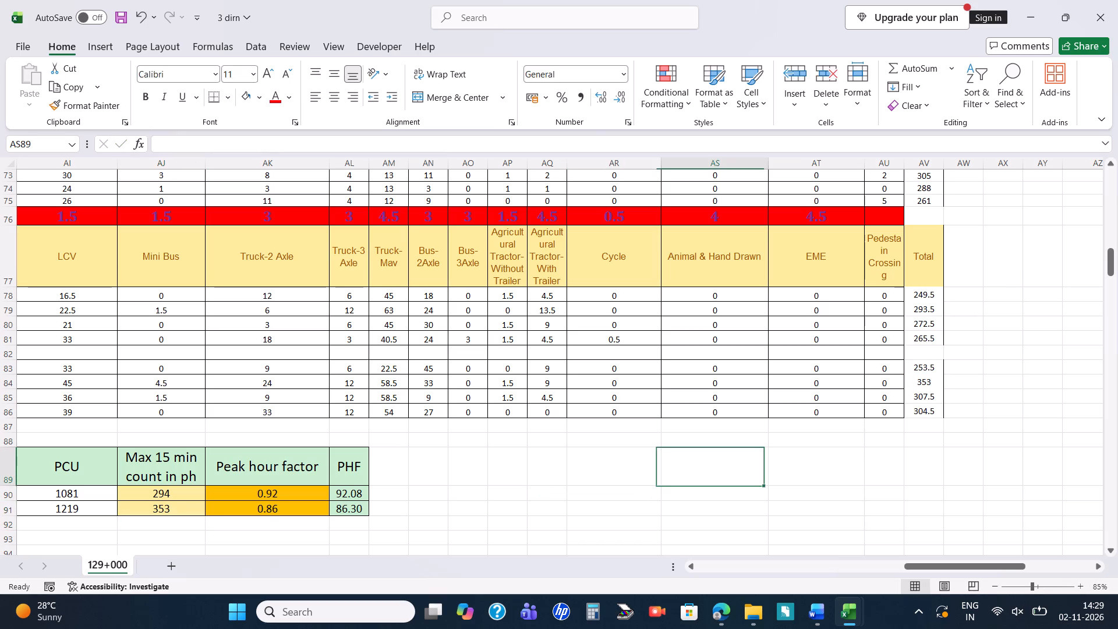
pyautogui.hotkey('ctrl', 's')
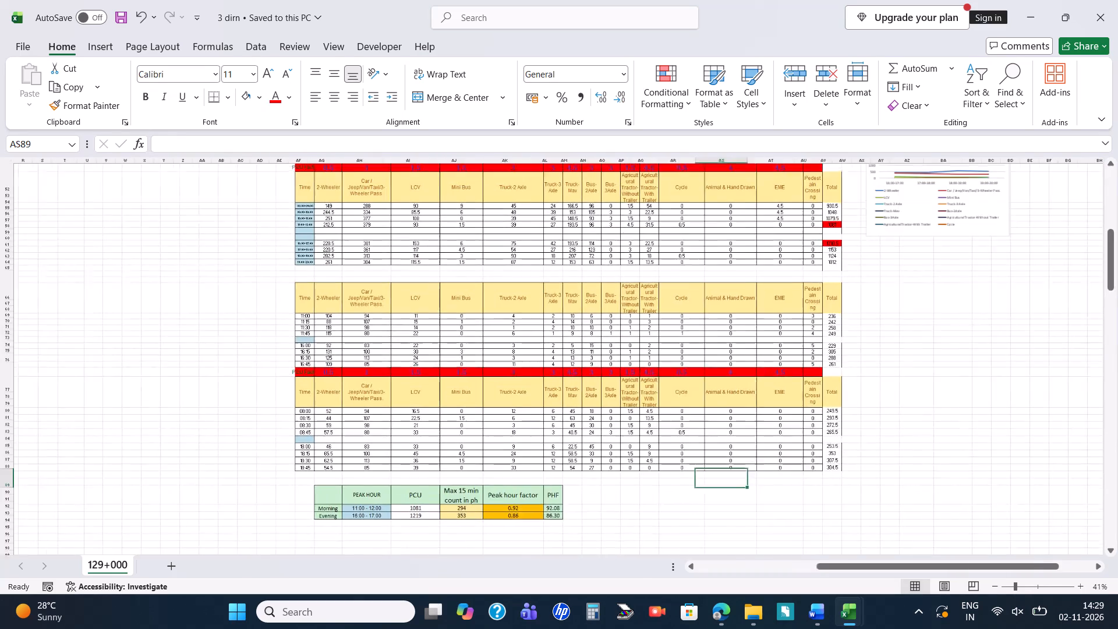
# Examine the evening and morning Hourly Variation charts for Km 129+000 and the table ranges their series use.
pyautogui.scroll(3, 759, 397)
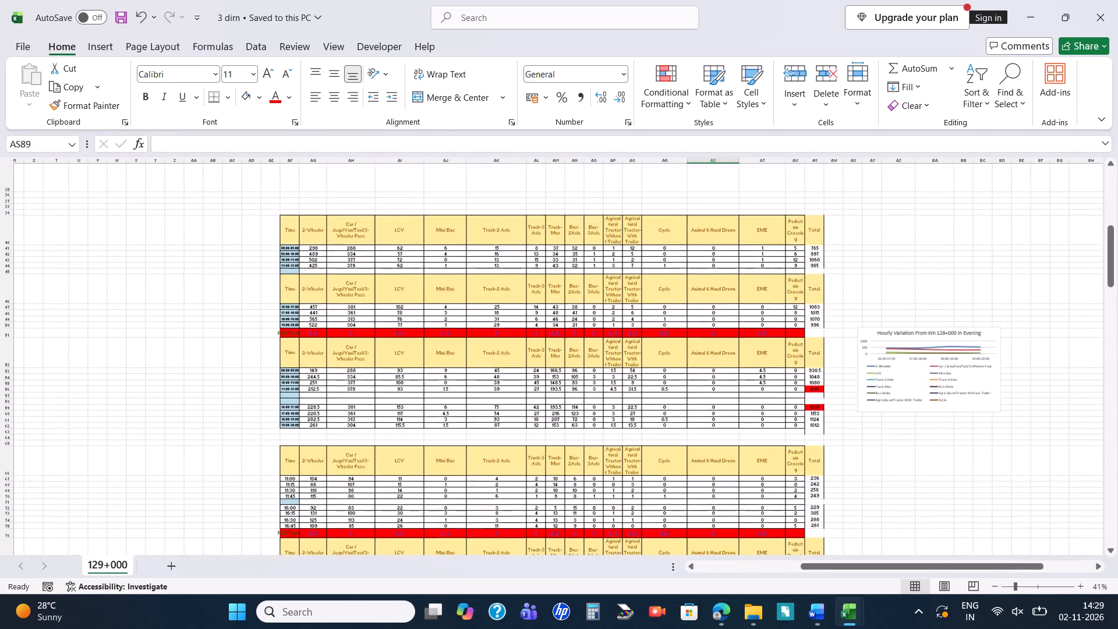
pyautogui.click(940, 359)
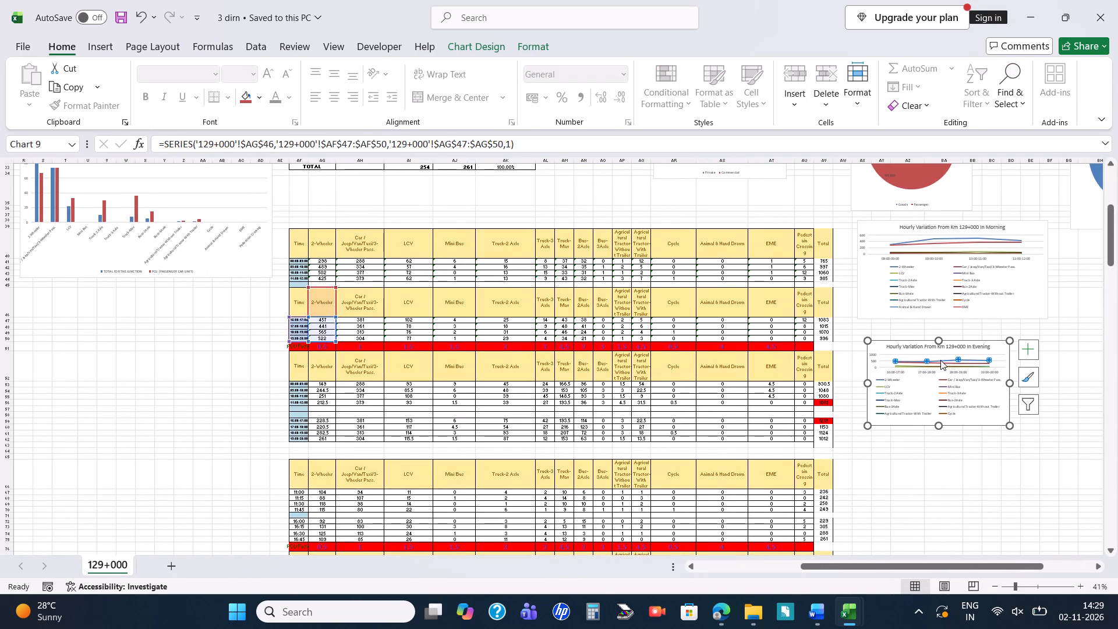
pyautogui.click(935, 366)
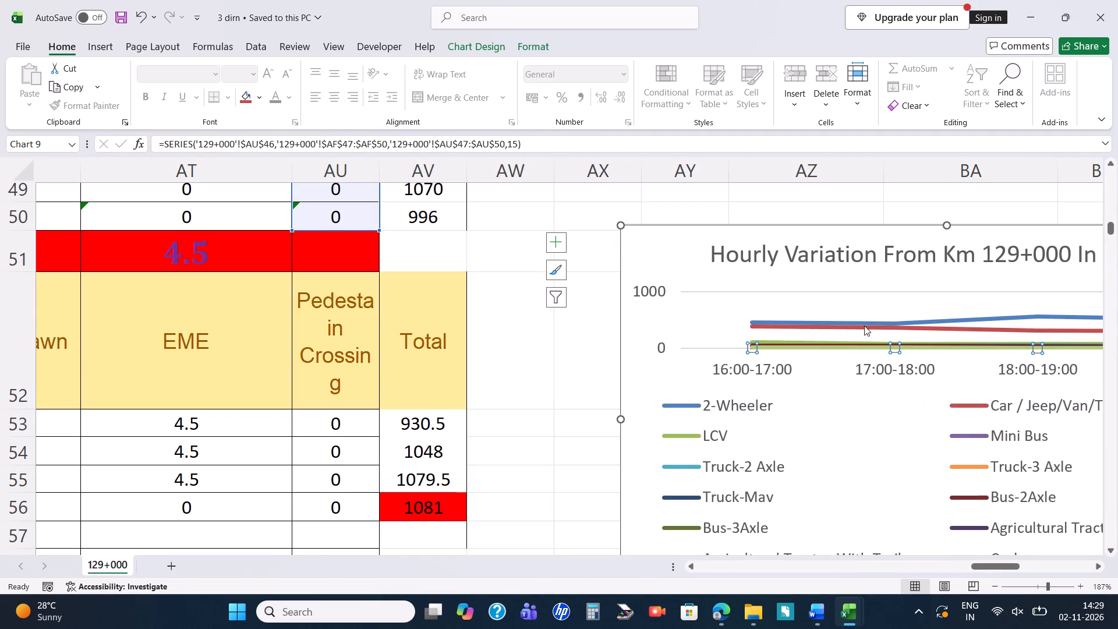
pyautogui.click(866, 323)
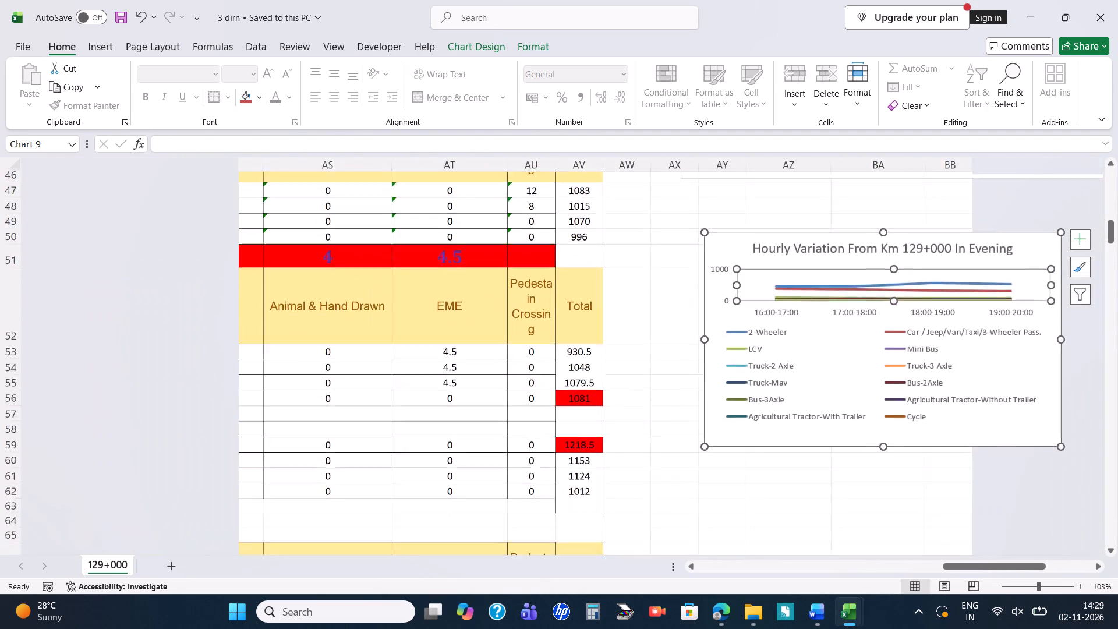
pyautogui.scroll(1, 866, 323)
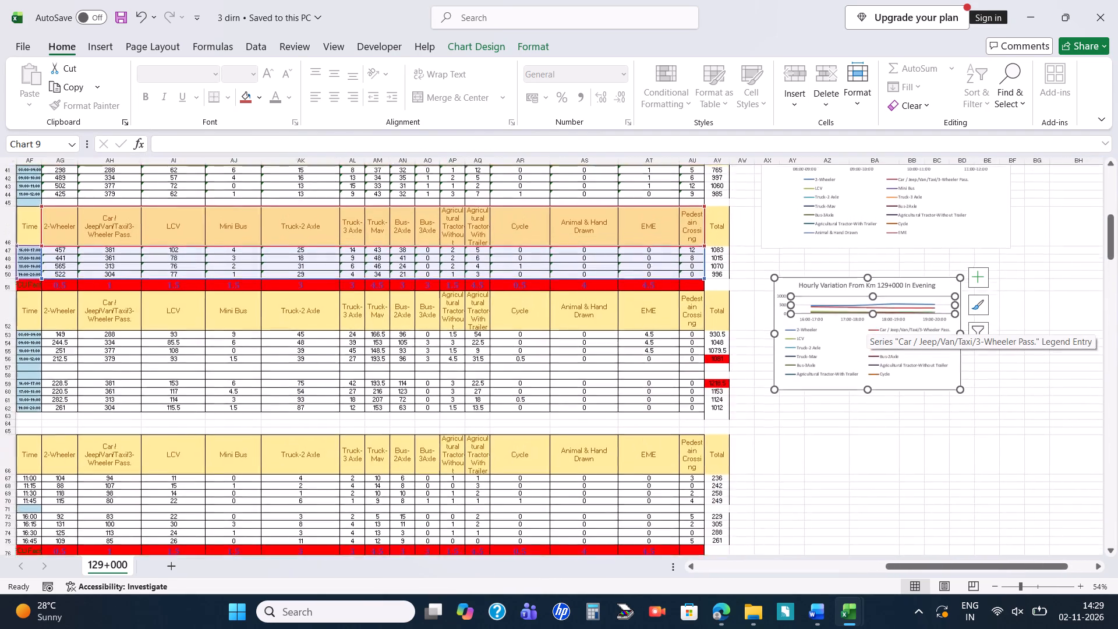
pyautogui.scroll(2, 866, 323)
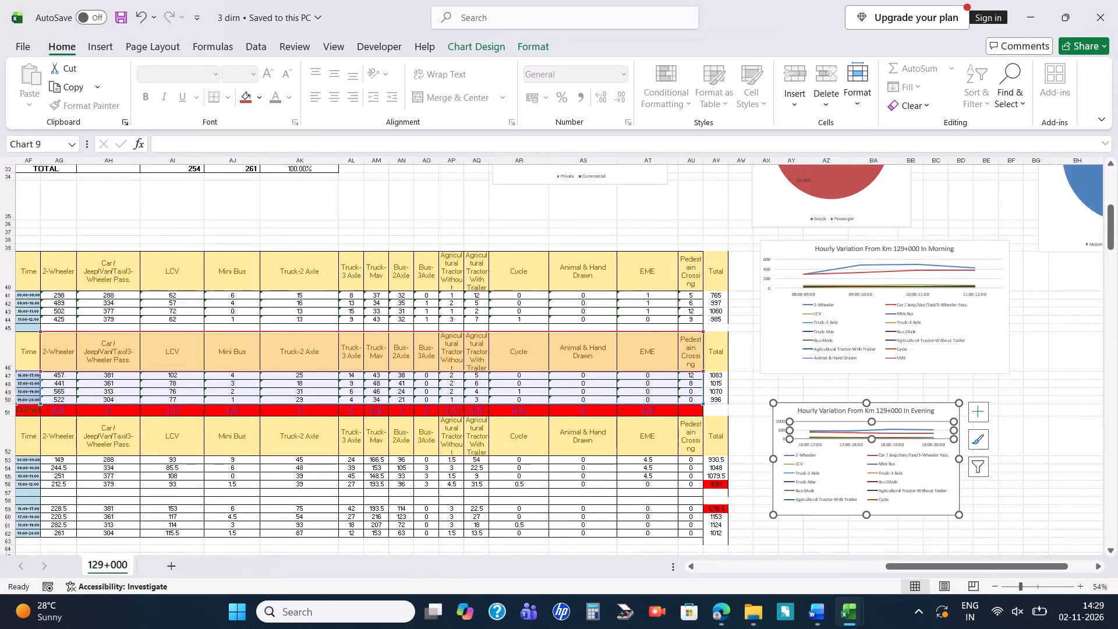
pyautogui.click(794, 243)
pyautogui.click(1023, 433)
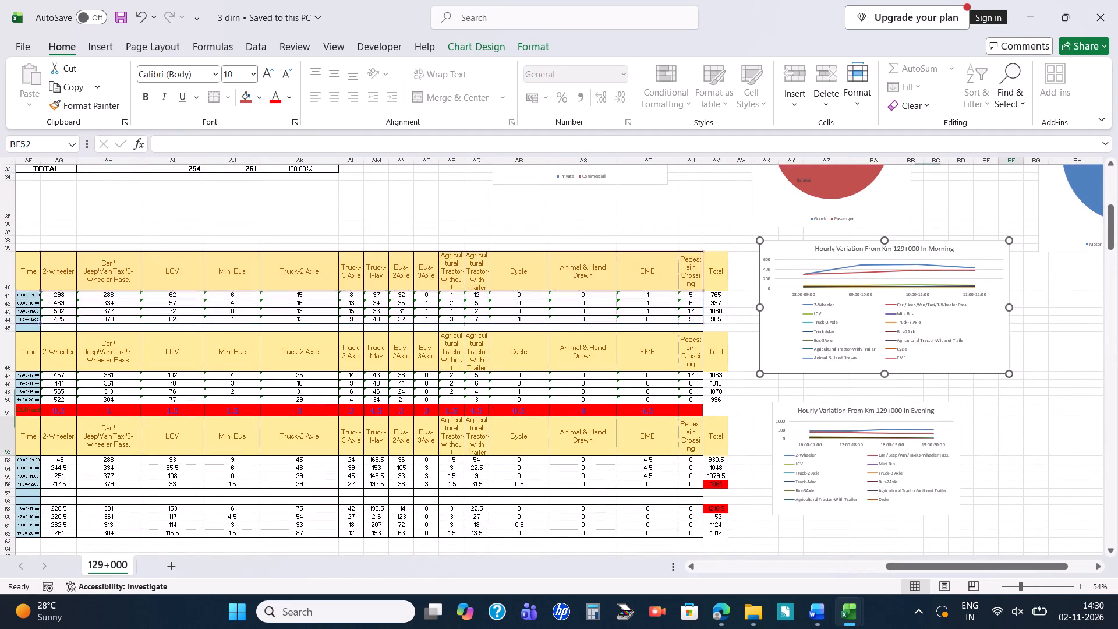
# Fill the 08:15 Total cell, AV79, in the 15-minute PCU table with red and show its value without decimals.
pyautogui.scroll(-1, 1023, 433)
pyautogui.hscroll(3, 699, 489)
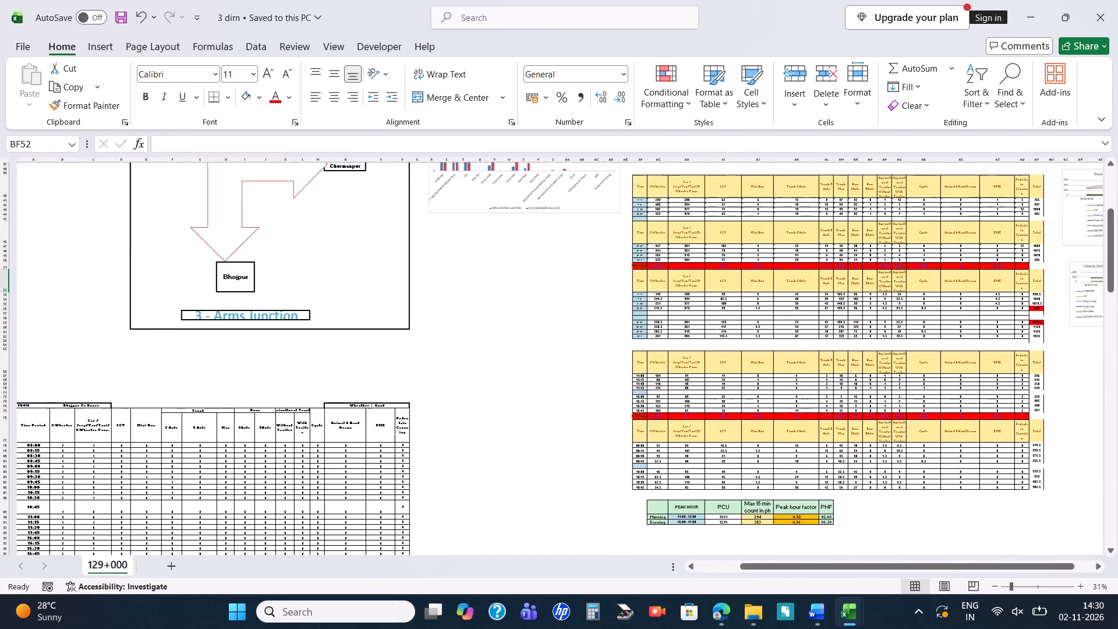
pyautogui.scroll(-3, 699, 489)
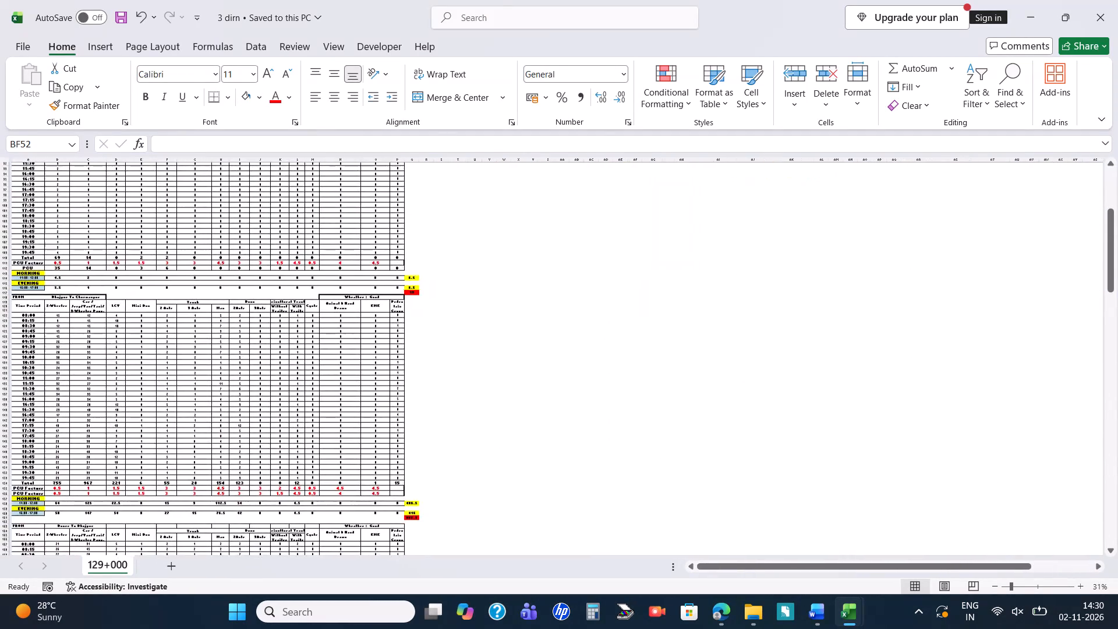
pyautogui.scroll(4, 408, 418)
pyautogui.hscroll(3, 408, 418)
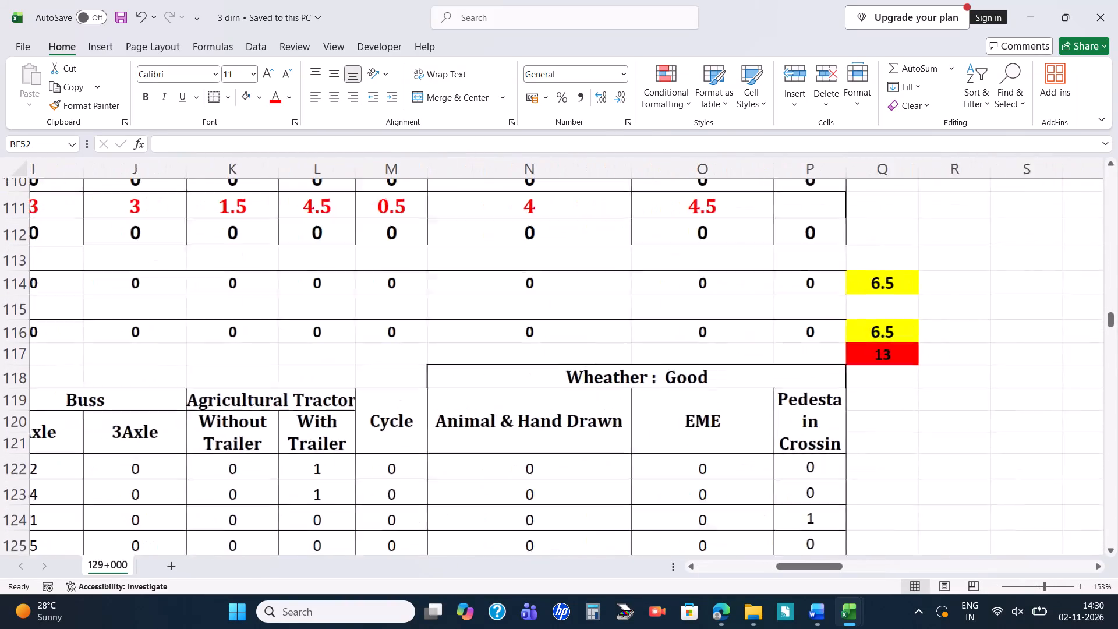
pyautogui.hscroll(3, 408, 418)
pyautogui.scroll(1, 408, 418)
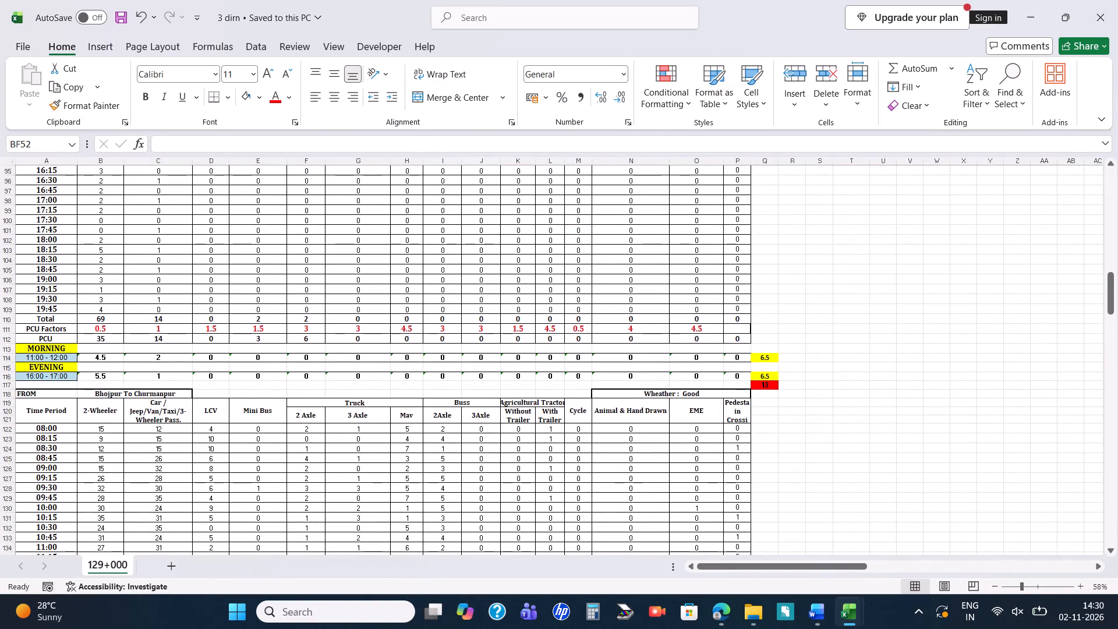
pyautogui.hscroll(-5, 232, 411)
pyautogui.scroll(4, 232, 411)
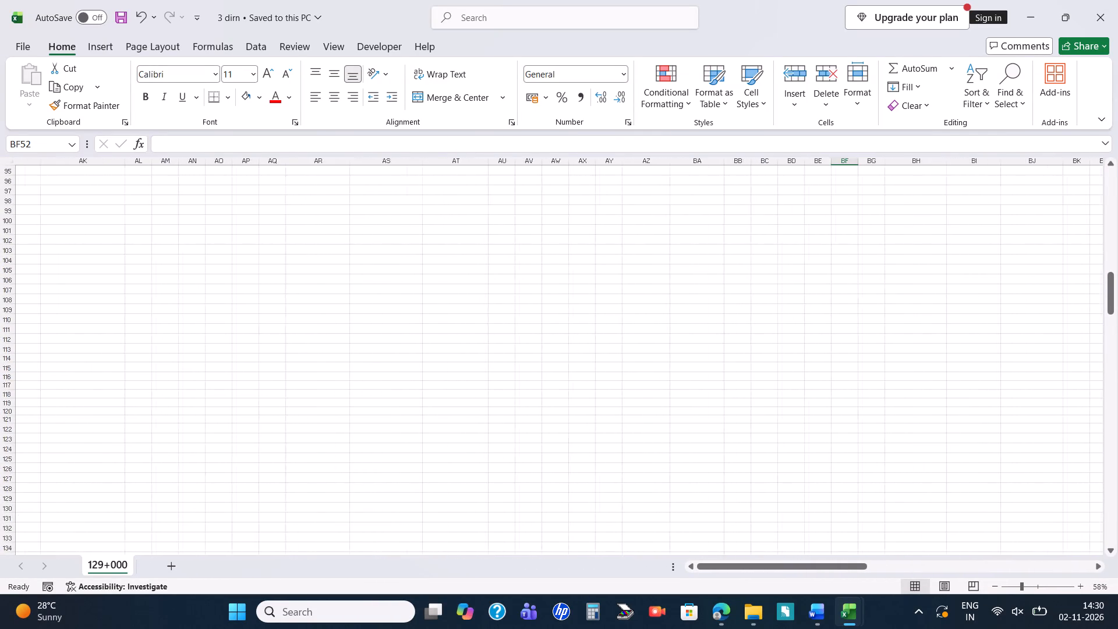
pyautogui.scroll(3, 232, 411)
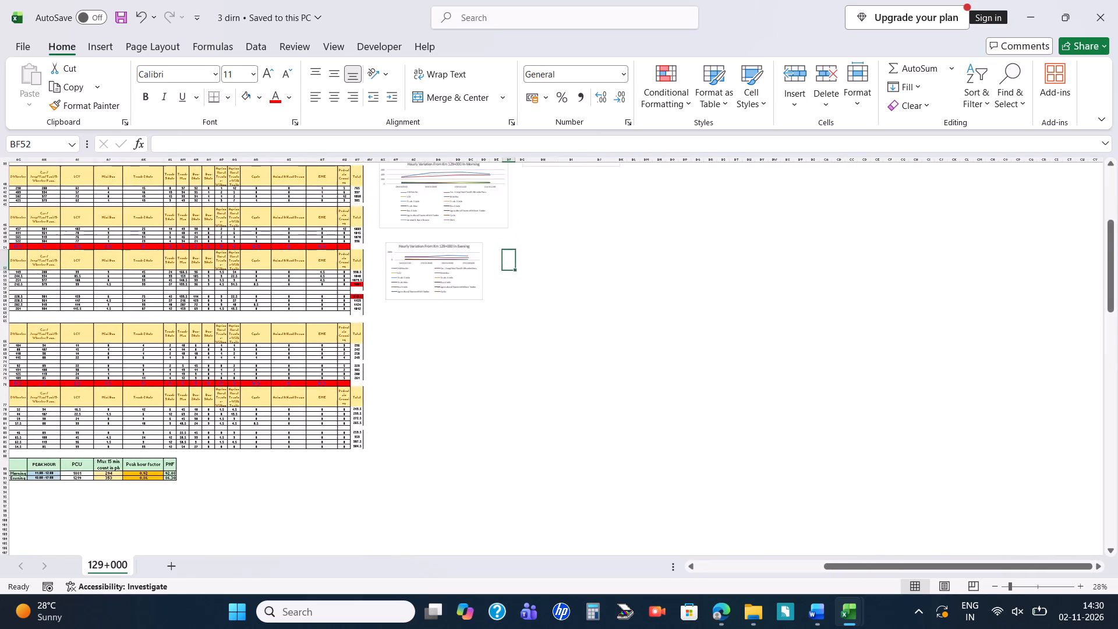
pyautogui.hscroll(1, 295, 320)
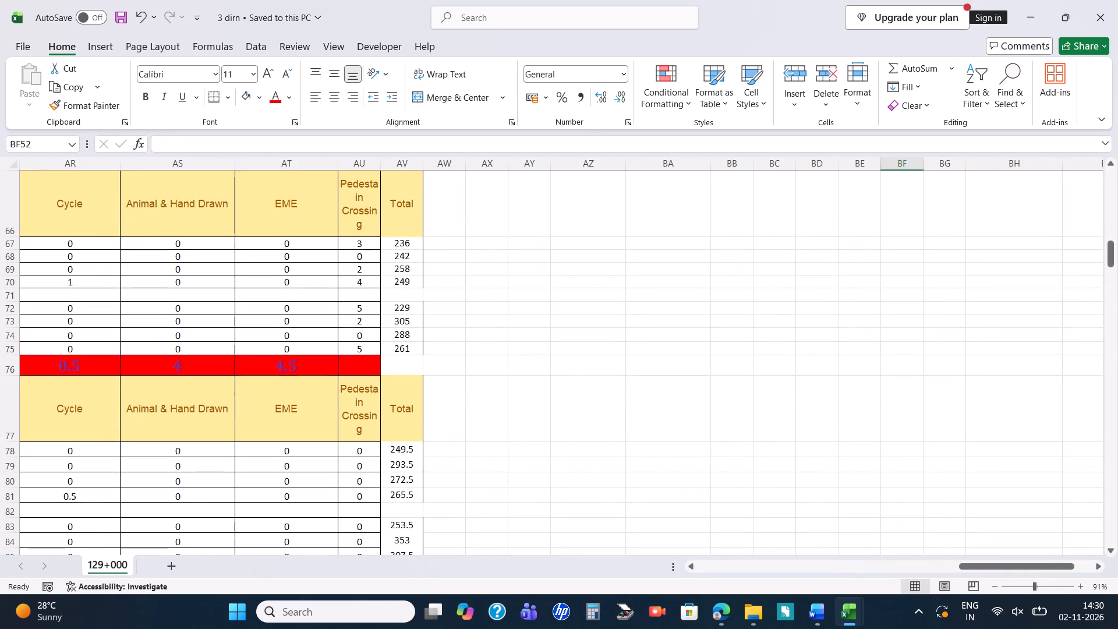
pyautogui.click(412, 467)
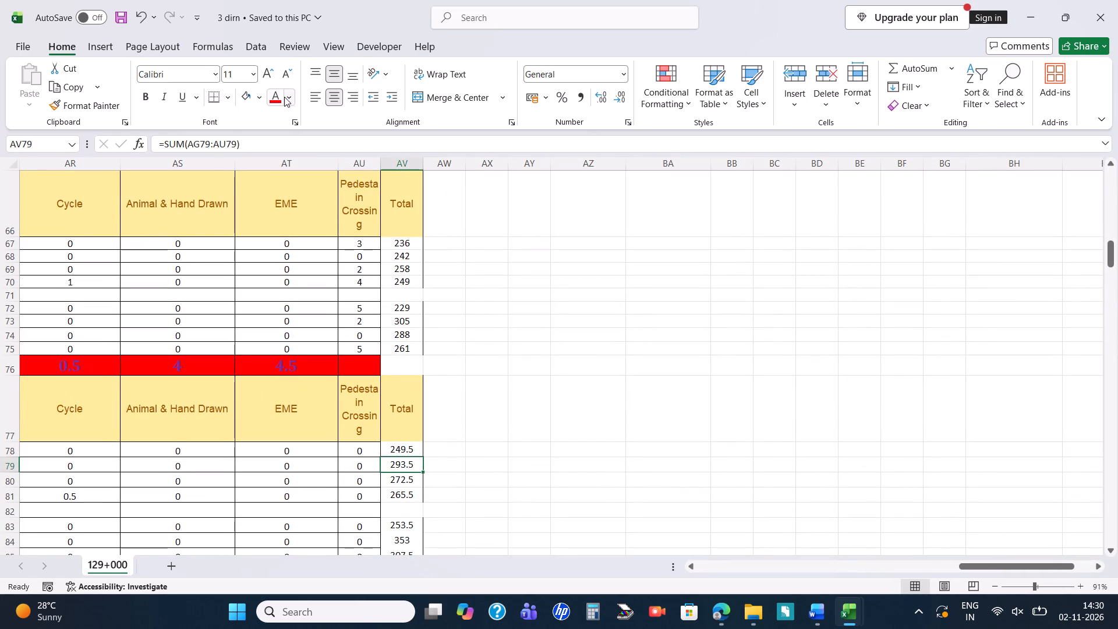
pyautogui.click(260, 101)
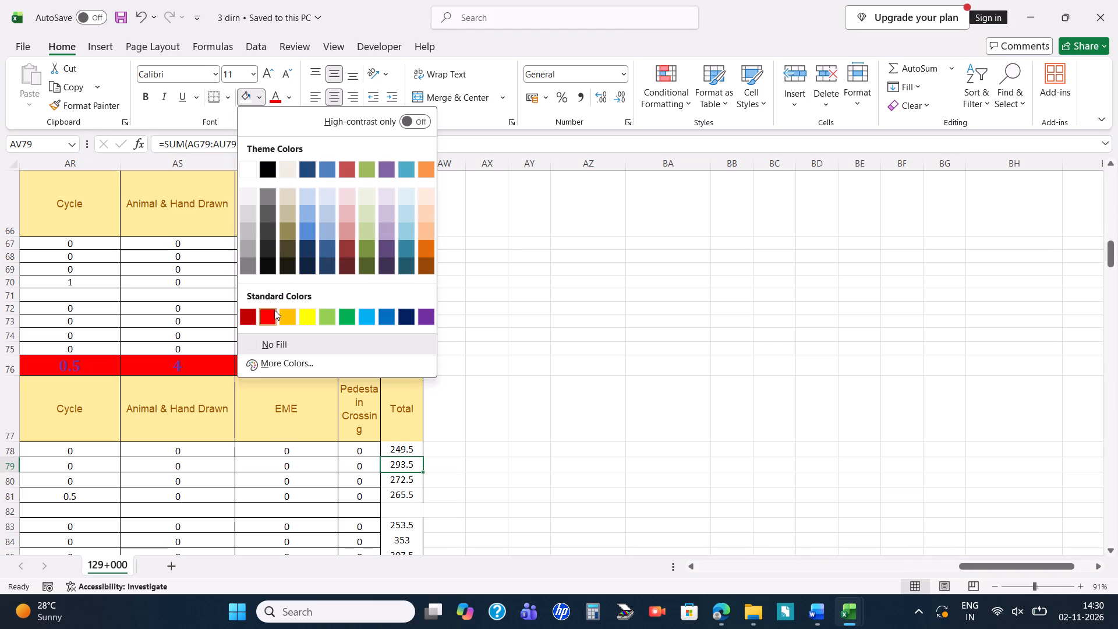
pyautogui.click(270, 316)
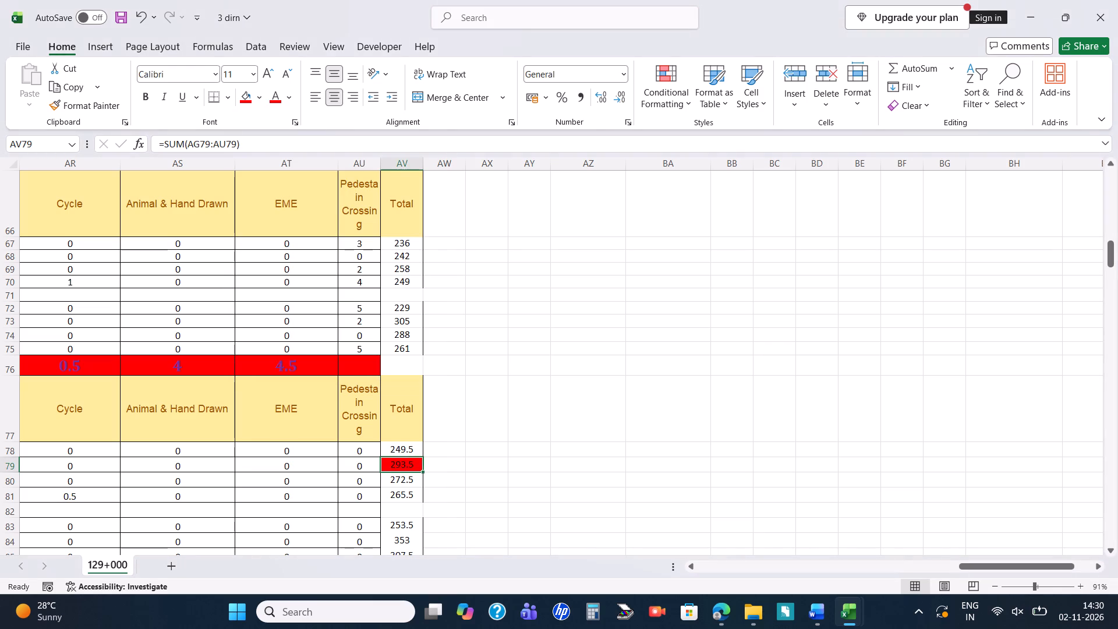
pyautogui.click(614, 93)
# Fill the 18:15 Total cell, AV84, in the 15-minute PCU table with red.
pyautogui.scroll(-1, 401, 444)
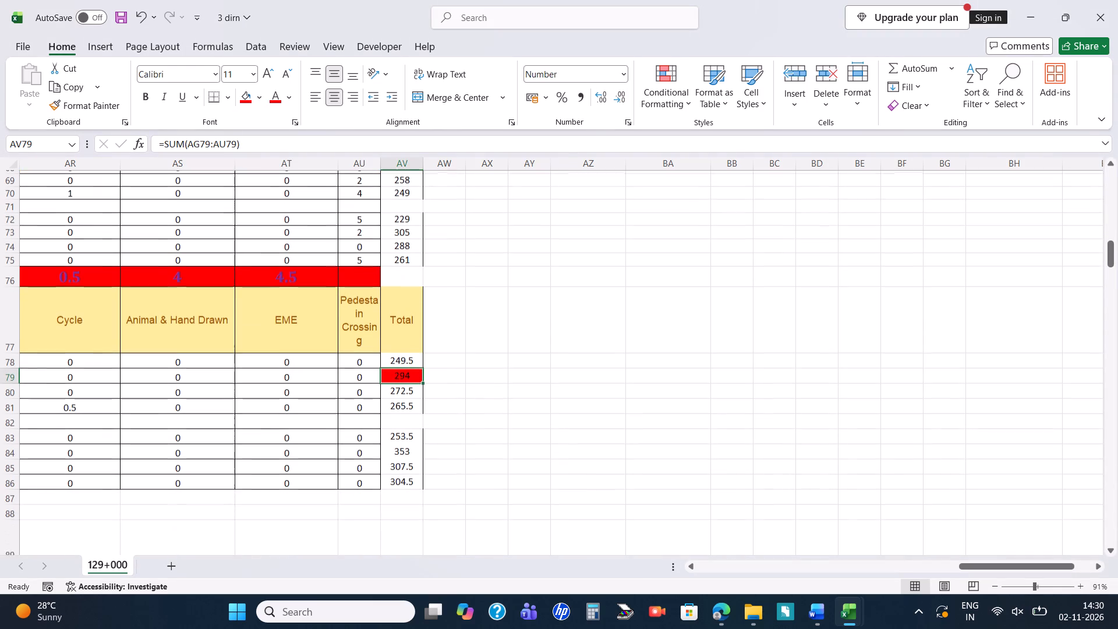
pyautogui.scroll(-1, 401, 444)
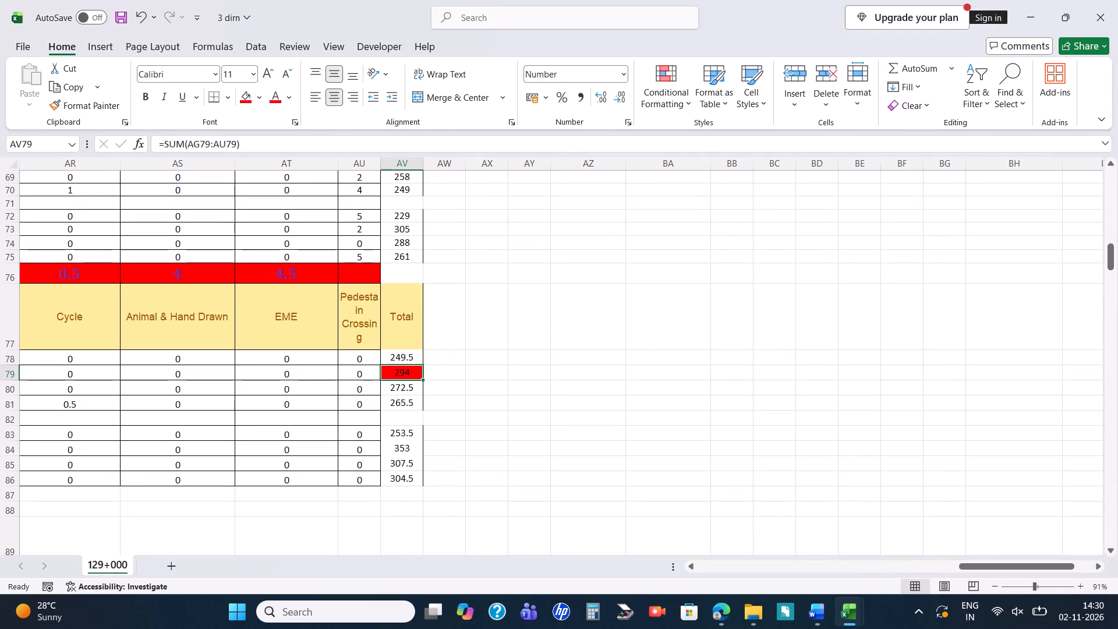
pyautogui.click(408, 448)
pyautogui.click(244, 97)
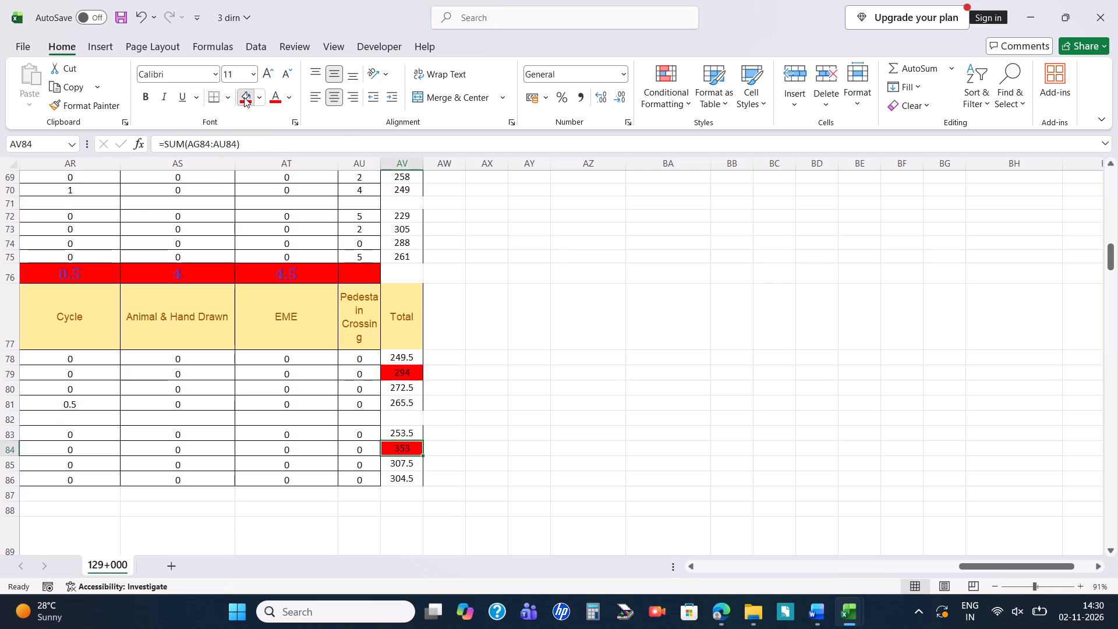
# Review the hourly and 15-minute PCU tables and the peak hour factor table below them.
pyautogui.hscroll(3, 399, 320)
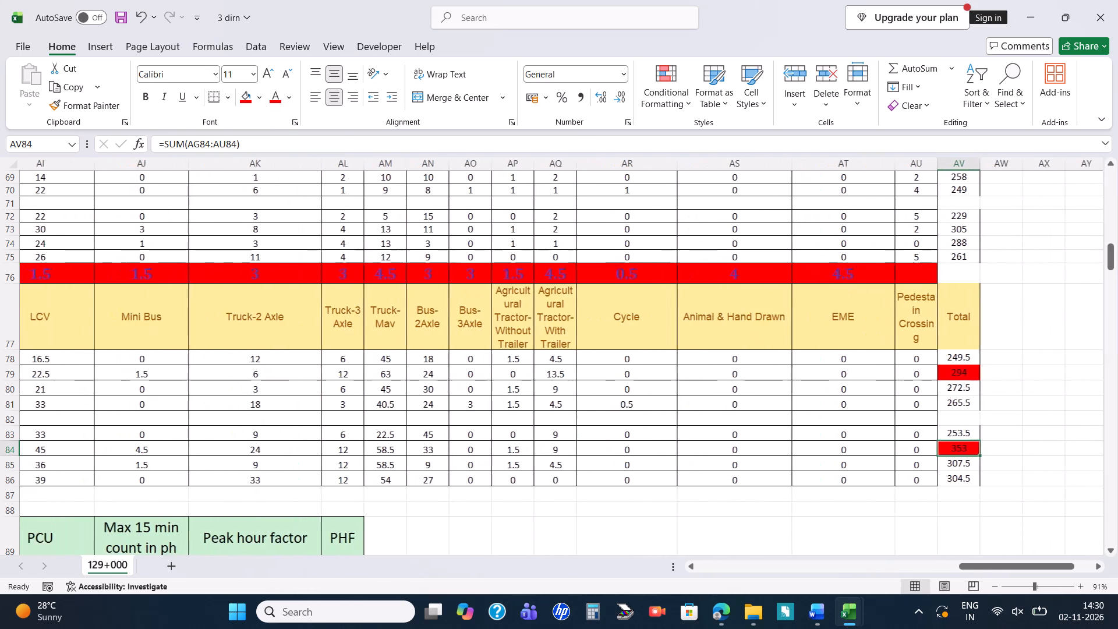
pyautogui.hscroll(1, 399, 320)
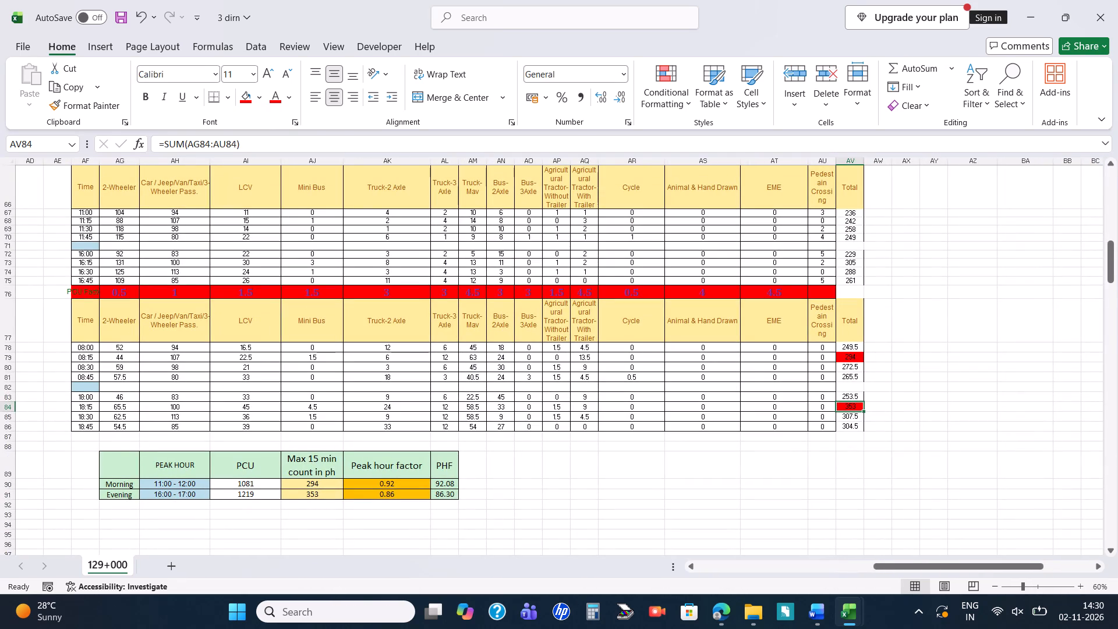
pyautogui.scroll(1, 411, 441)
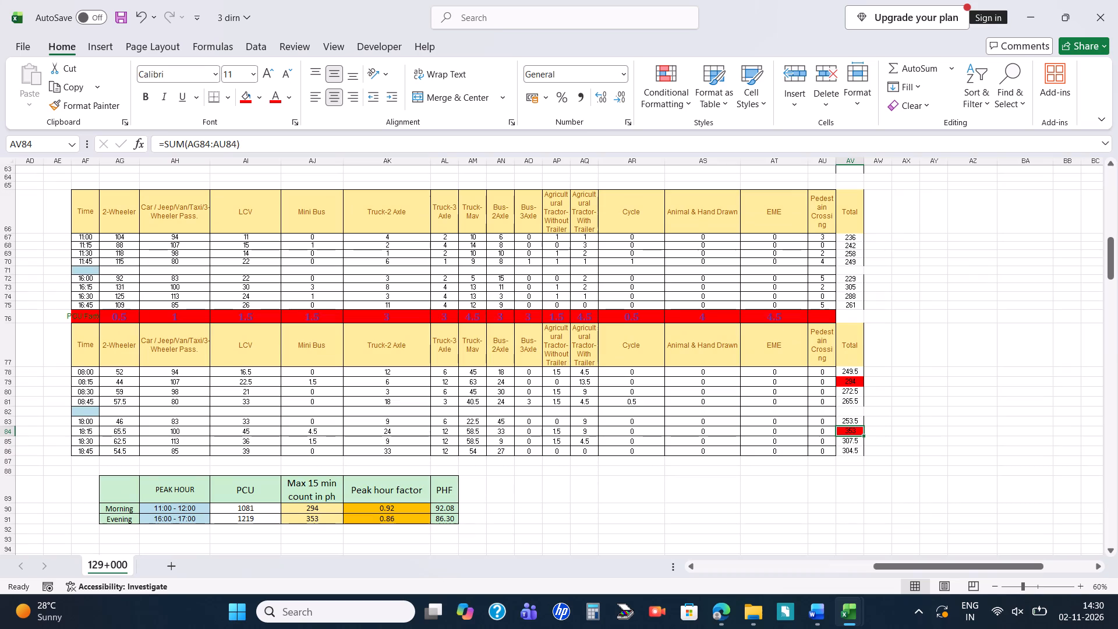
pyautogui.scroll(2, 861, 294)
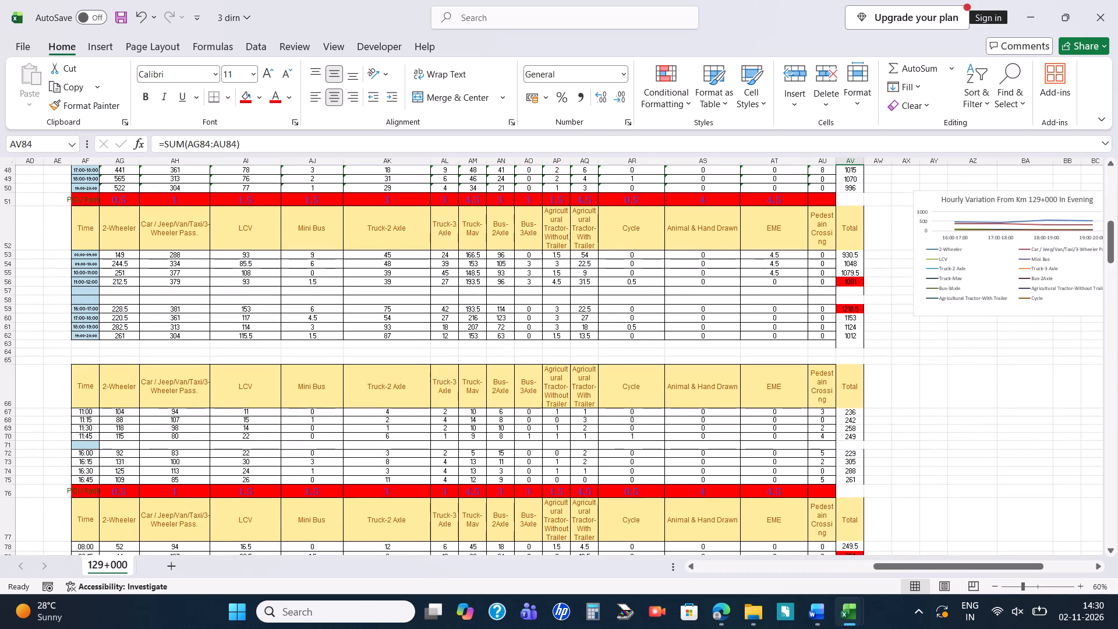
pyautogui.scroll(-2, 482, 393)
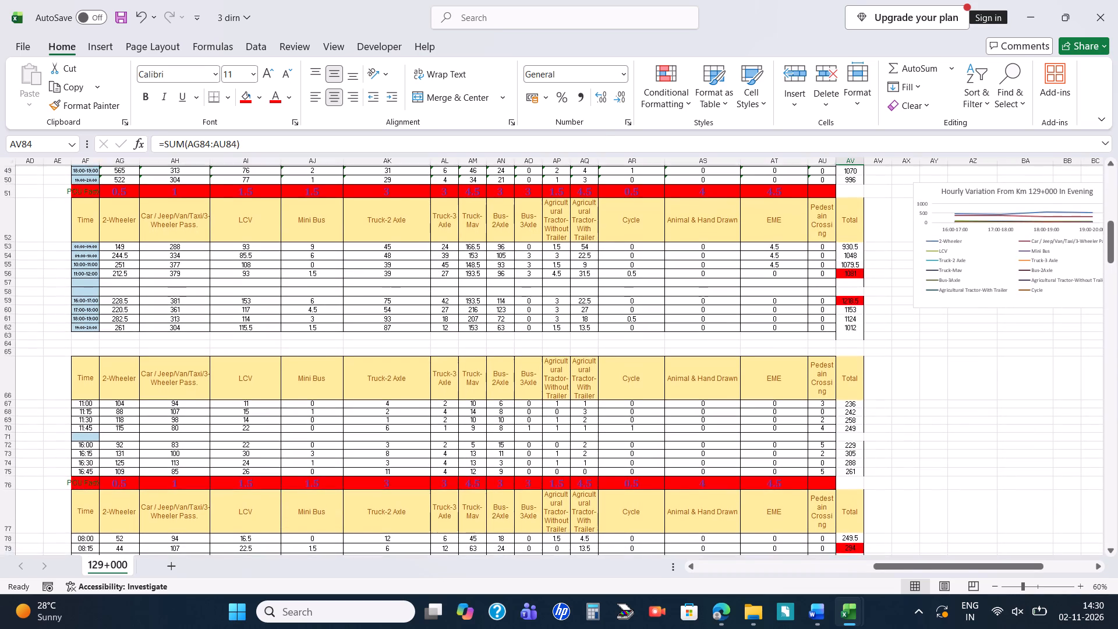
pyautogui.scroll(-2, 482, 393)
pyautogui.hscroll(1, 207, 497)
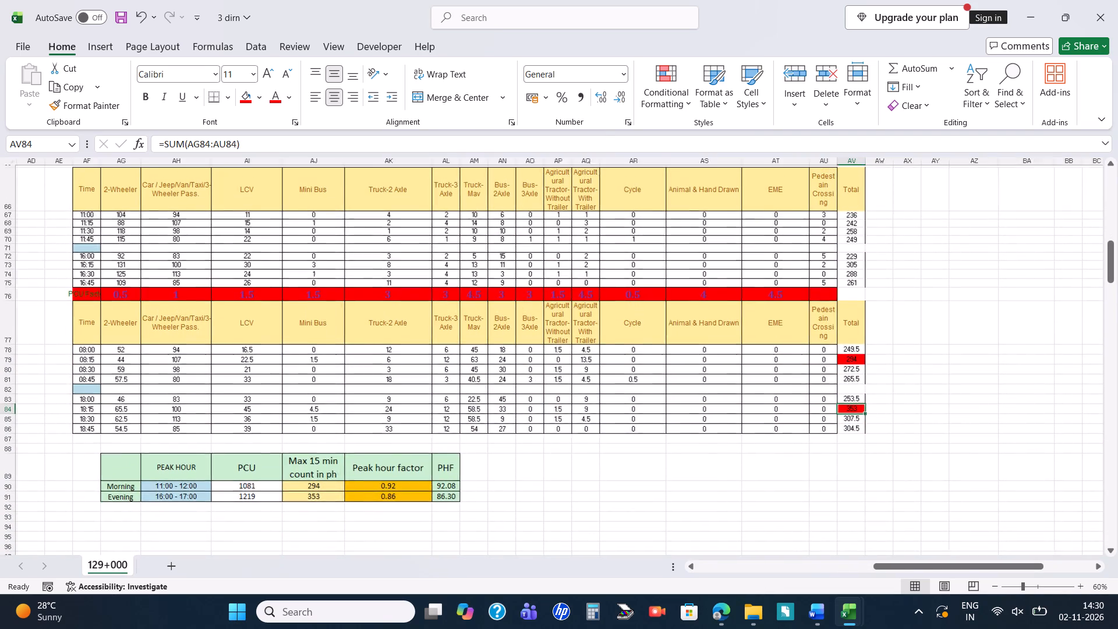
pyautogui.hscroll(2, 207, 497)
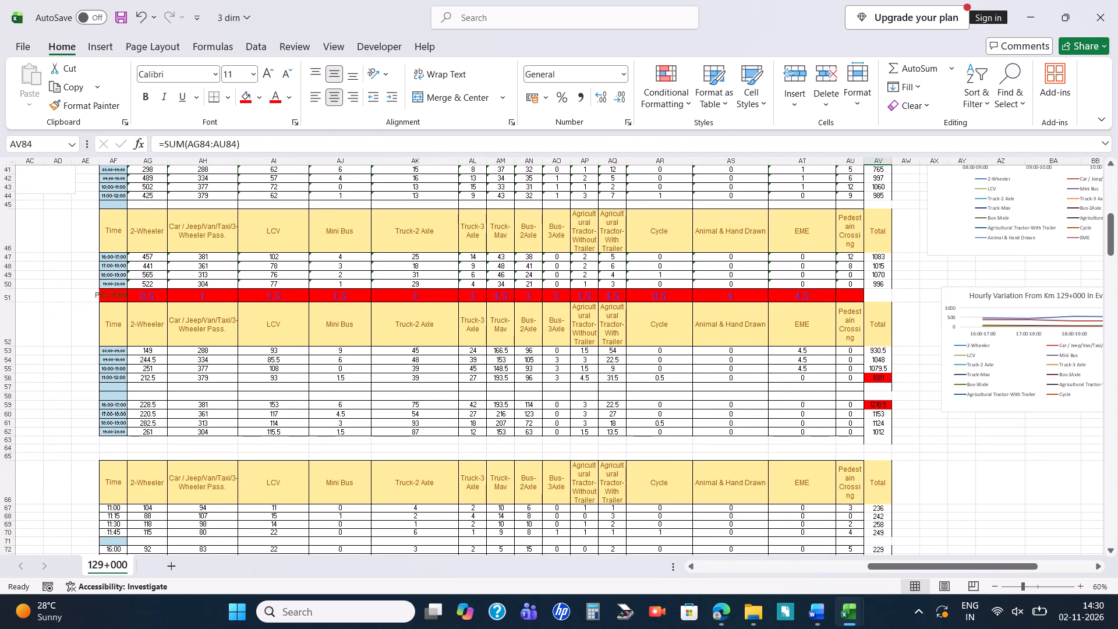
# Check which time rows the morning and evening peak-hour 2-Wheeler PCU formulas in B114 and B116 sum.
pyautogui.hscroll(4, 207, 497)
pyautogui.scroll(-3, 207, 497)
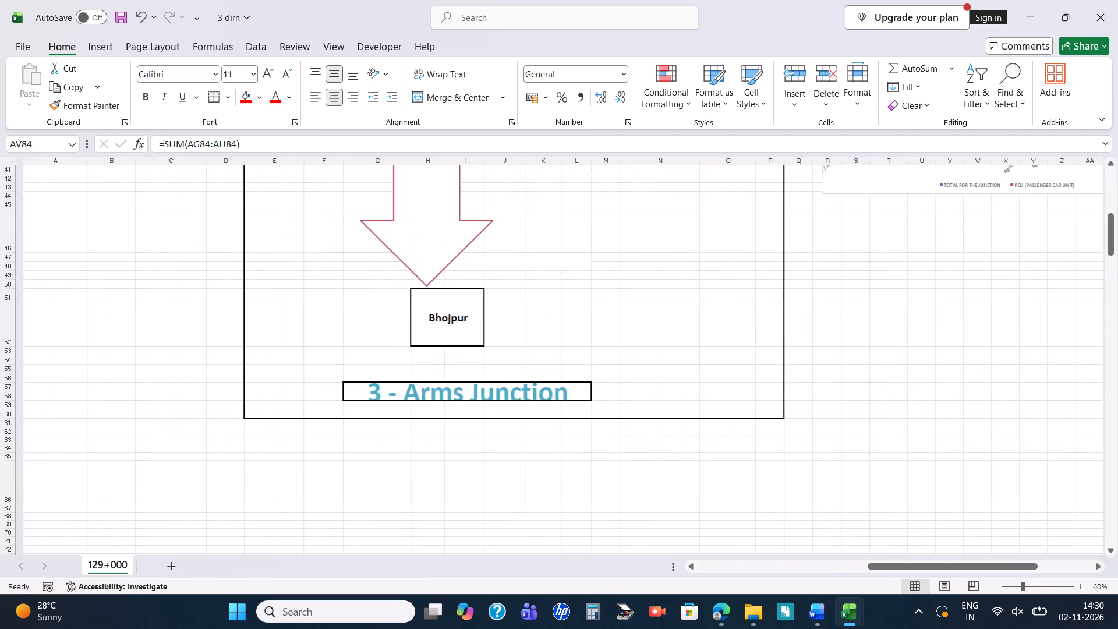
pyautogui.scroll(-6, 207, 497)
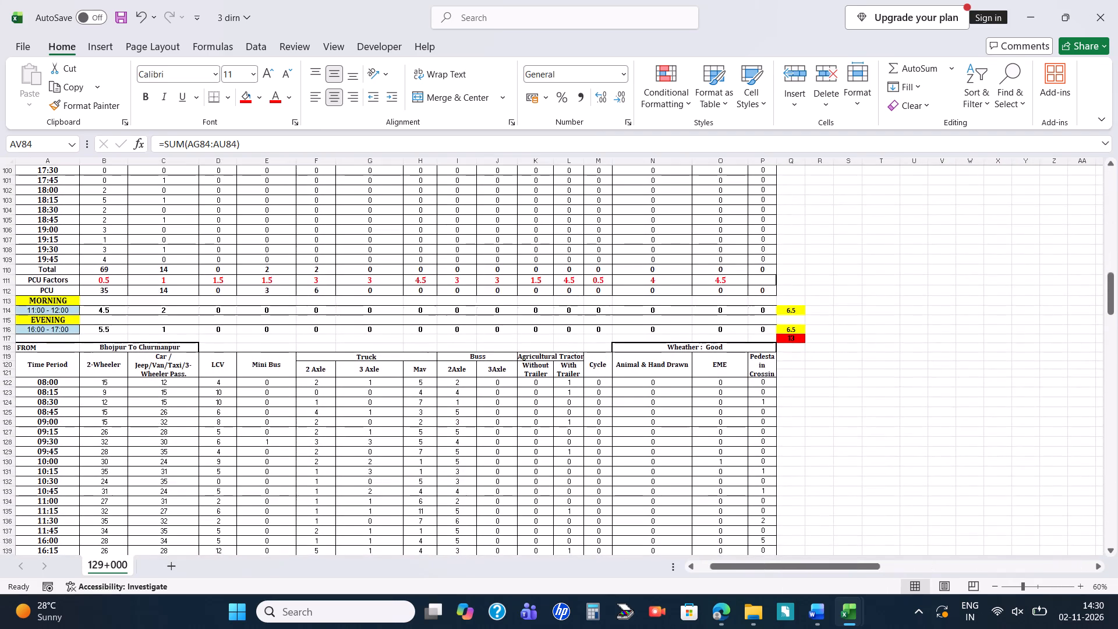
pyautogui.click(122, 311)
pyautogui.click(356, 142)
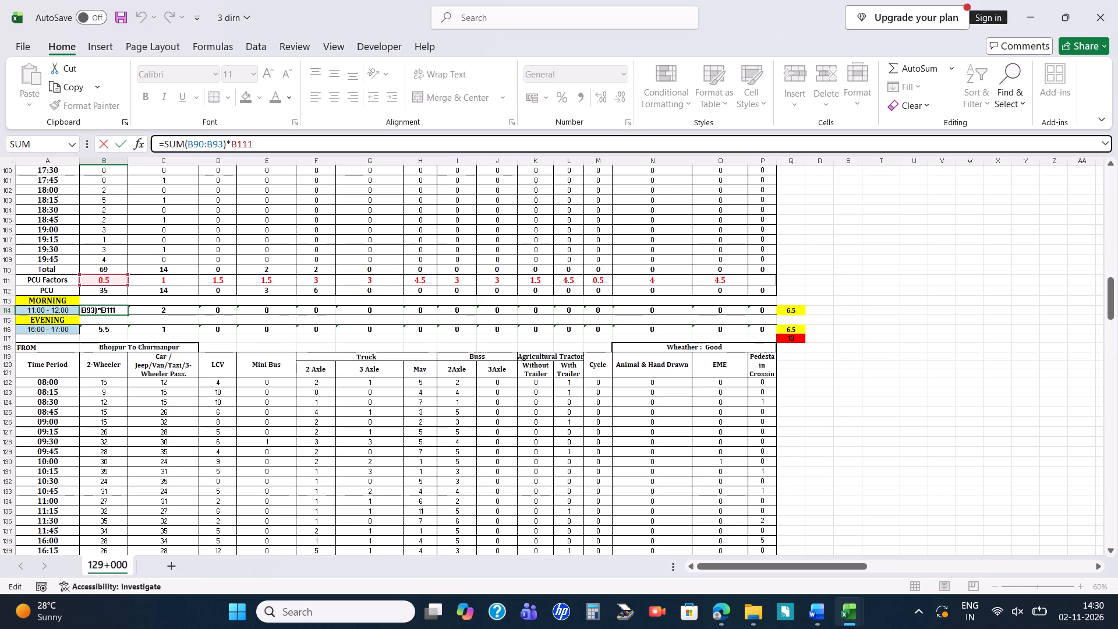
pyautogui.scroll(4, 336, 252)
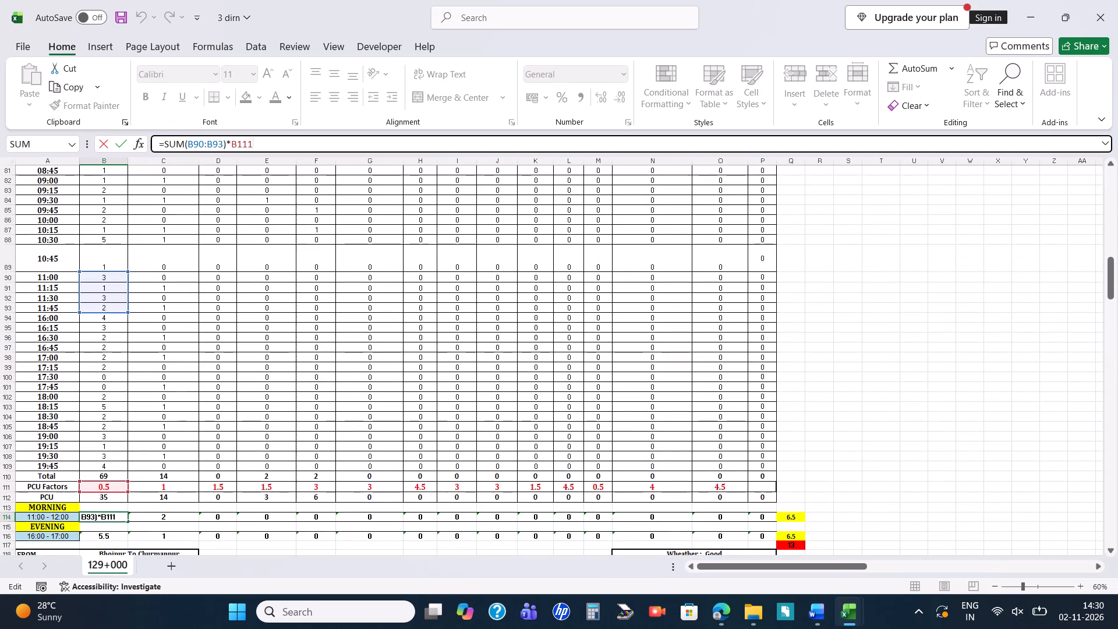
pyautogui.press('Return')
pyautogui.press('Return')
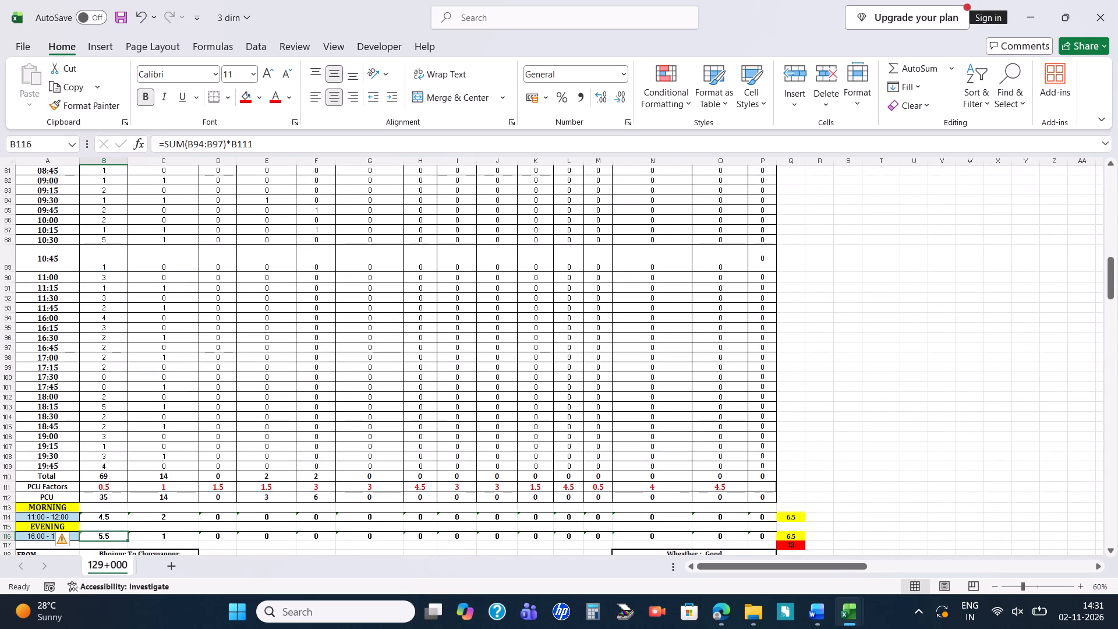
pyautogui.click(360, 139)
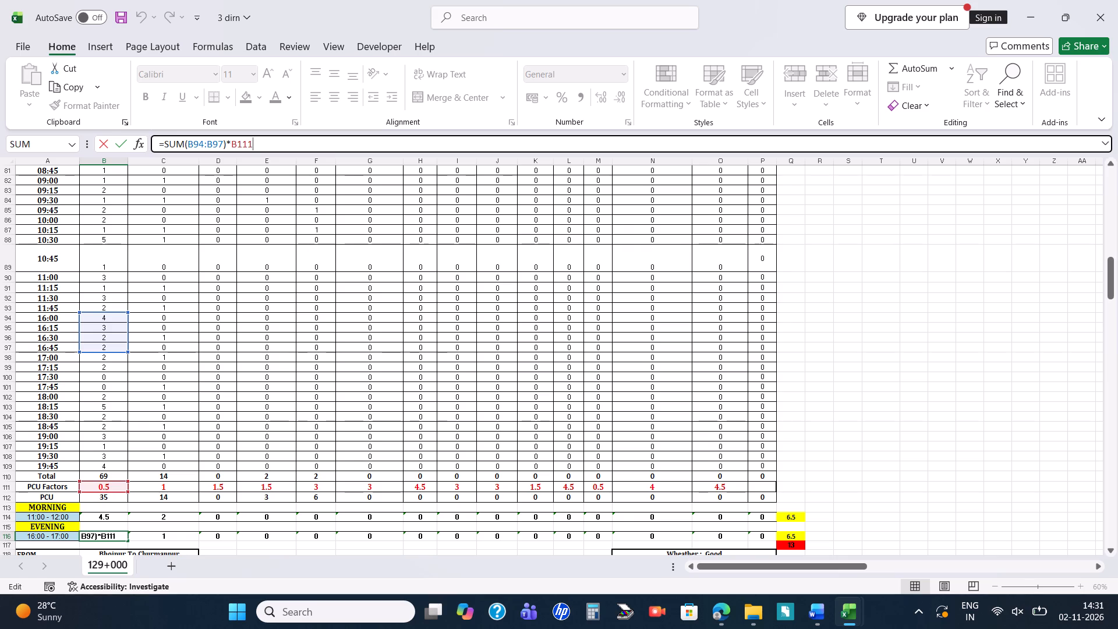
pyautogui.press('Return')
pyautogui.scroll(-2, 606, 588)
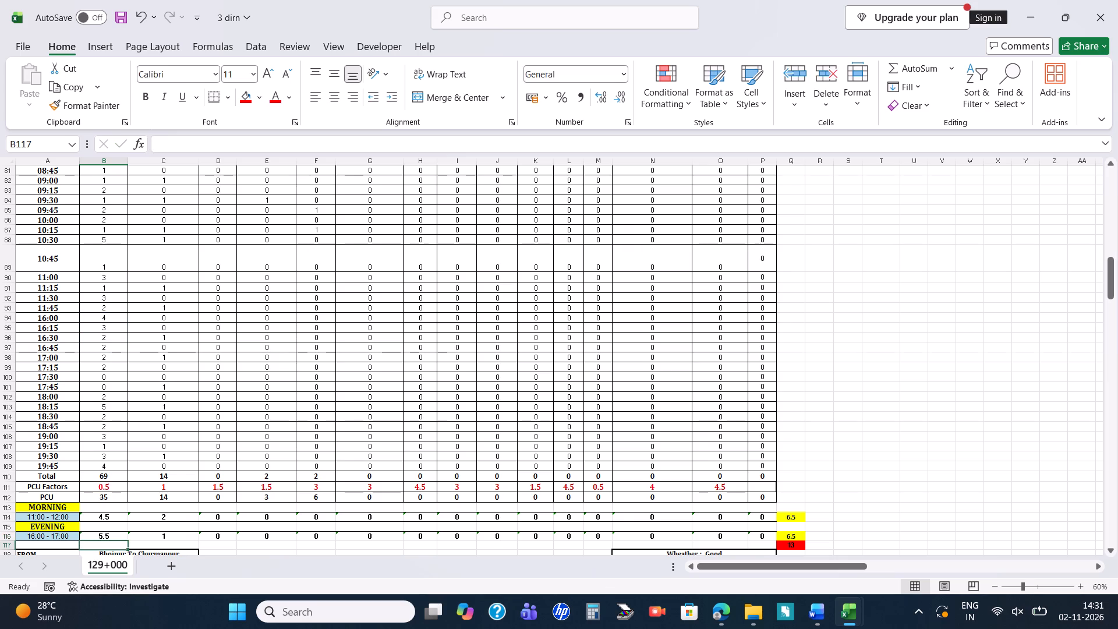
pyautogui.scroll(-3, 661, 363)
# Save the 3 dirn workbook.
pyautogui.hotkey('ctrl', 's')
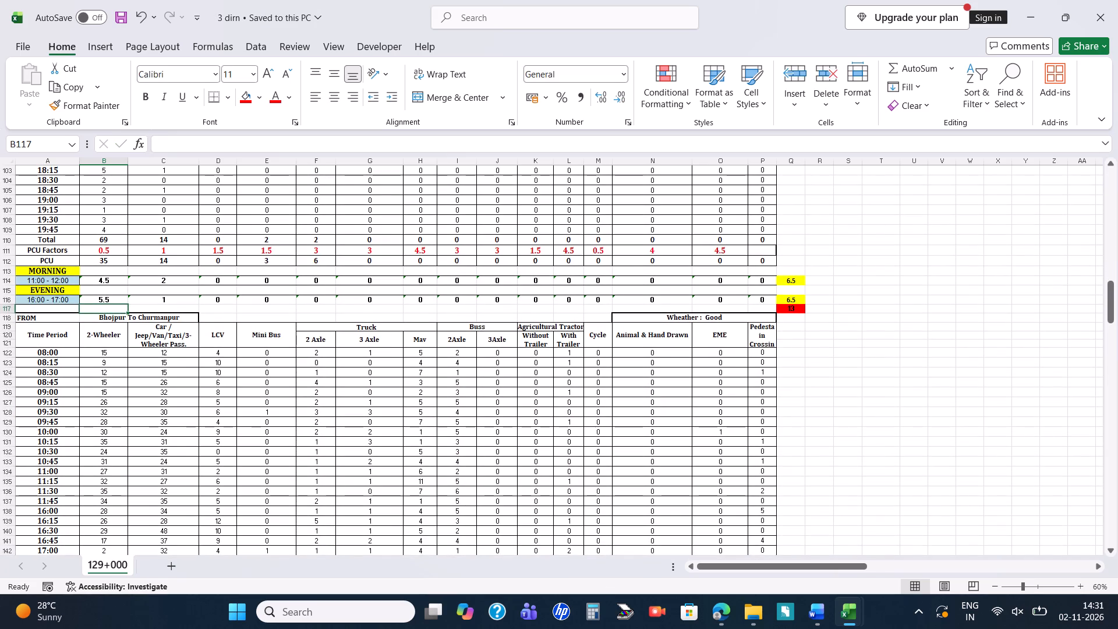
# Switch to the 127-600 workbook and copy its whole junction summary table, A1:S14, including the CVPD row.
pyautogui.scroll(6, 323, 365)
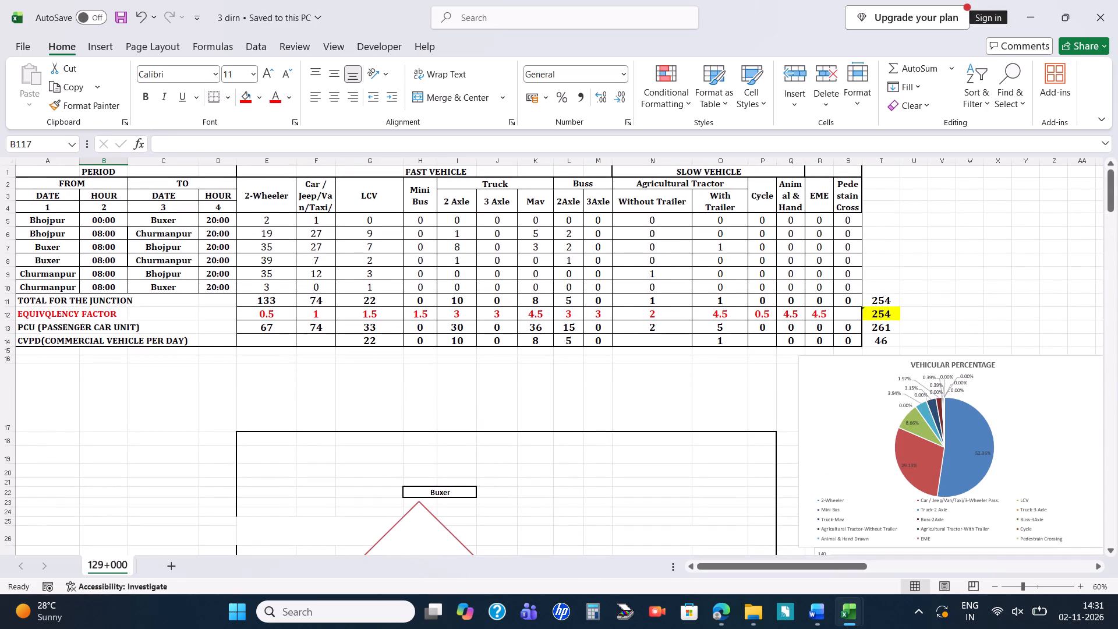
pyautogui.hotkey('alt', 'Tab')
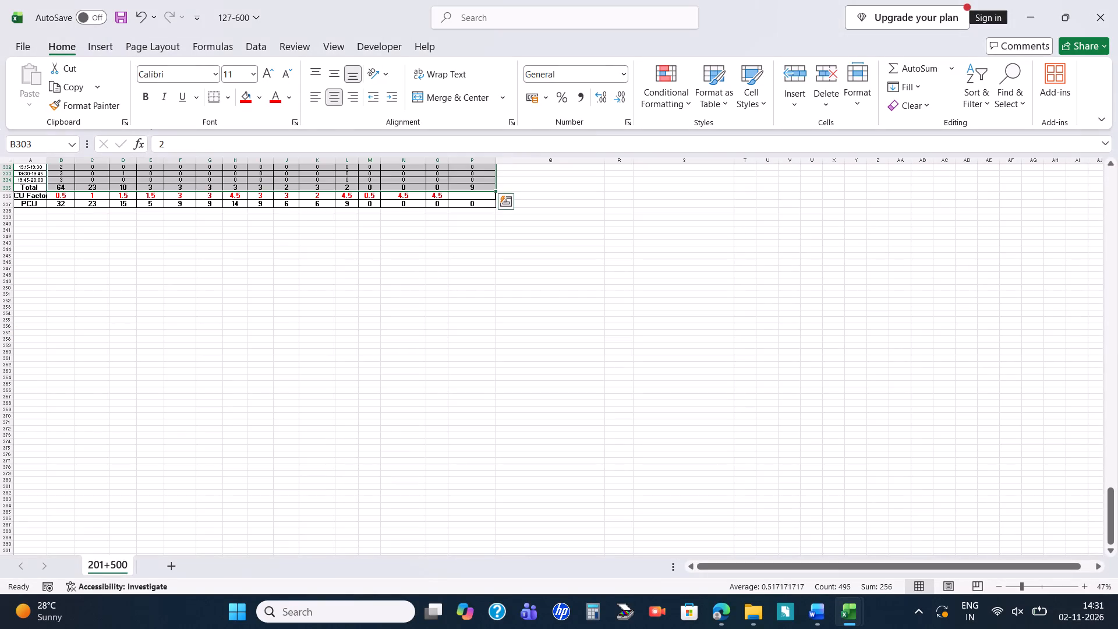
pyautogui.scroll(5, 289, 369)
pyautogui.hscroll(18, 289, 369)
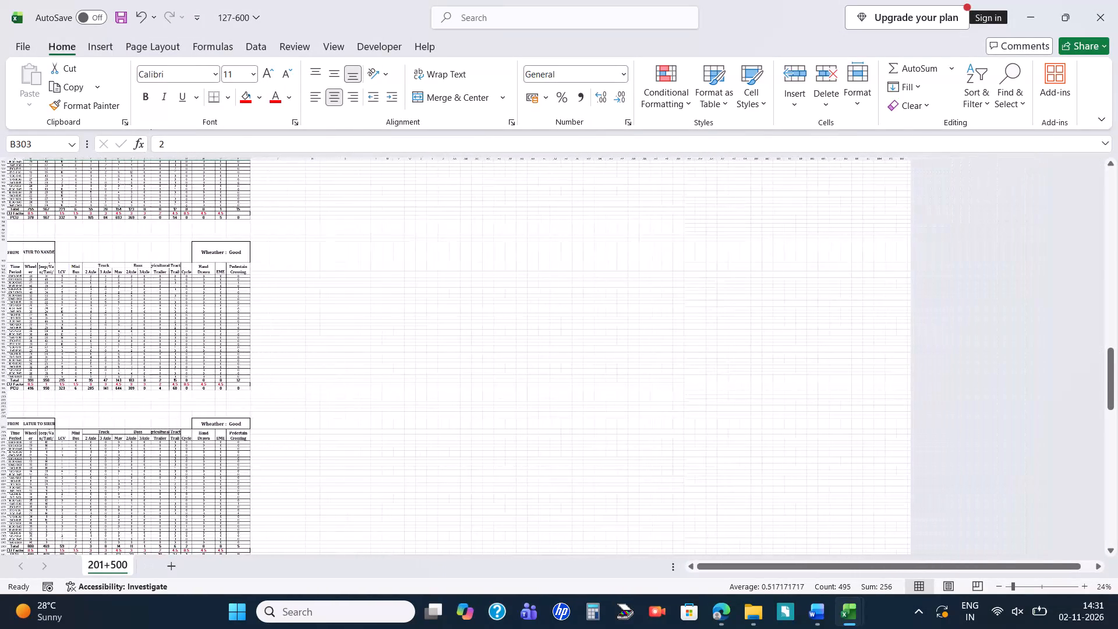
pyautogui.scroll(7, 289, 369)
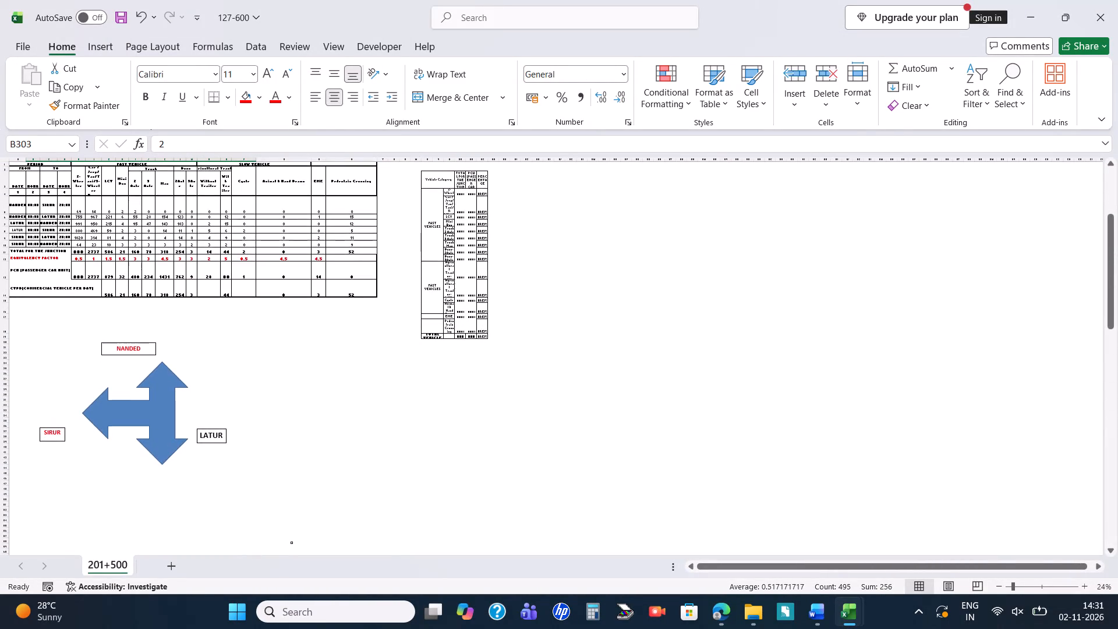
pyautogui.scroll(2, 72, 256)
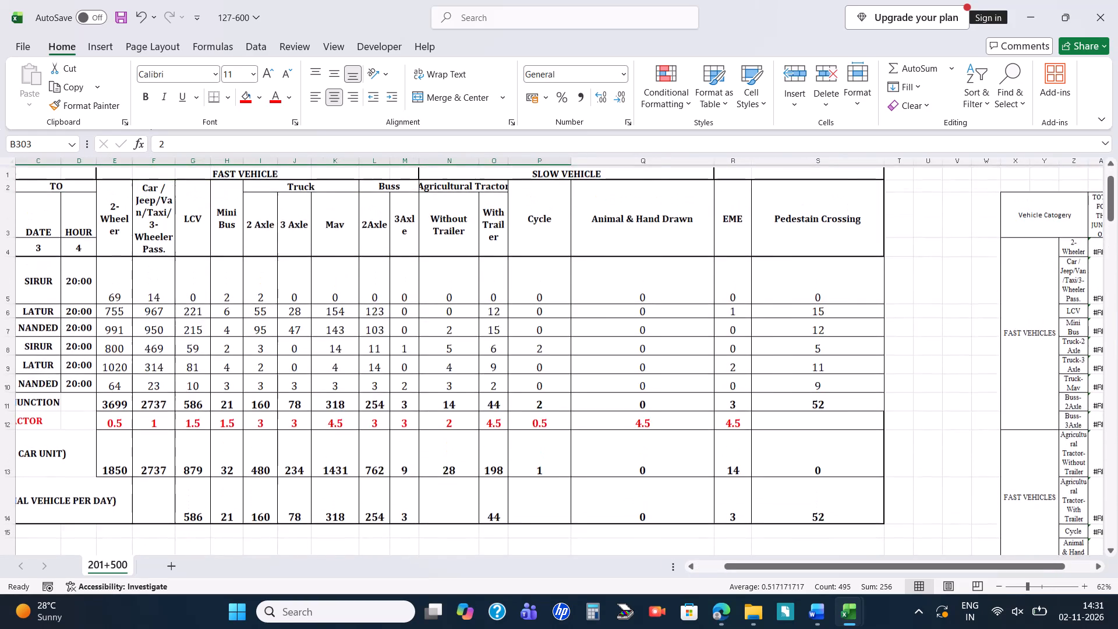
pyautogui.hscroll(4, 72, 256)
pyautogui.click(29, 174)
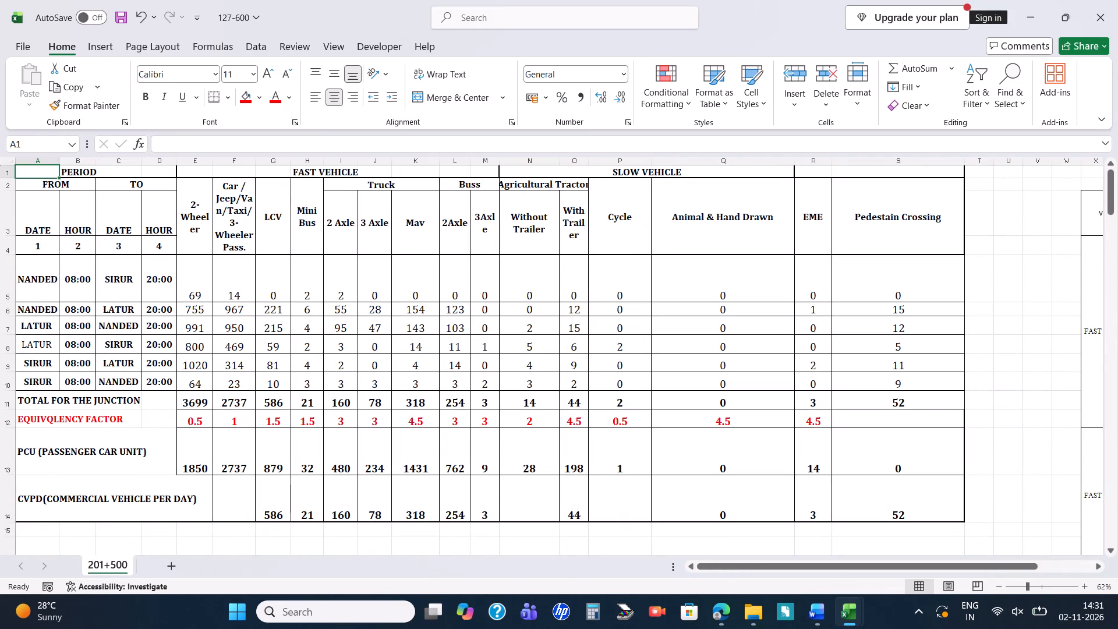
pyautogui.hotkey('shift', 'Down')
pyautogui.hotkey('shift', 'Down')
pyautogui.hotkey('shift', 'Down')
pyautogui.hotkey('shift', 'Down')
pyautogui.hotkey('shift', 'Down')
pyautogui.hotkey('shift', 'Down')
pyautogui.hotkey('shift', 'Down')
pyautogui.hotkey('shift', 'Down')
pyautogui.hotkey('shift', 'Down')
pyautogui.hotkey('shift', 'Down')
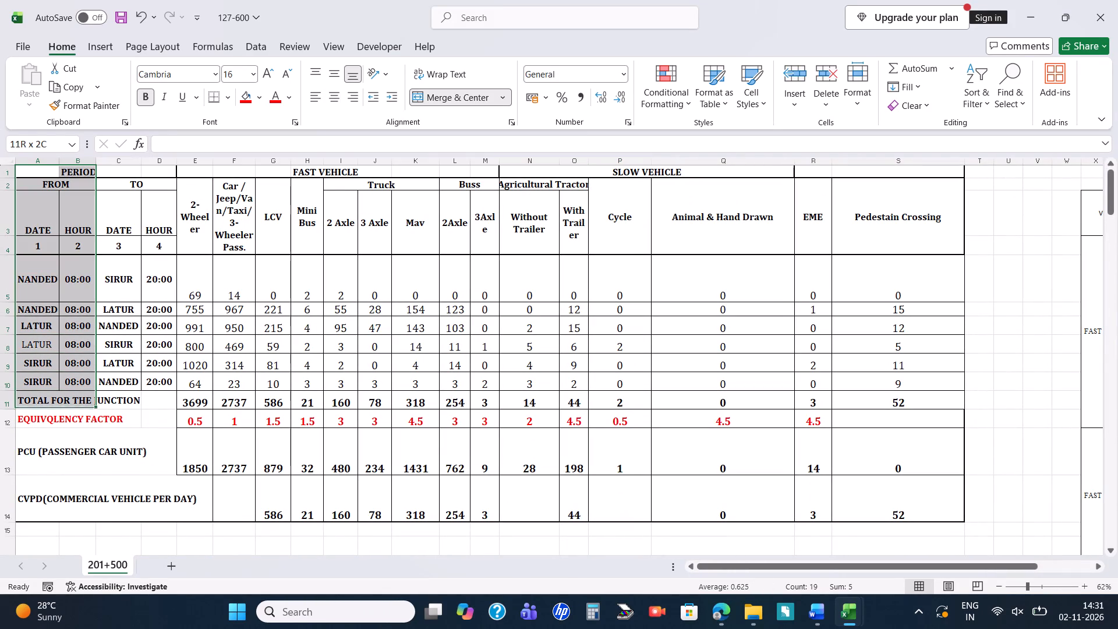
pyautogui.hotkey('shift', 'Down')
pyautogui.hotkey('shift', 'Down')
pyautogui.hotkey('shift', 'Down')
pyautogui.hotkey('shift', 'Down')
pyautogui.hotkey('shift', 'Up')
pyautogui.hotkey('shift', 'Right')
pyautogui.hotkey('shift', 'Right')
pyautogui.hotkey('shift', 'Right')
pyautogui.hotkey('shift', 'Right')
pyautogui.hotkey('shift', 'Right')
pyautogui.hotkey('shift', 'Right')
pyautogui.hotkey('shift', 'Right')
pyautogui.hotkey('shift', 'Right')
pyautogui.hotkey('shift', 'Right')
pyautogui.hotkey('shift', 'Right')
pyautogui.hotkey('shift', 'Right')
pyautogui.hotkey('shift', 'Right')
pyautogui.hotkey('shift', 'Right')
pyautogui.hotkey('shift', 'Right')
pyautogui.hotkey('shift', 'Right')
pyautogui.hotkey('shift', 'Right')
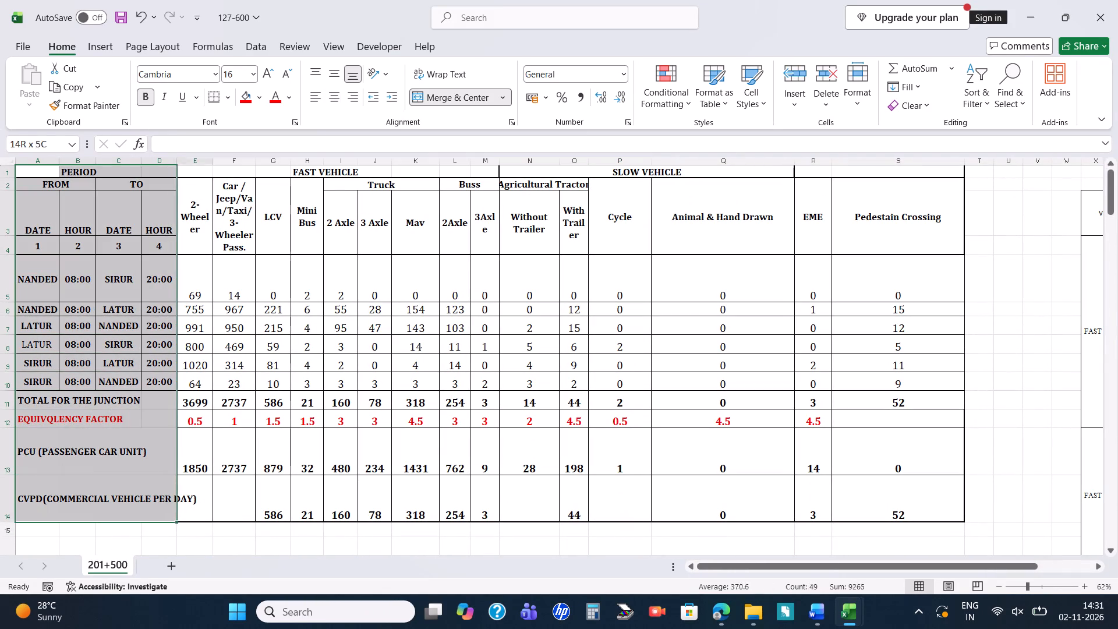
pyautogui.hotkey('shift', 'Left')
pyautogui.hotkey('shift', 'Left')
pyautogui.hotkey('shift', 'Left')
pyautogui.hotkey('shift', 'Left')
pyautogui.hotkey('shift', 'Left')
pyautogui.hotkey('shift', 'Left')
pyautogui.hotkey('shift', 'Up')
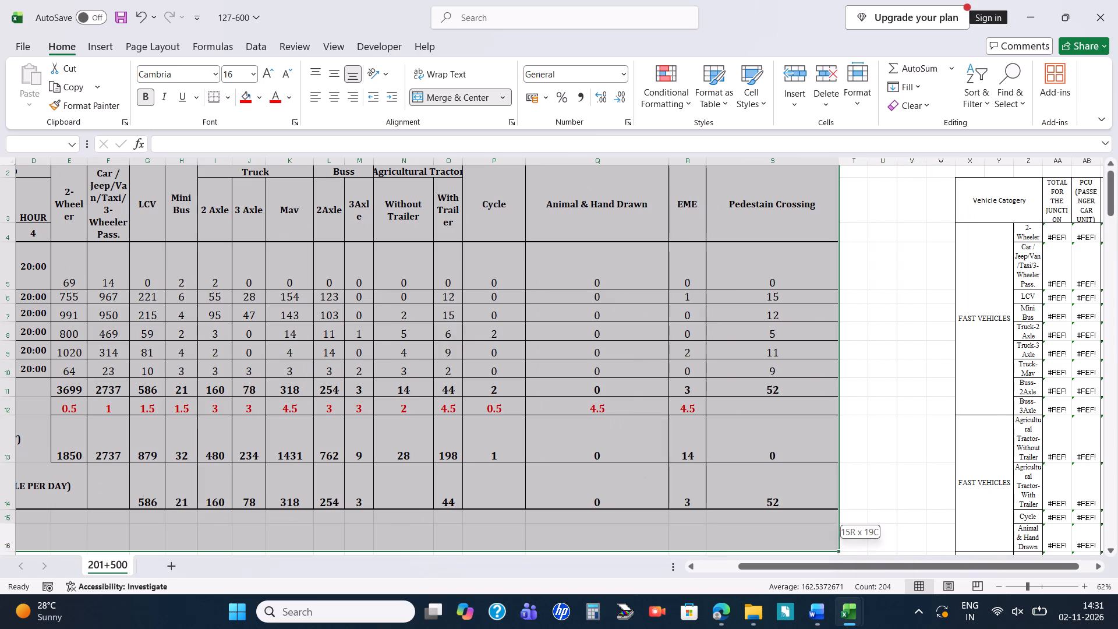
pyautogui.hotkey('shift', 'Up')
pyautogui.hotkey('ctrl', 'c')
# Paste the copied summary table over the existing one in the 3 dirn workbook, starting at A1.
pyautogui.hotkey('alt', 'Tab')
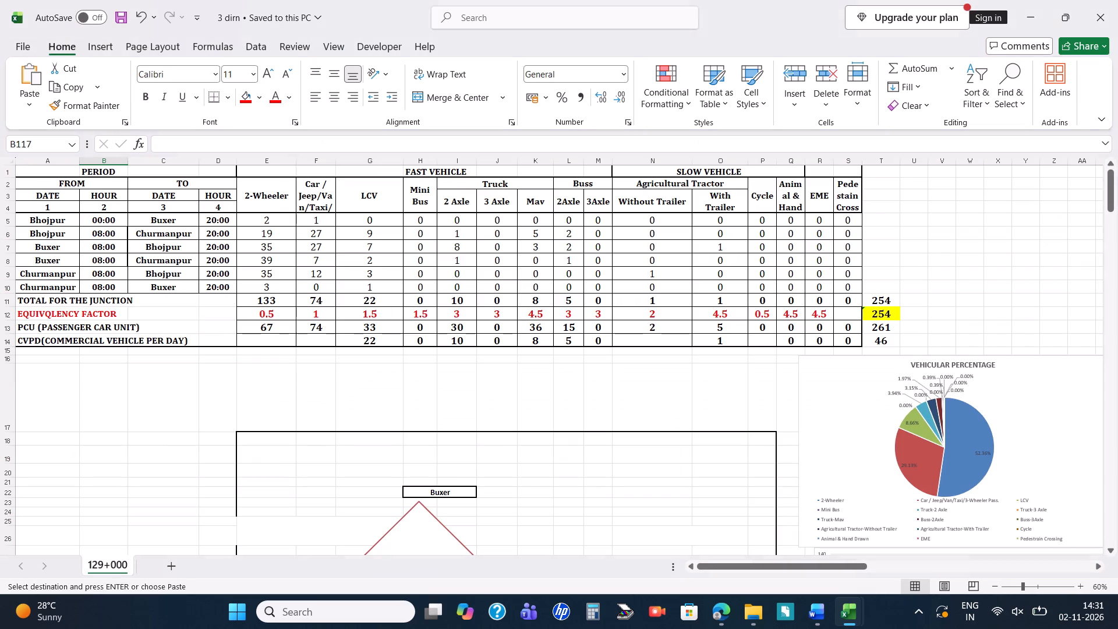
pyautogui.click(36, 170)
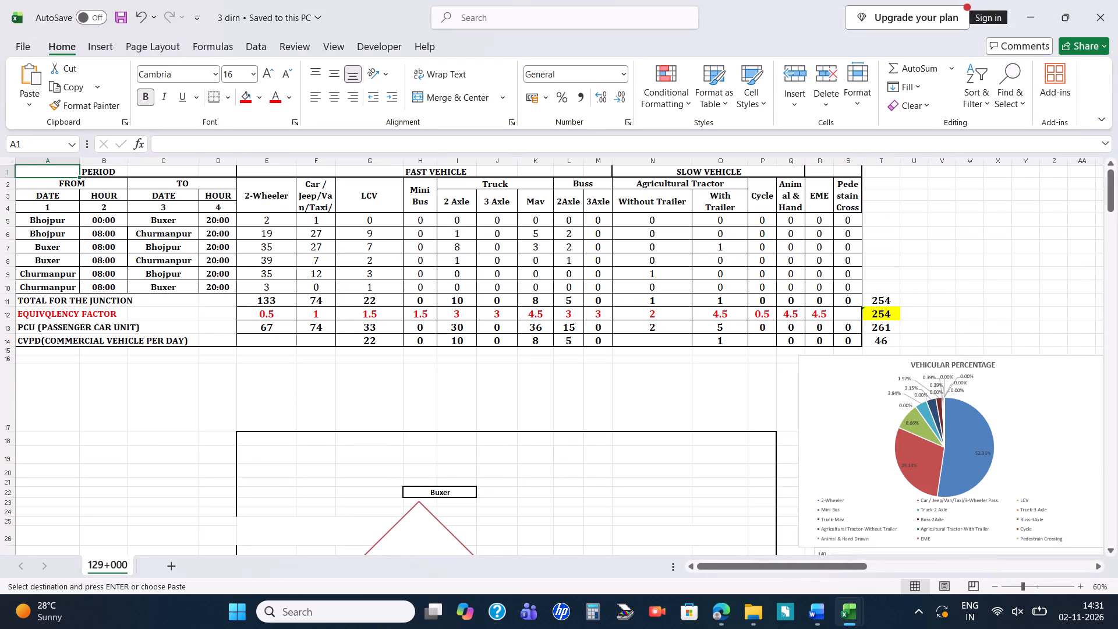
pyautogui.hotkey('ctrl', 'v')
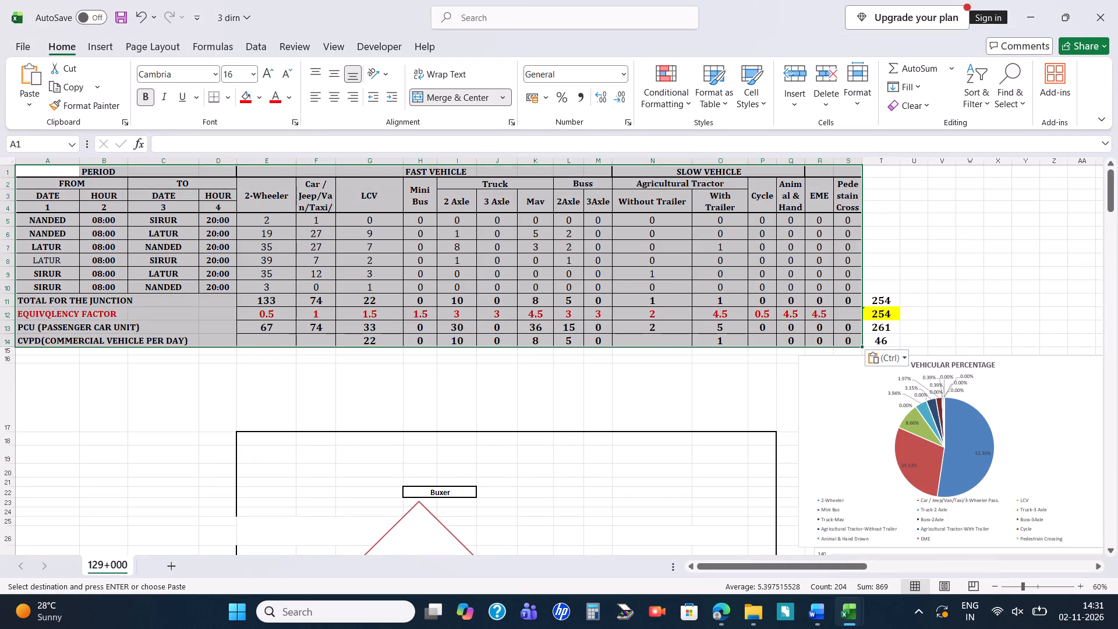
pyautogui.click(295, 409)
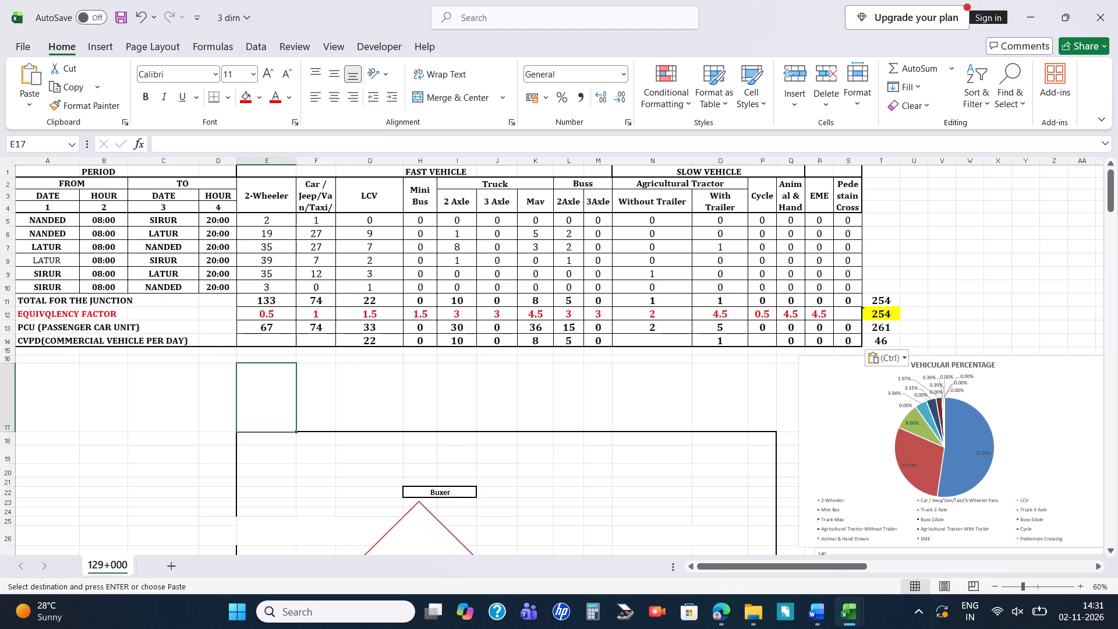
# Save the 3 dirn workbook with the pasted summary table.
pyautogui.hotkey('ctrl', 's')
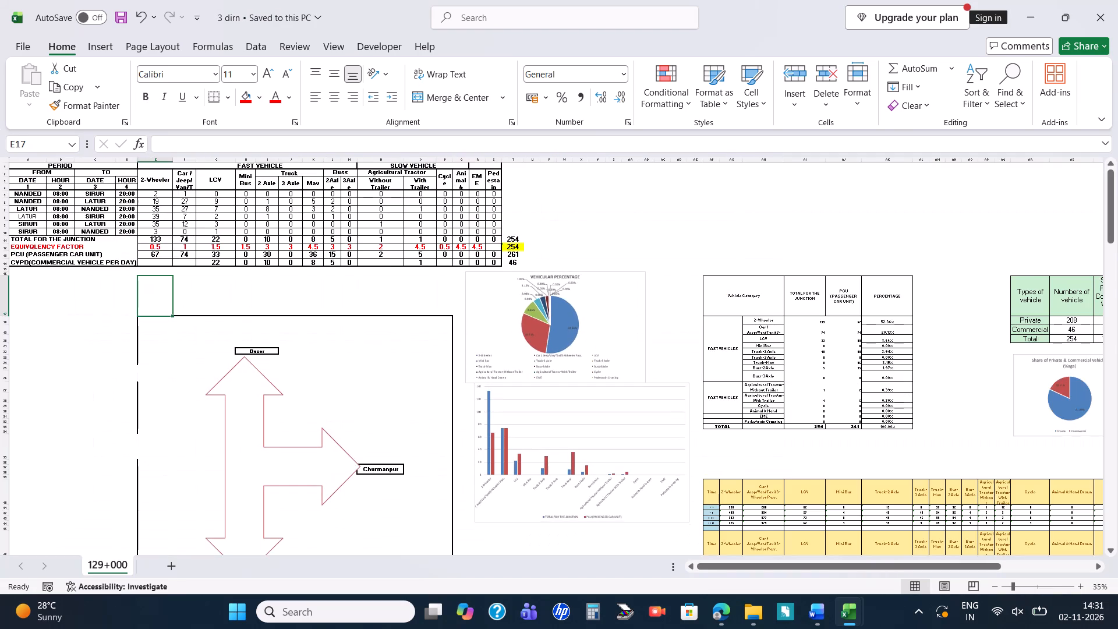
# In the 127-600 workbook, select the blue three-way arrow shape of the Nanded–Latur–Sirur junction diagram.
pyautogui.hotkey('alt', 'Tab')
pyautogui.scroll(-4, 397, 451)
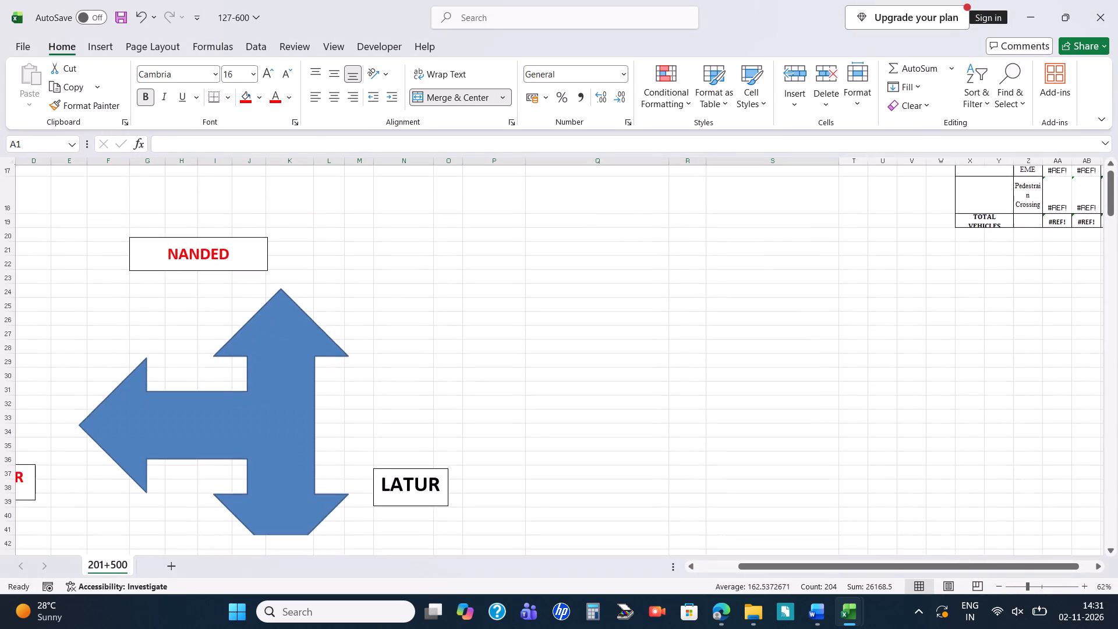
pyautogui.click(333, 400)
pyautogui.click(283, 369)
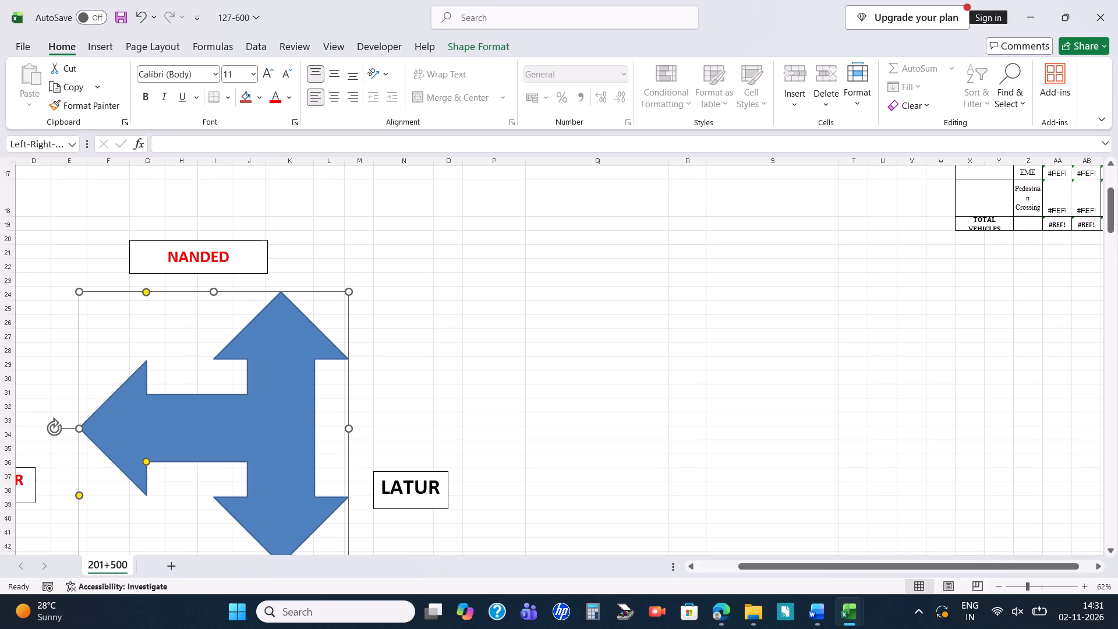
# In the 3 dirn workbook, clear the old place label in H22 and delete the outlined three-way arrow beneath it.
pyautogui.hotkey('alt', 'Tab')
pyautogui.click(265, 332)
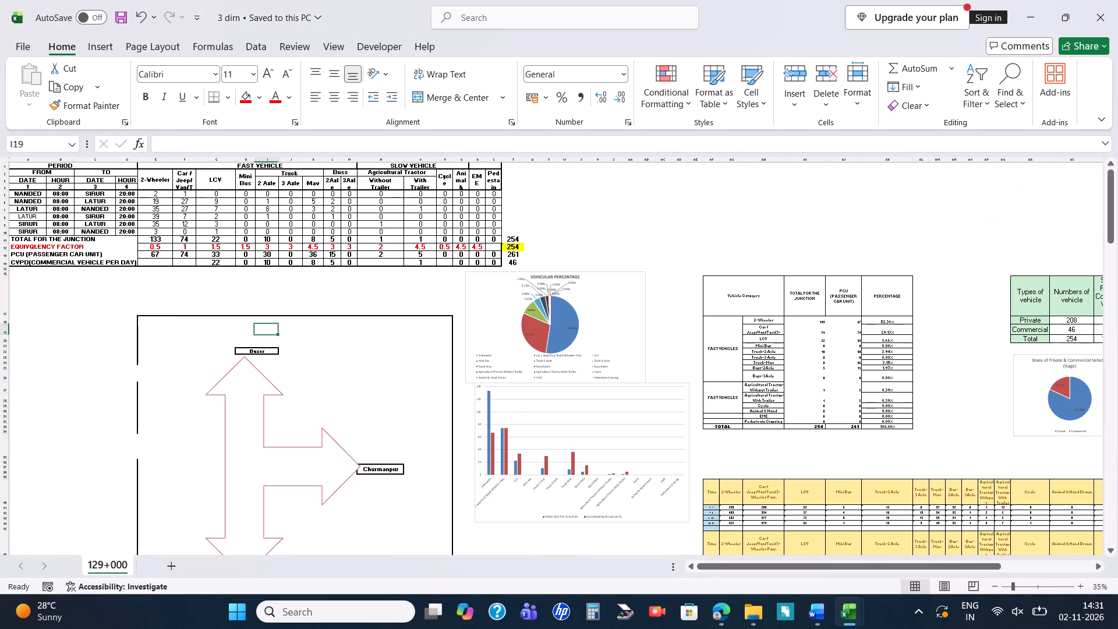
pyautogui.click(257, 353)
pyautogui.press('Delete')
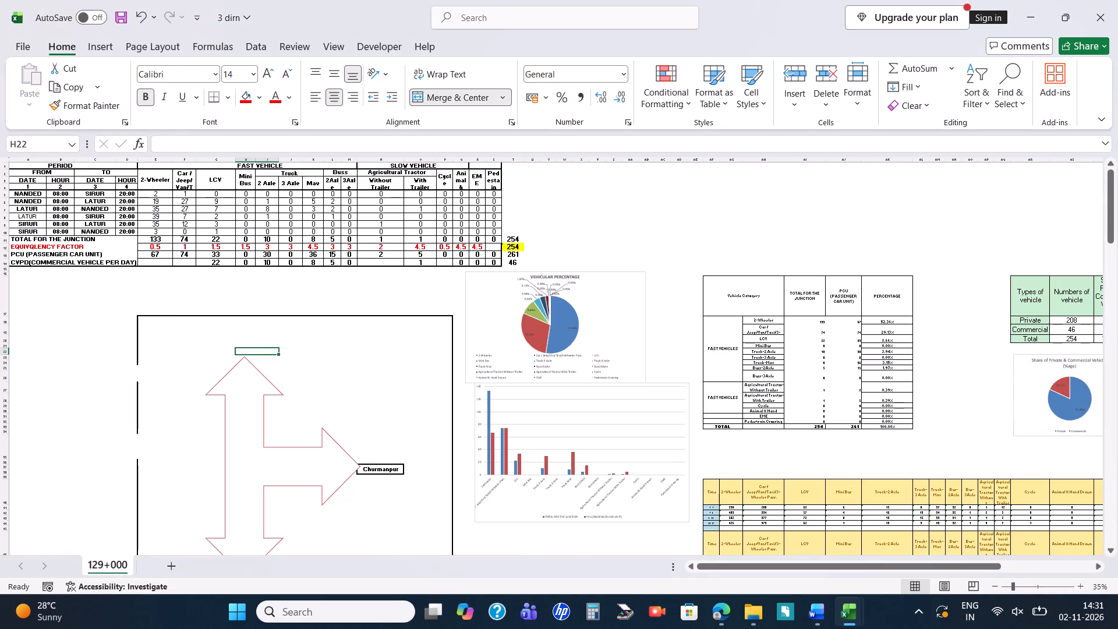
pyautogui.click(256, 382)
pyautogui.press('Delete')
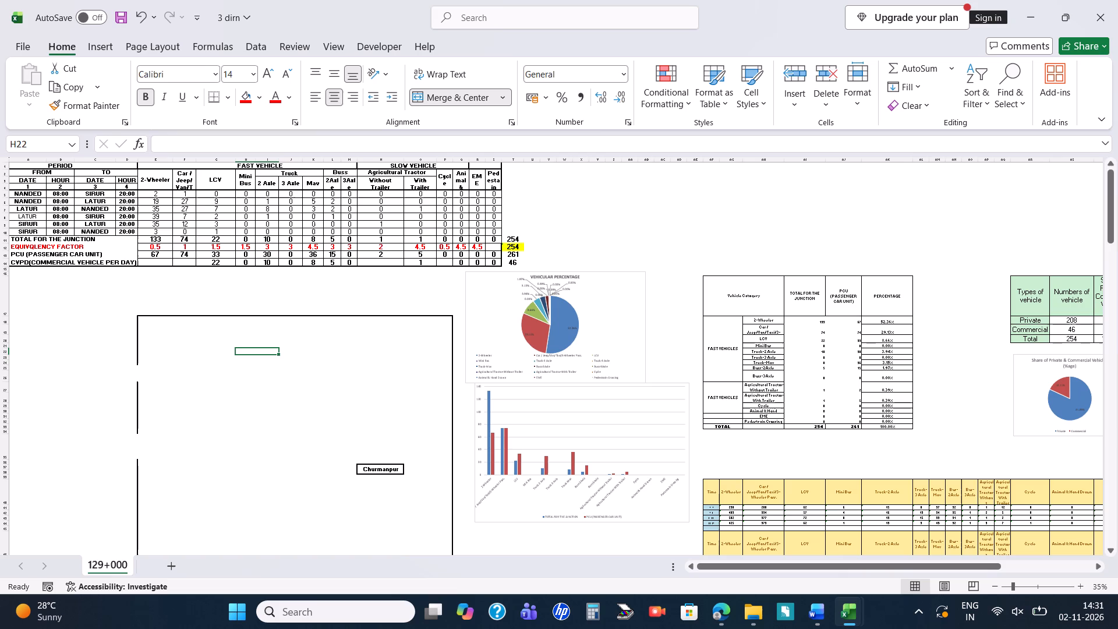
# Clear the old Churmanpur label in N37 and the Bhojpur label in H51 of the junction diagram.
pyautogui.click(404, 473)
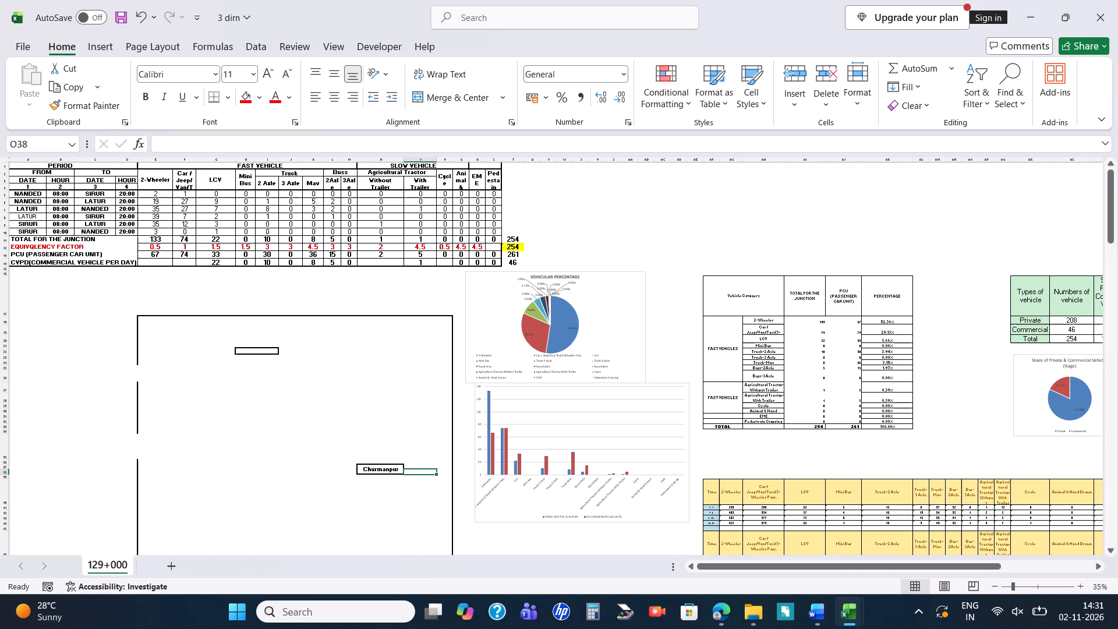
pyautogui.hotkey('shift', 'Left')
pyautogui.press('BackSpace')
pyautogui.press('Delete')
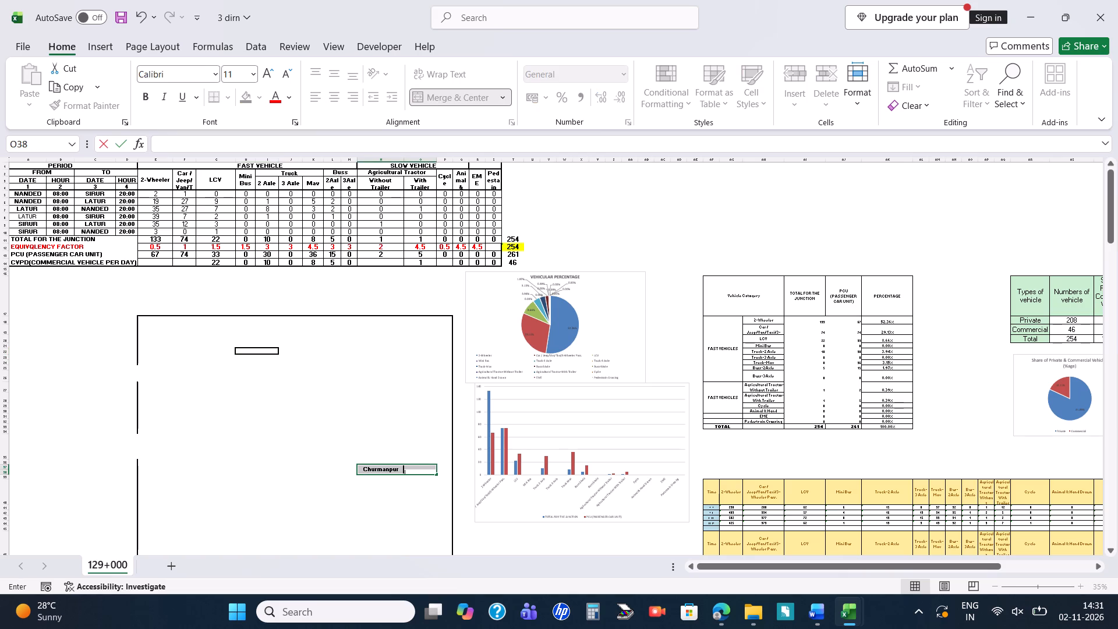
pyautogui.press('BackSpace')
pyautogui.press('Delete')
pyautogui.click(388, 473)
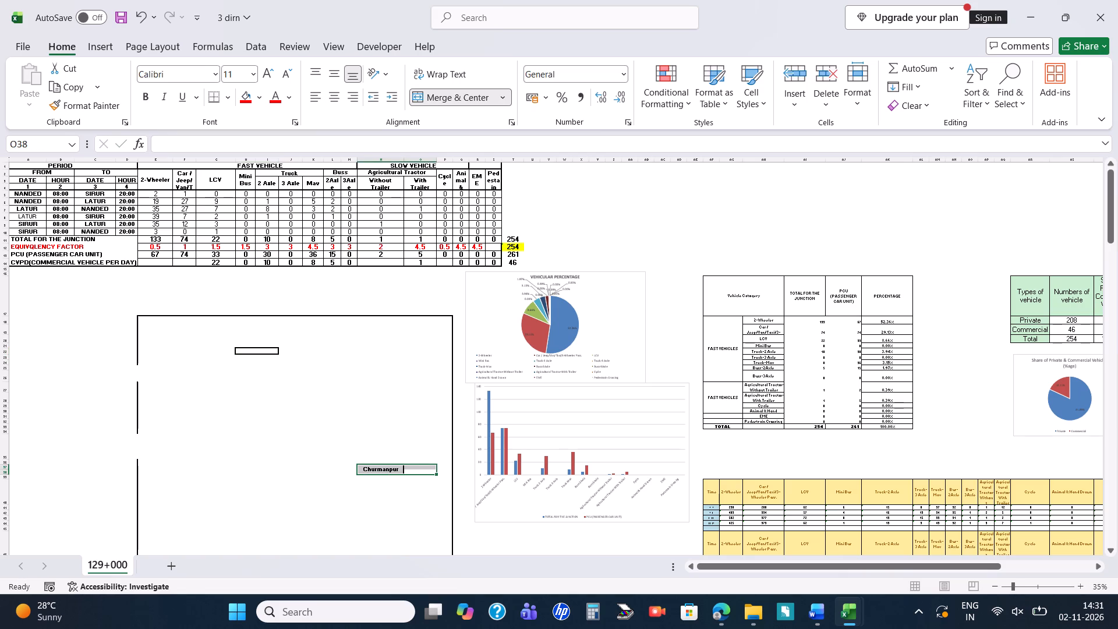
pyautogui.click(398, 459)
pyautogui.click(394, 471)
pyautogui.press('Delete')
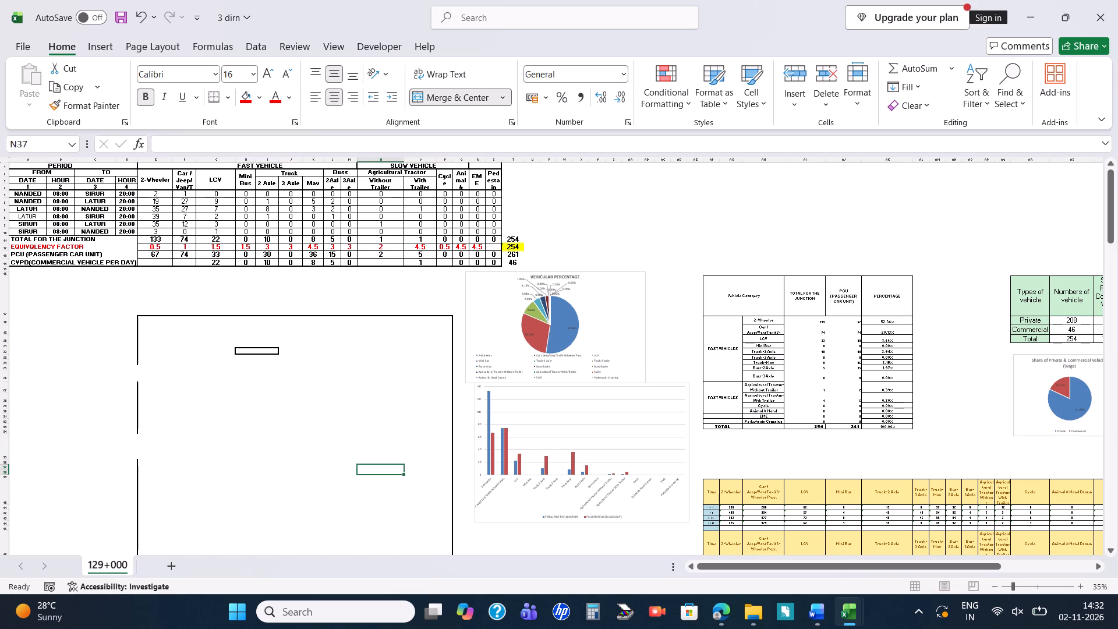
pyautogui.scroll(-1, 408, 460)
pyautogui.click(249, 503)
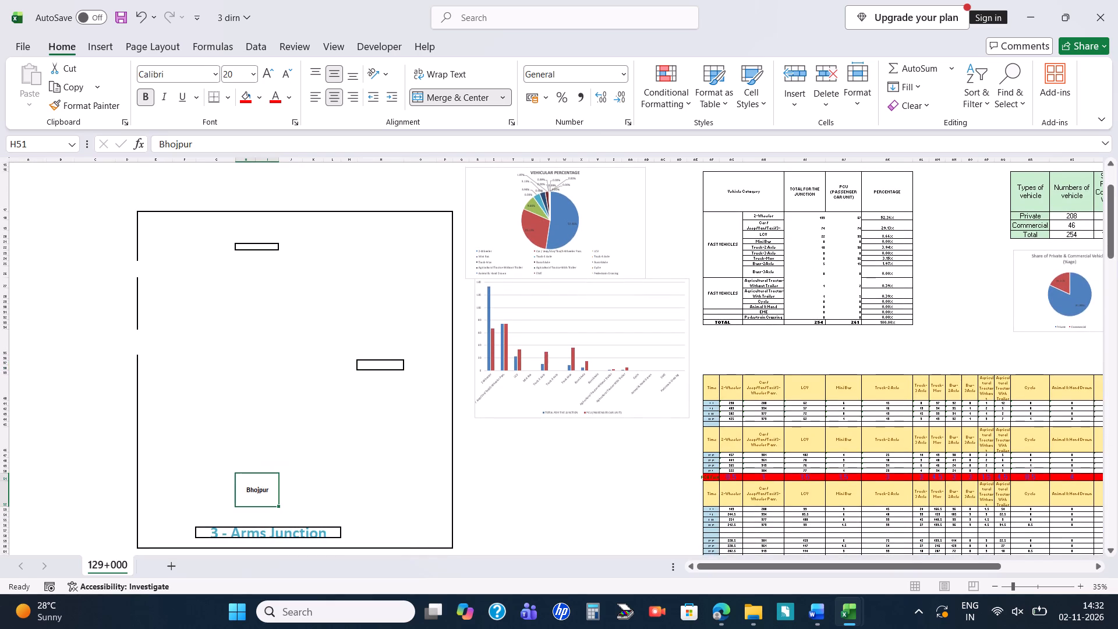
pyautogui.press('Delete')
pyautogui.click(392, 461)
# In the 127-600 workbook, select the NANDED, SIRUR and LATUR text boxes together with the blue three-way arrow and copy them.
pyautogui.hotkey('alt', 'Tab')
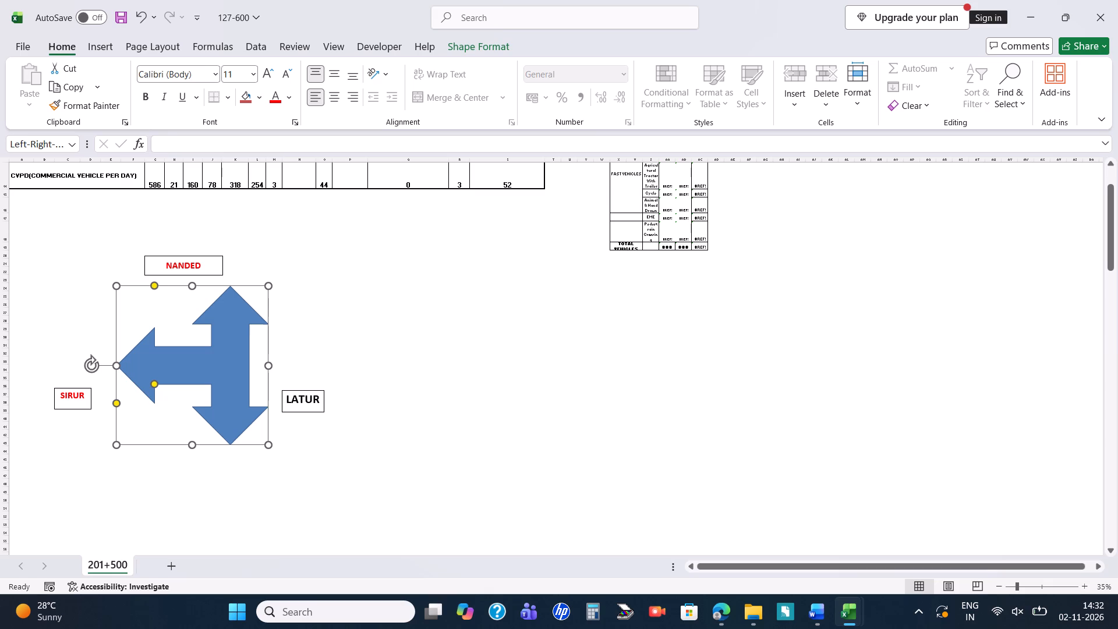
pyautogui.click(220, 272)
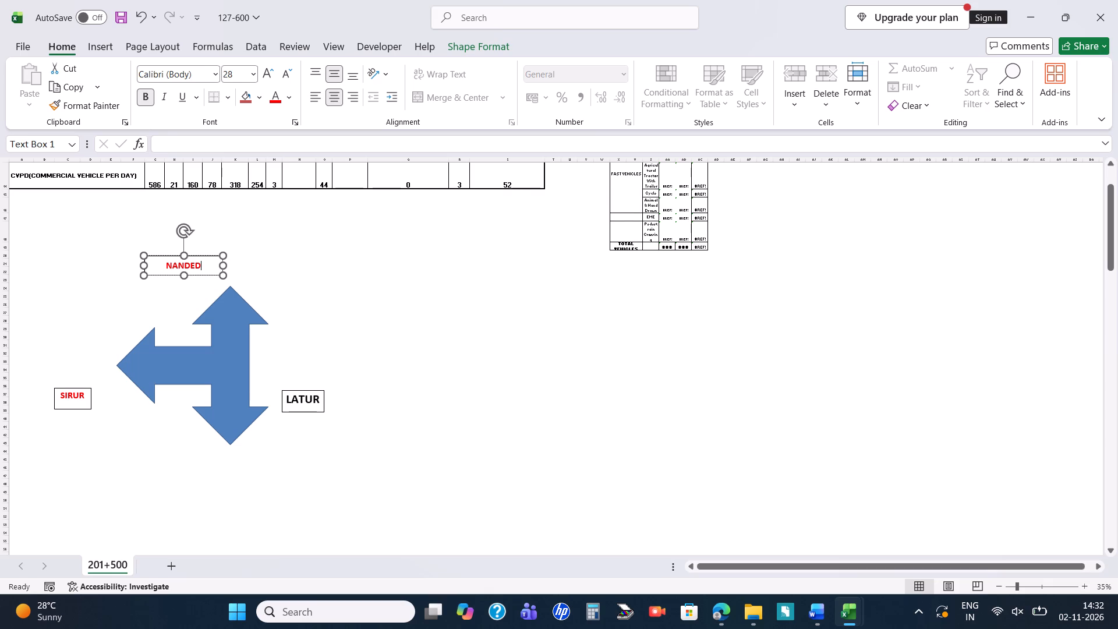
pyautogui.keyDown('ctrl'); pyautogui.click(90, 408); pyautogui.keyUp('ctrl')
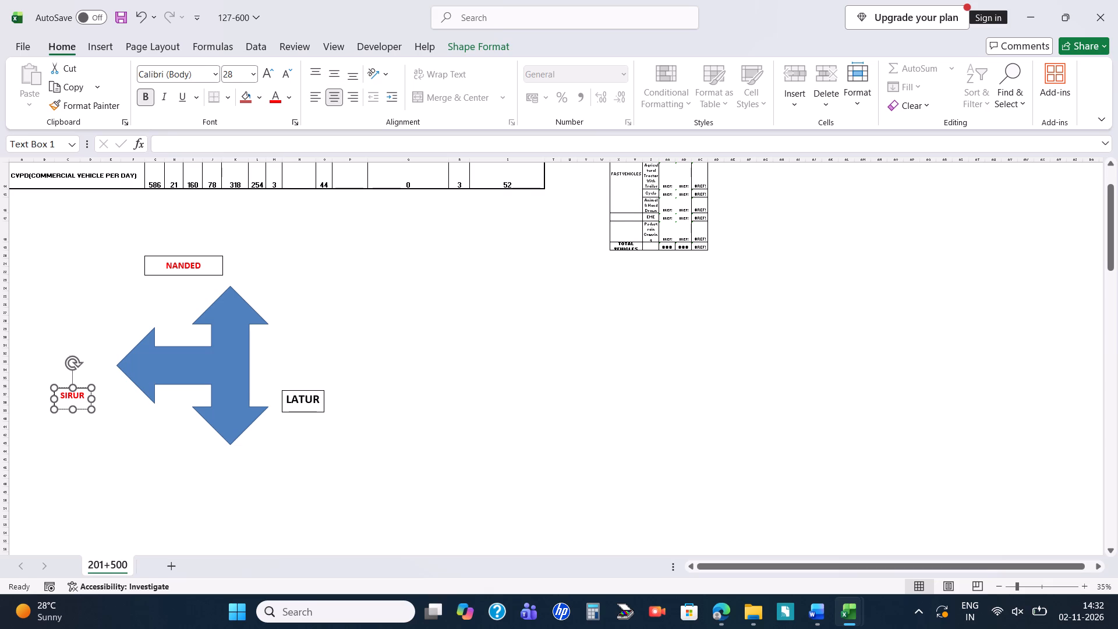
pyautogui.keyDown('shift'); pyautogui.click(215, 274); pyautogui.keyUp('shift')
pyautogui.keyDown('shift'); pyautogui.click(318, 408); pyautogui.keyUp('shift')
pyautogui.keyDown('shift'); pyautogui.click(240, 424); pyautogui.keyUp('shift')
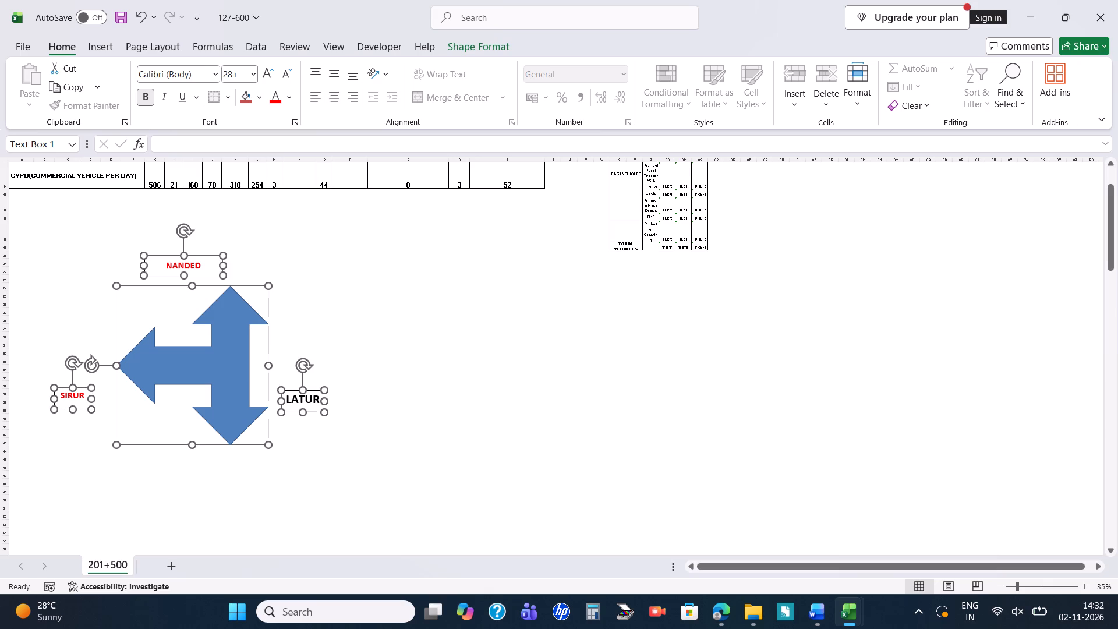
pyautogui.hotkey('ctrl', 'x')
pyautogui.hotkey('ctrl', 'z')
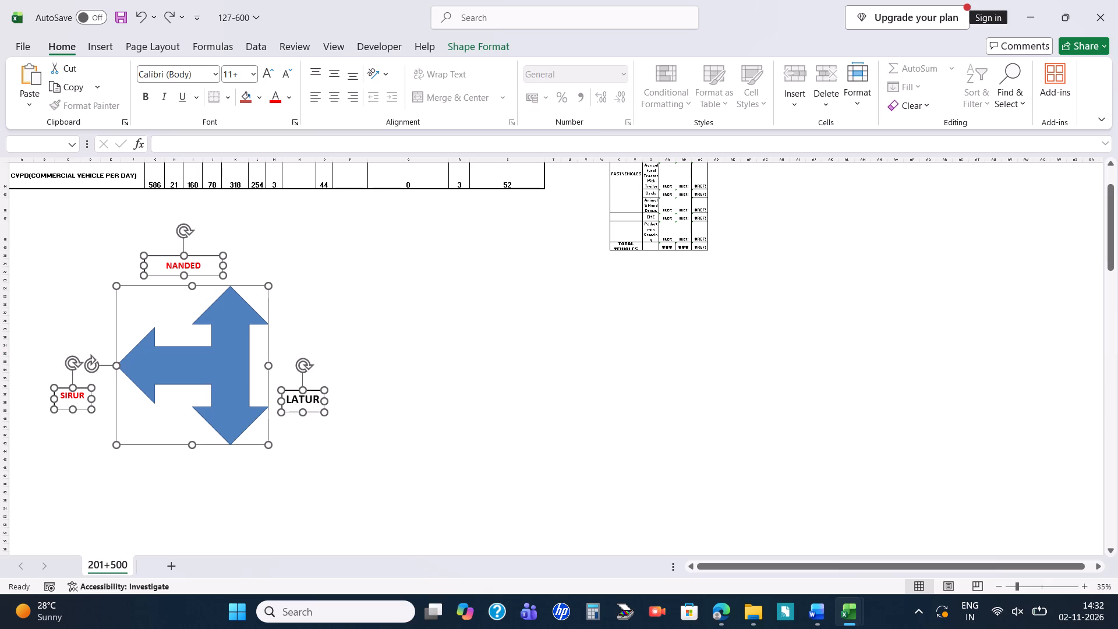
pyautogui.hotkey('ctrl', 'c')
# Paste the copied arrow and labels into the 3 dirn workbook and position them inside the 3 - Arms Junction frame.
pyautogui.hotkey('alt', 'Tab')
pyautogui.click(281, 296)
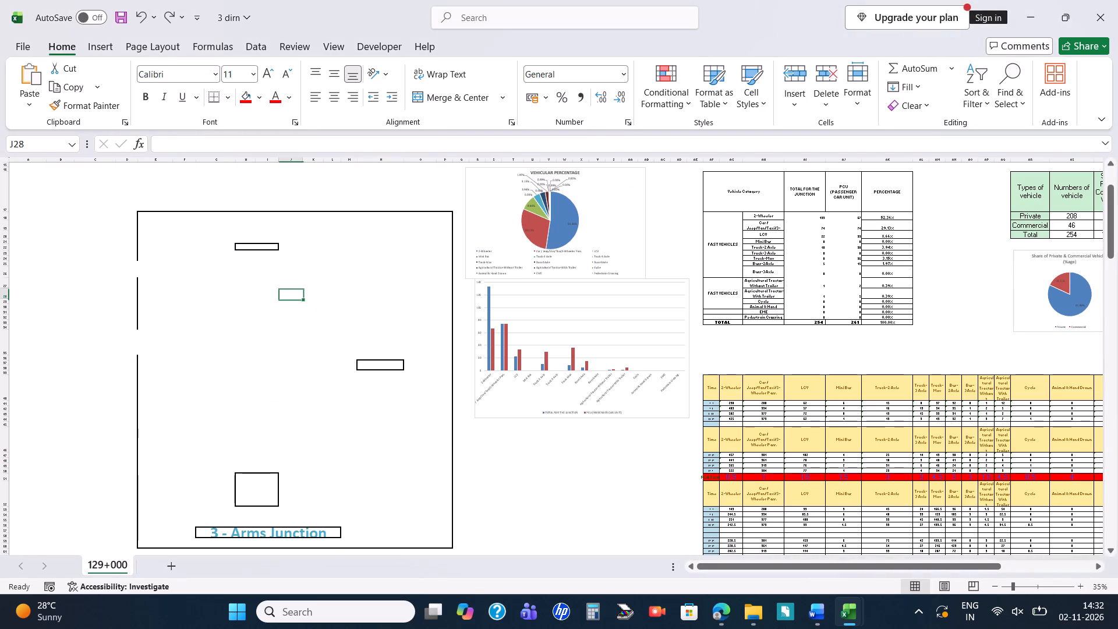
pyautogui.click(229, 295)
pyautogui.click(260, 243)
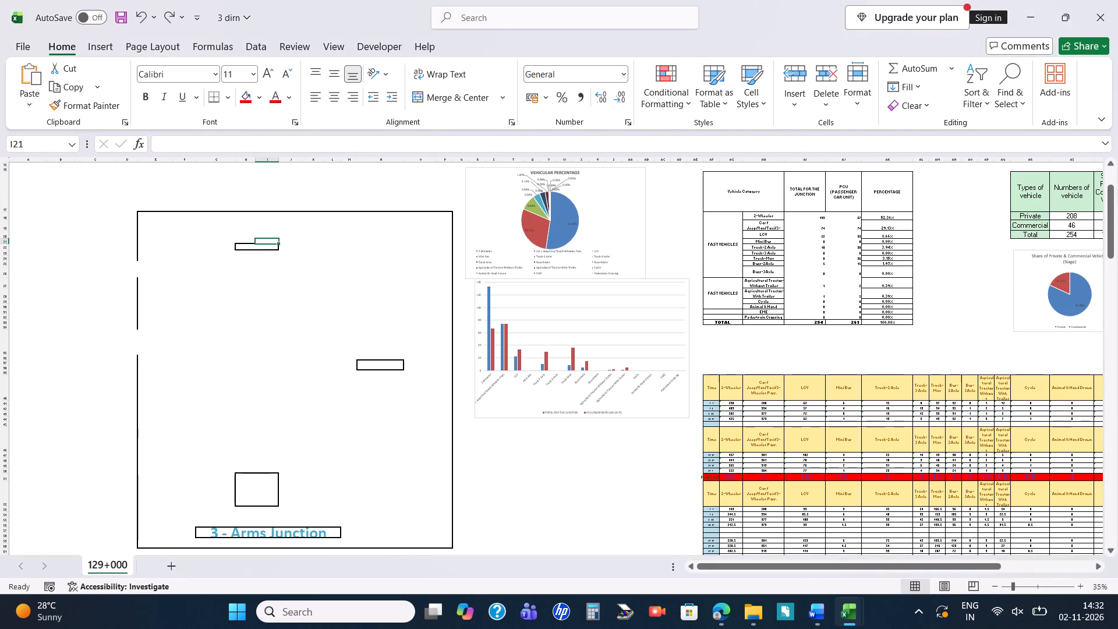
pyautogui.click(249, 239)
pyautogui.click(253, 242)
pyautogui.click(252, 245)
pyautogui.click(266, 250)
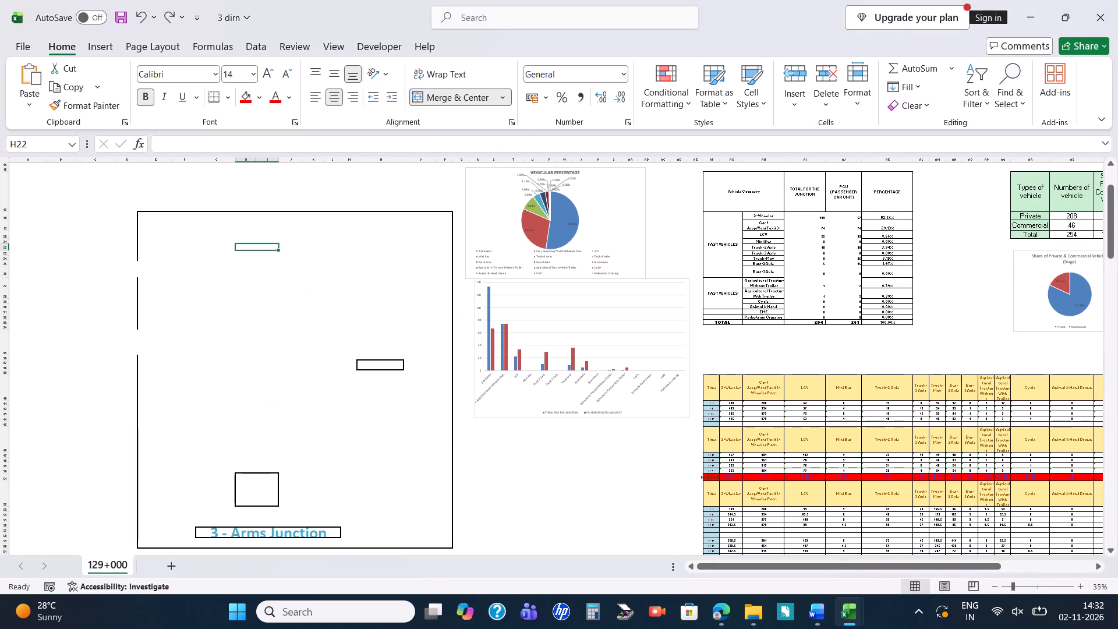
pyautogui.hotkey('ctrl', 'v')
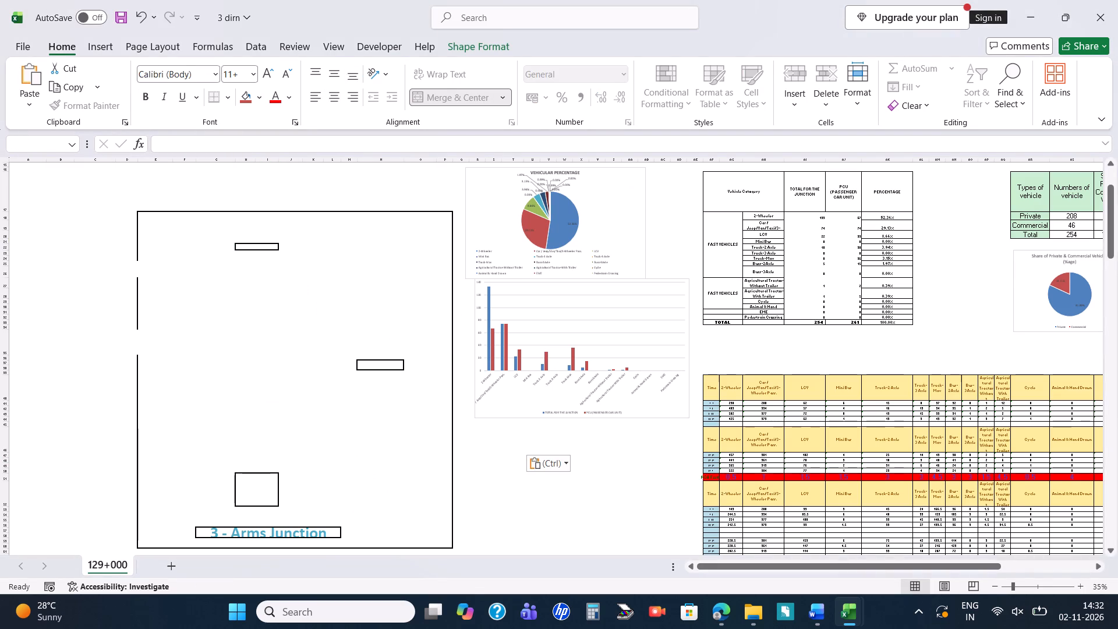
pyautogui.moveTo(331, 271); pyautogui.dragTo(232, 263)
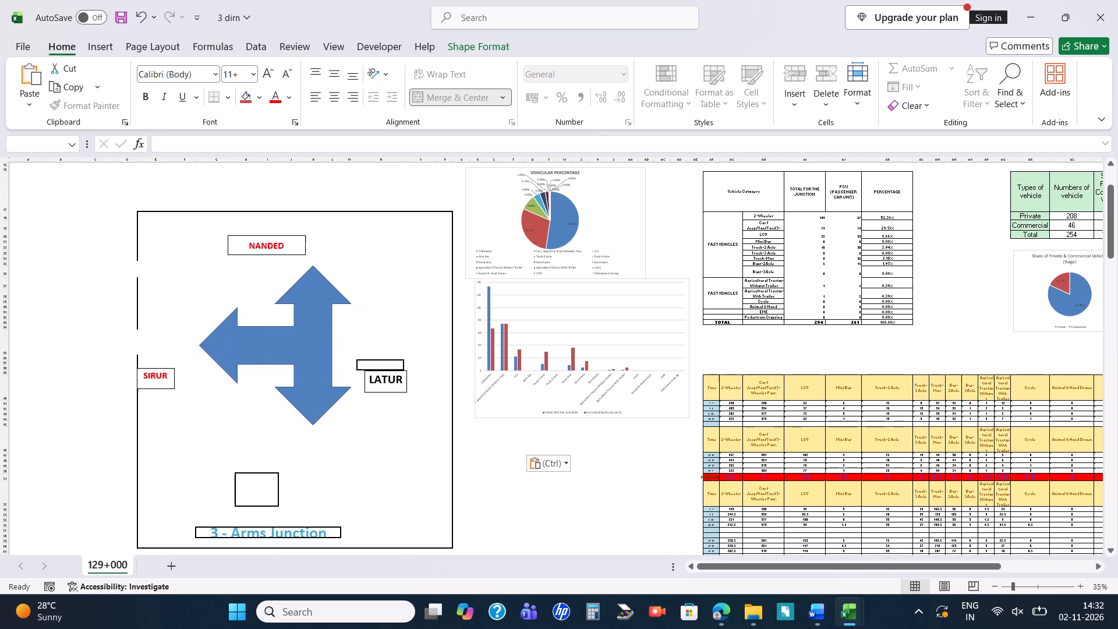
pyautogui.moveTo(232, 263); pyautogui.dragTo(239, 266)
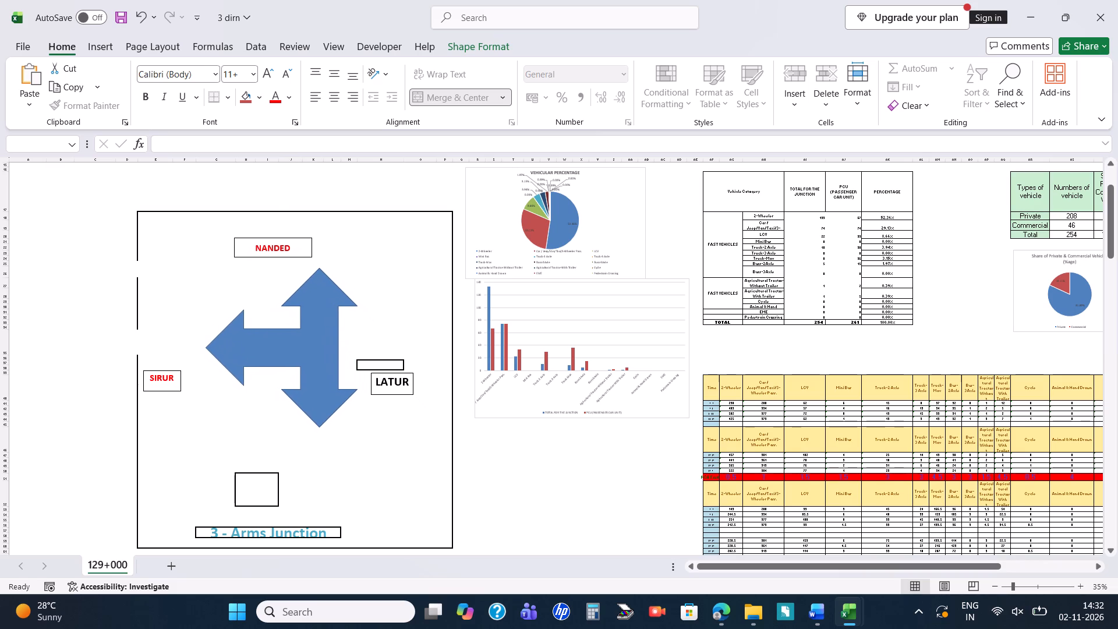
pyautogui.click(406, 256)
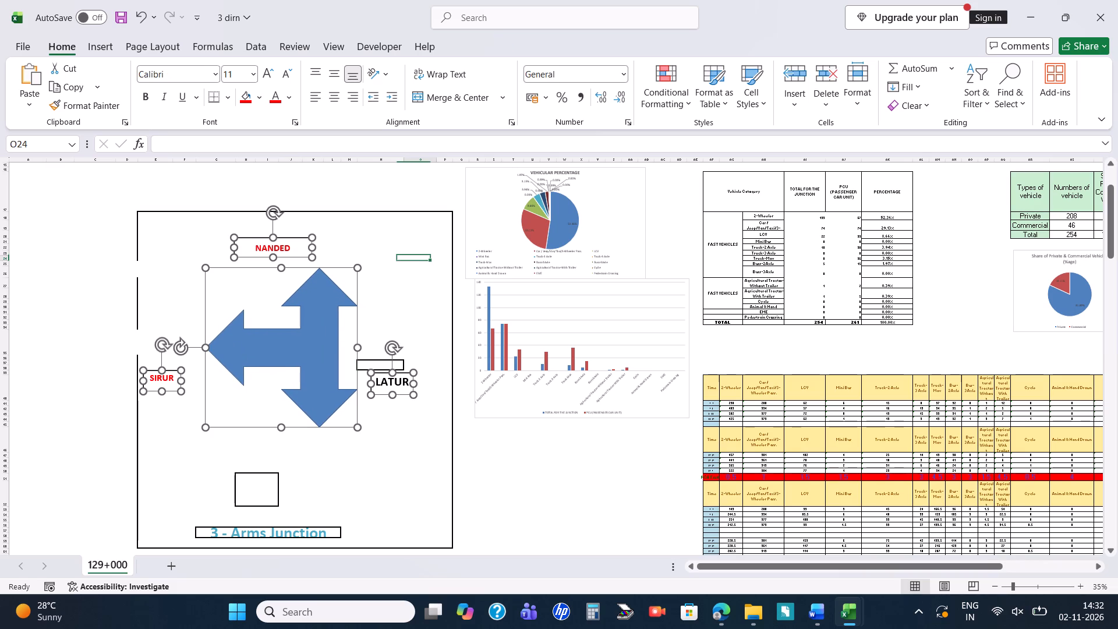
# Remove all borders from the cells around the empty box above the 3 - Arms Junction title.
pyautogui.click(242, 472)
pyautogui.click(243, 473)
pyautogui.moveTo(230, 461); pyautogui.dragTo(271, 498)
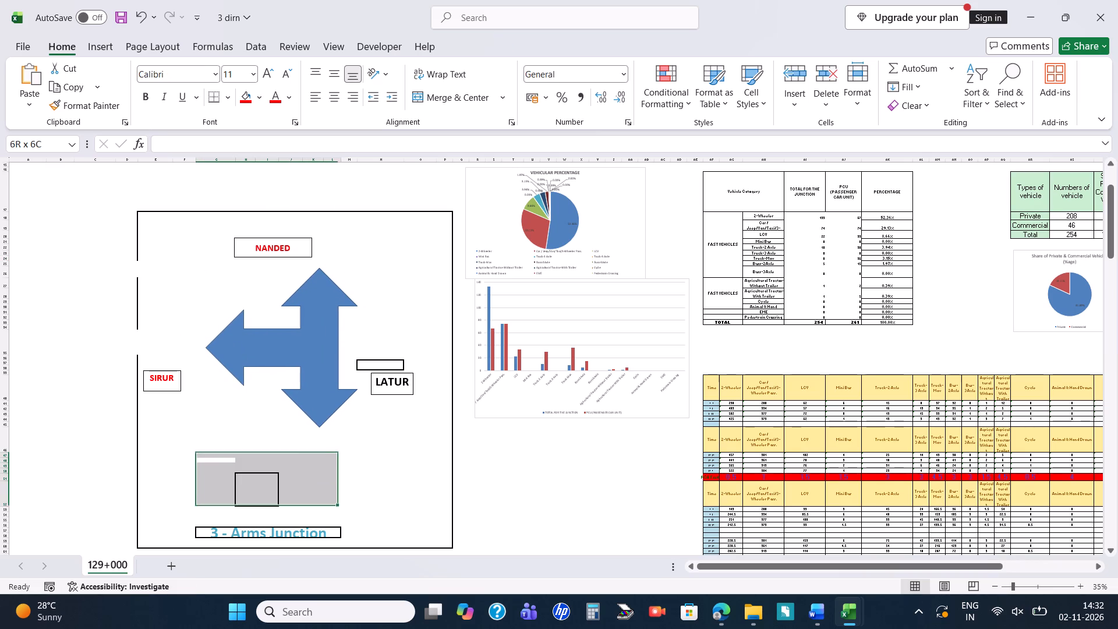
pyautogui.moveTo(271, 498); pyautogui.dragTo(290, 512)
pyautogui.click(222, 98)
pyautogui.click(224, 98)
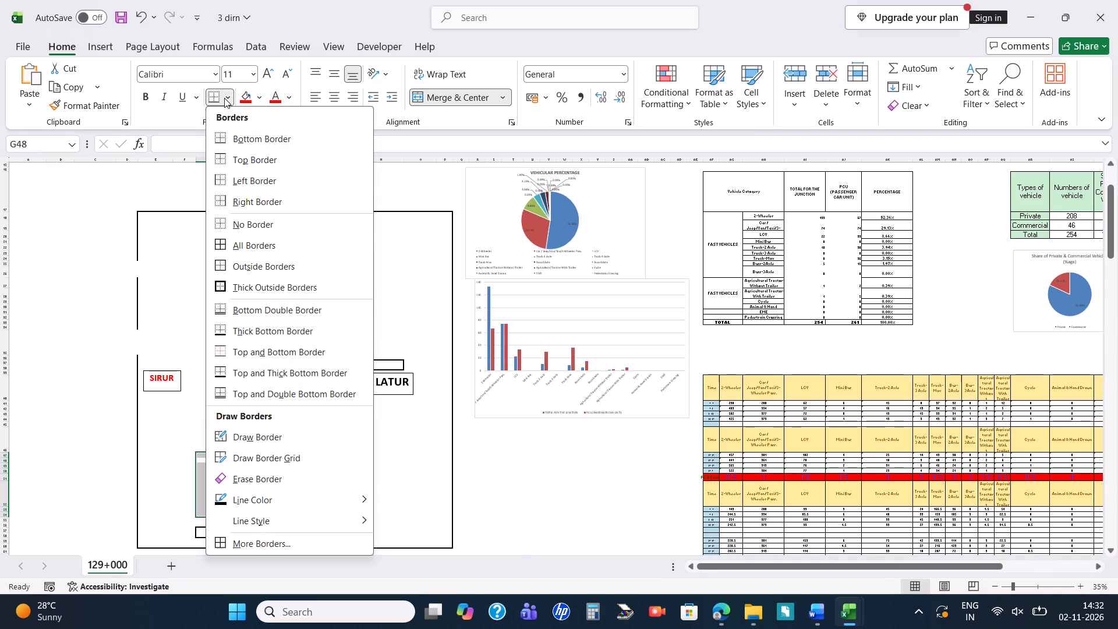
pyautogui.click(267, 232)
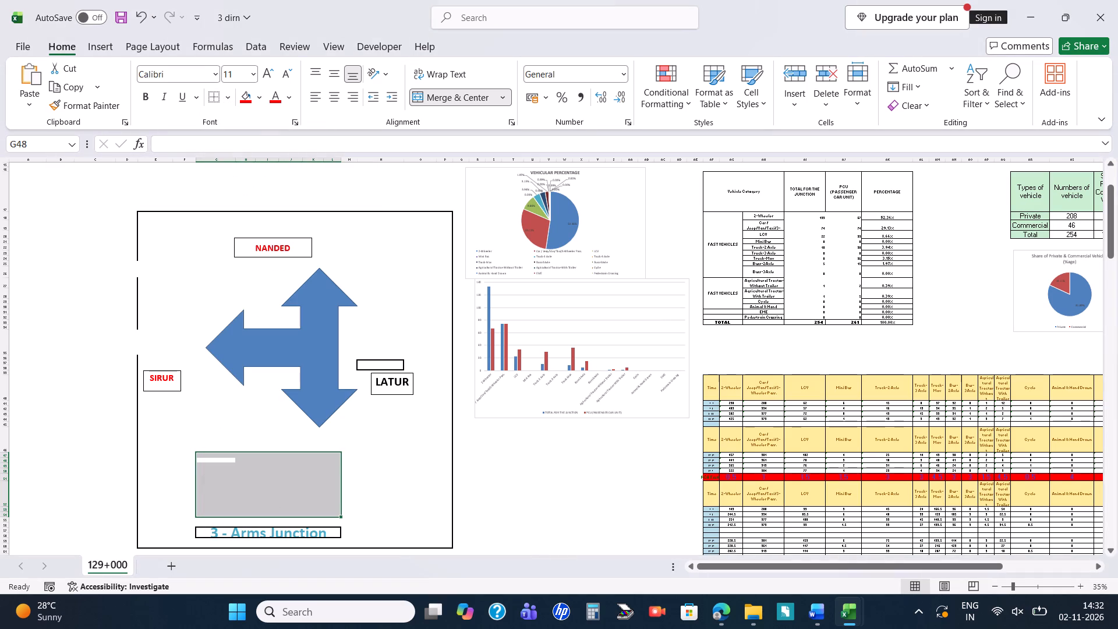
# Stretch the blue three-way arrow downward so it reaches nearer the 3 - Arms Junction title.
pyautogui.click(398, 480)
pyautogui.click(339, 409)
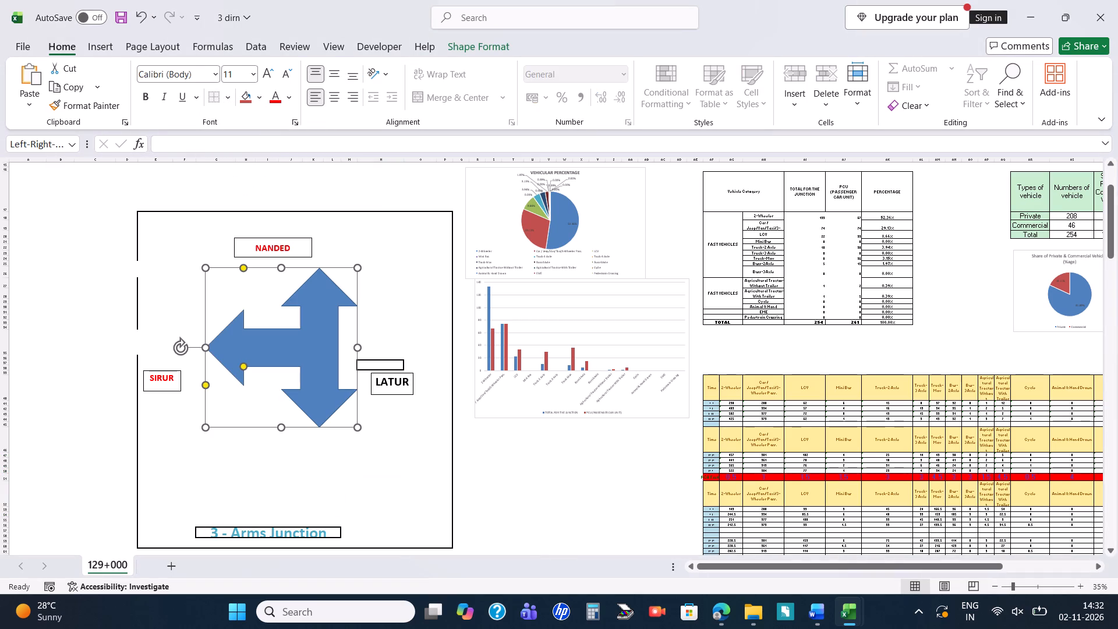
pyautogui.moveTo(285, 429); pyautogui.dragTo(278, 478)
# Remove the leftover cell borders around the LATUR label and behind the NANDED label, SIRUR label and arrow.
pyautogui.moveTo(421, 338); pyautogui.dragTo(367, 377)
pyautogui.click(211, 89)
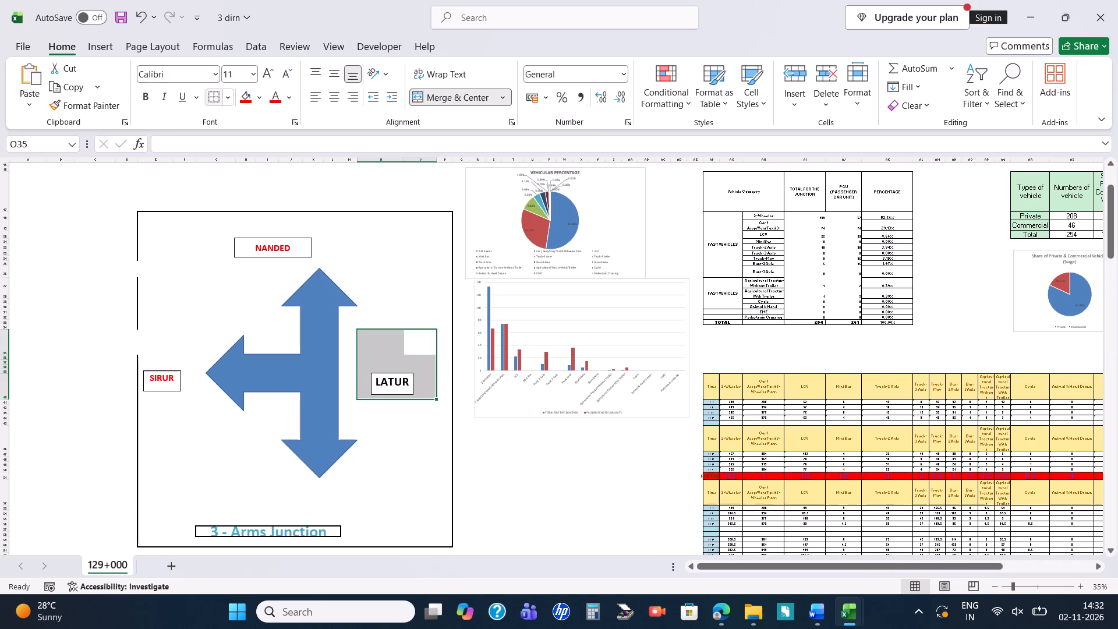
pyautogui.moveTo(348, 243); pyautogui.dragTo(199, 415)
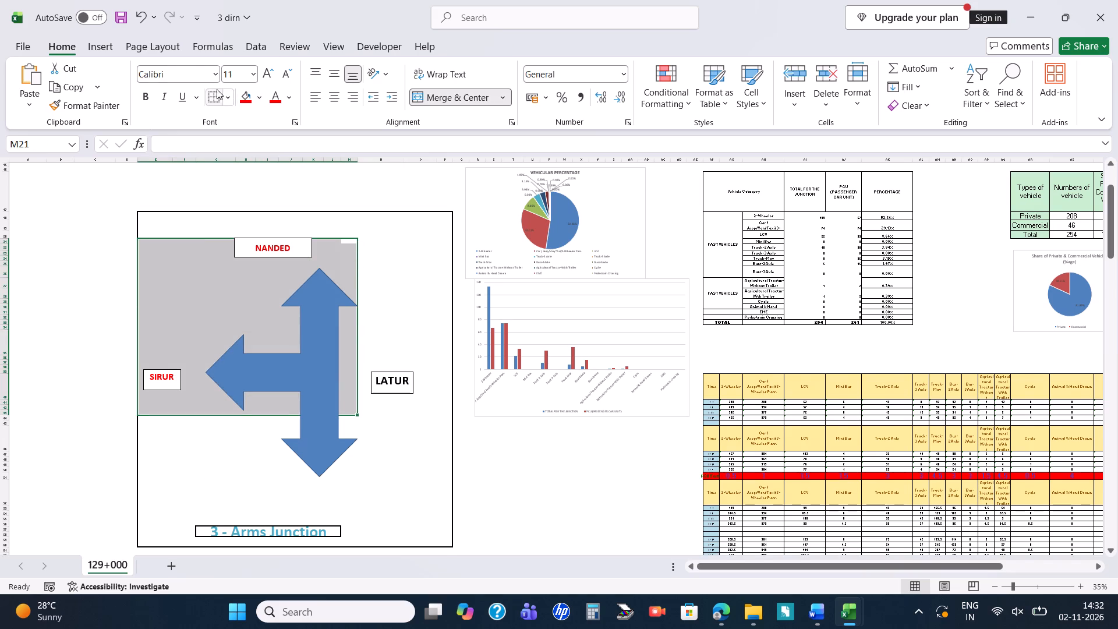
pyautogui.click(214, 90)
pyautogui.click(408, 324)
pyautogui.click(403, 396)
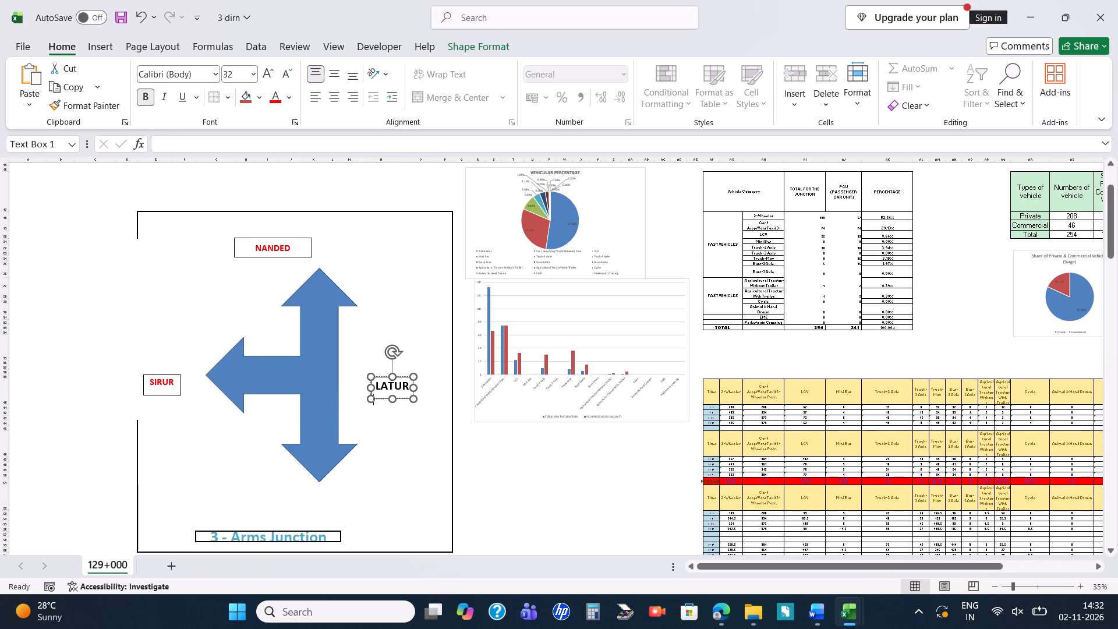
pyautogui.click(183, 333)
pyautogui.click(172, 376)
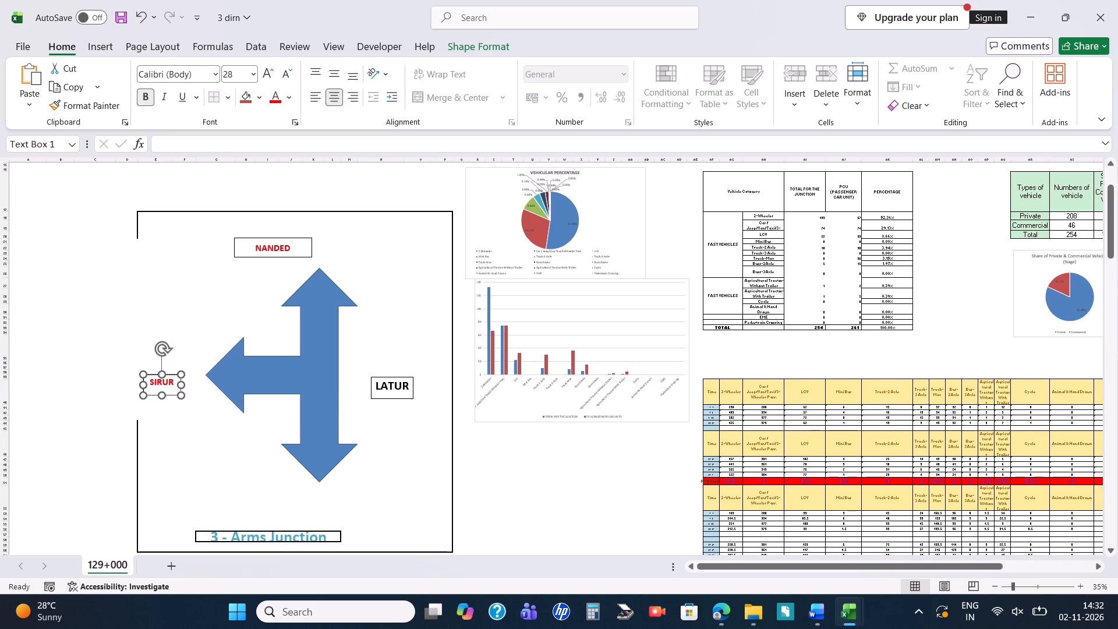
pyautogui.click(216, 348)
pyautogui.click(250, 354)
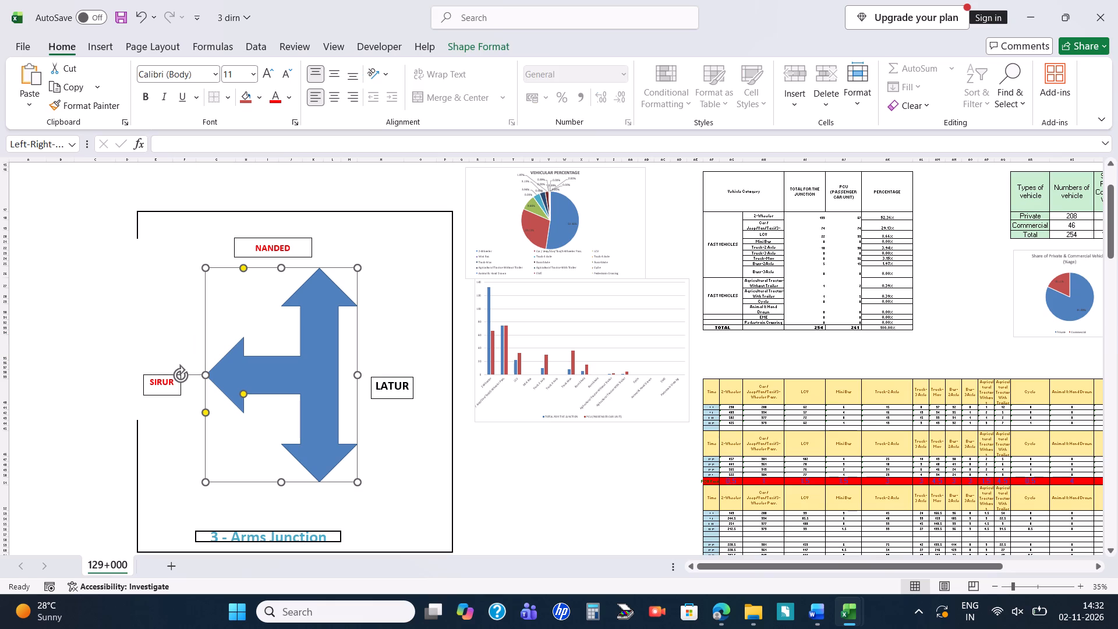
# Move the LATUR label to just below the tip of the downward arrow, centred on it.
pyautogui.click(403, 401)
pyautogui.moveTo(399, 378); pyautogui.dragTo(344, 479)
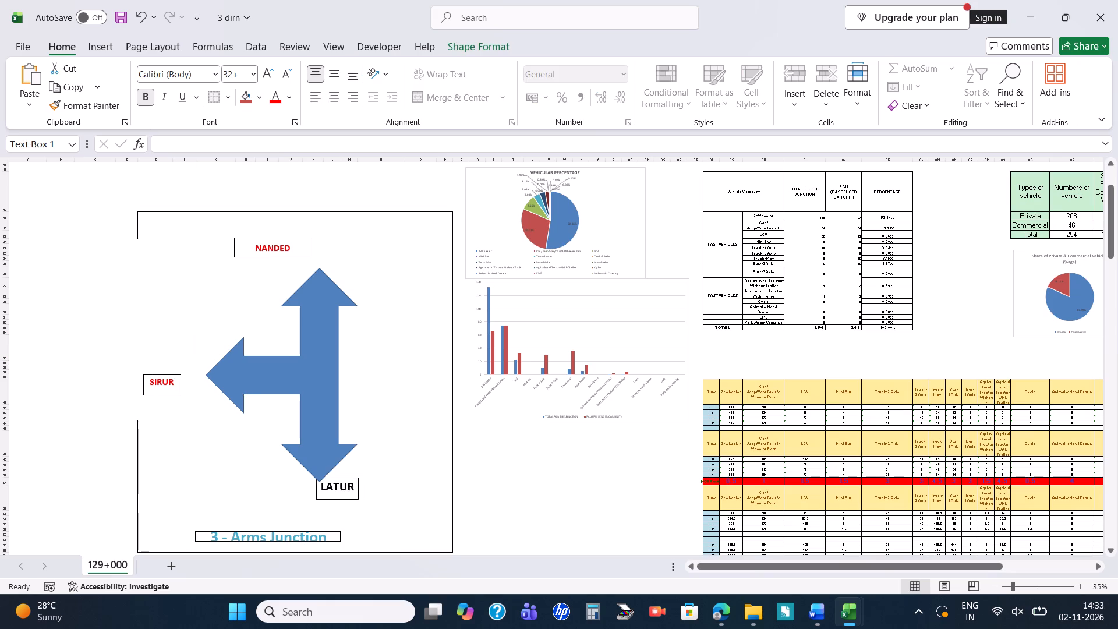
pyautogui.moveTo(344, 479); pyautogui.dragTo(327, 489)
pyautogui.click(421, 370)
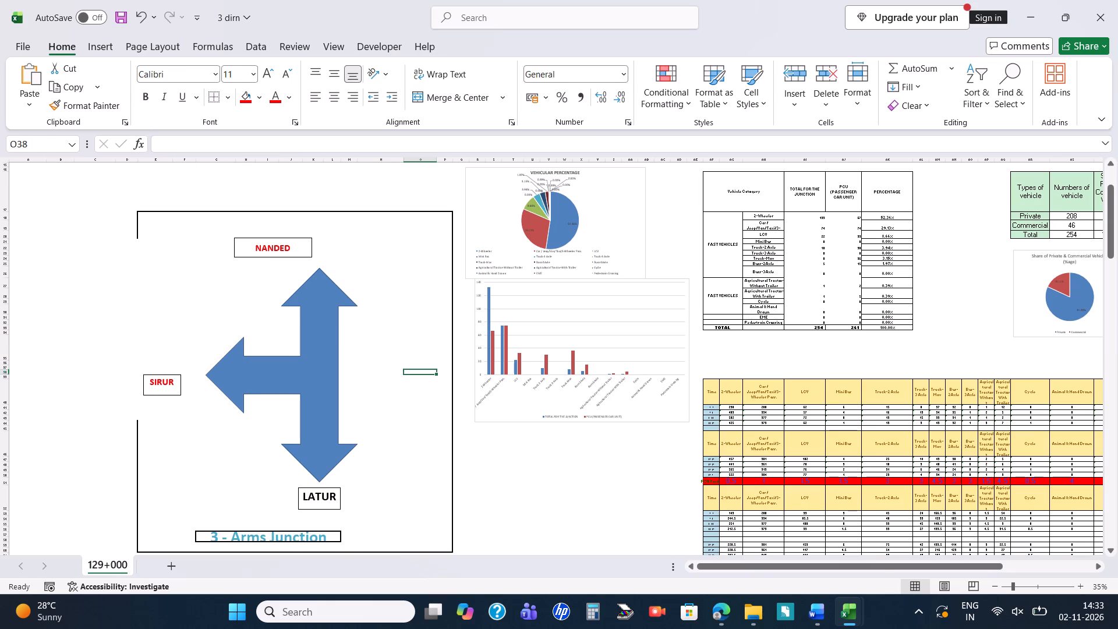
# Move the NANDED label to just above the tip of the upward arrow, centred on it.
pyautogui.click(309, 252)
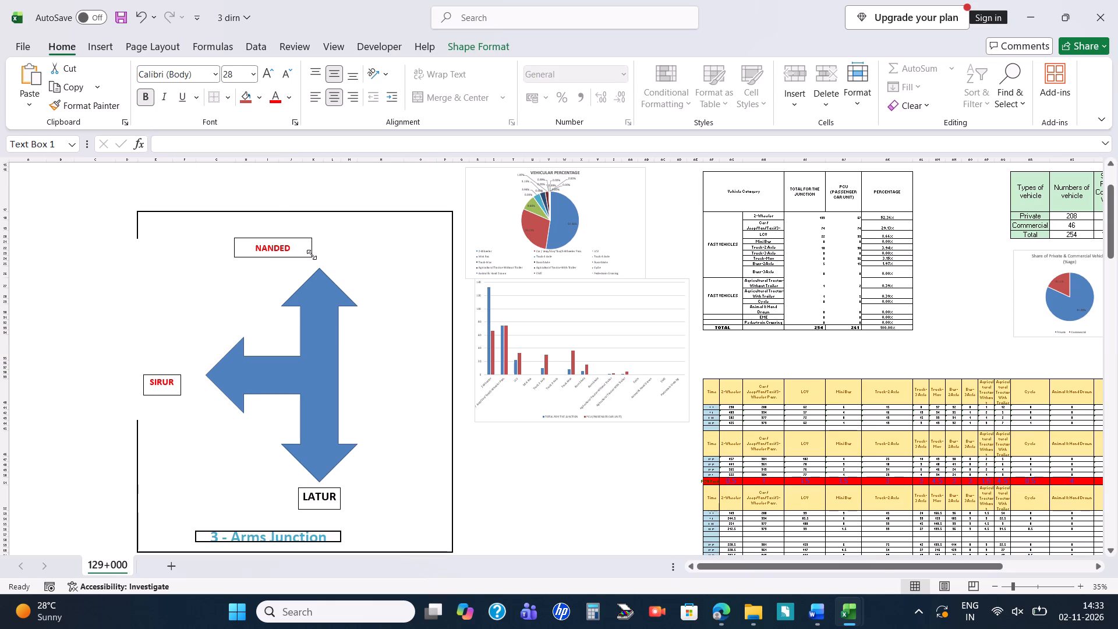
pyautogui.moveTo(302, 238); pyautogui.dragTo(344, 245)
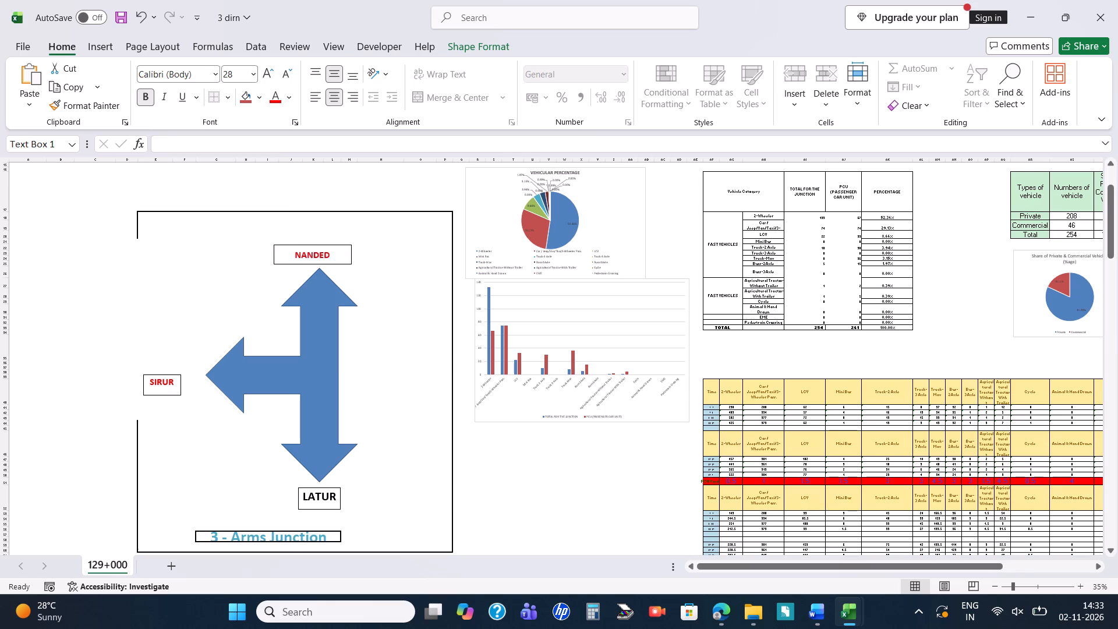
pyautogui.moveTo(344, 245); pyautogui.dragTo(346, 237)
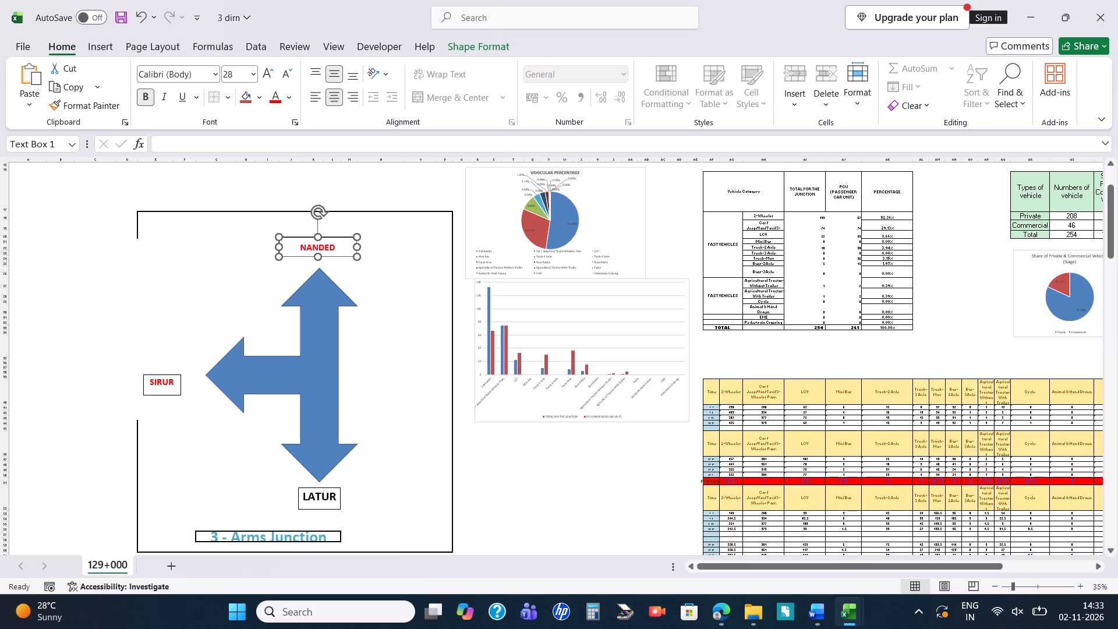
# Deselect the NANDED label and save the workbook.
pyautogui.click(413, 302)
pyautogui.hotkey('ctrl', 's')
# Review the junction summary table, junction diagram, vehicle charts and vehicle category table, and save the workbook again.
pyautogui.keyDown('ctrl'); pyautogui.scroll(-4, 772, 414); pyautogui.keyUp('ctrl')
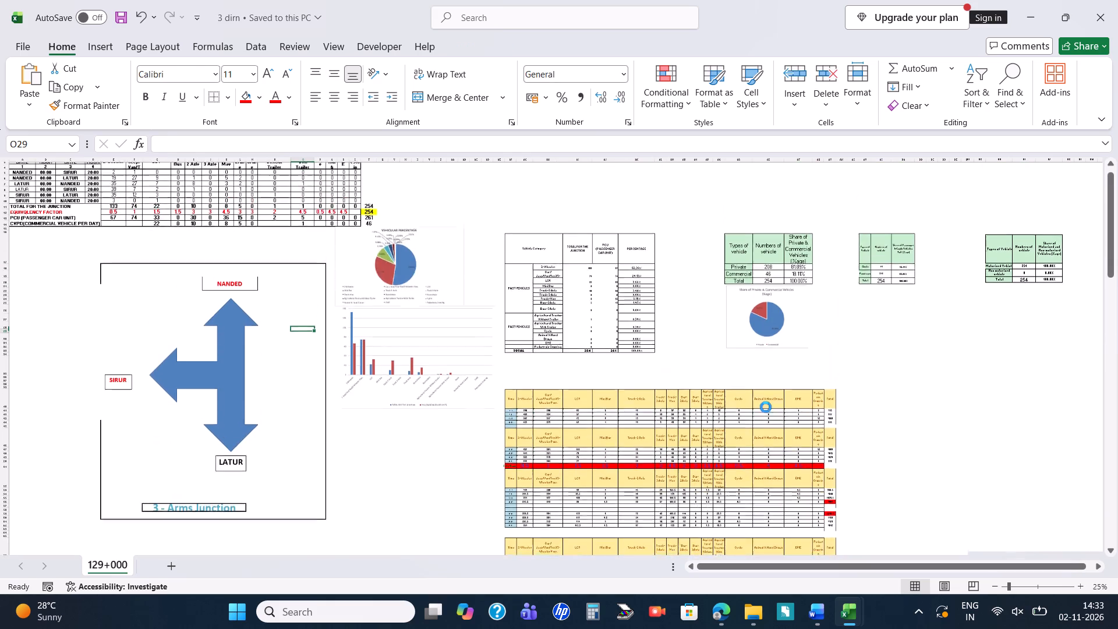
pyautogui.scroll(5, 514, 386)
pyautogui.keyDown('ctrl'); pyautogui.scroll(6, 561, 328); pyautogui.keyUp('ctrl')
pyautogui.scroll(1, 654, 368)
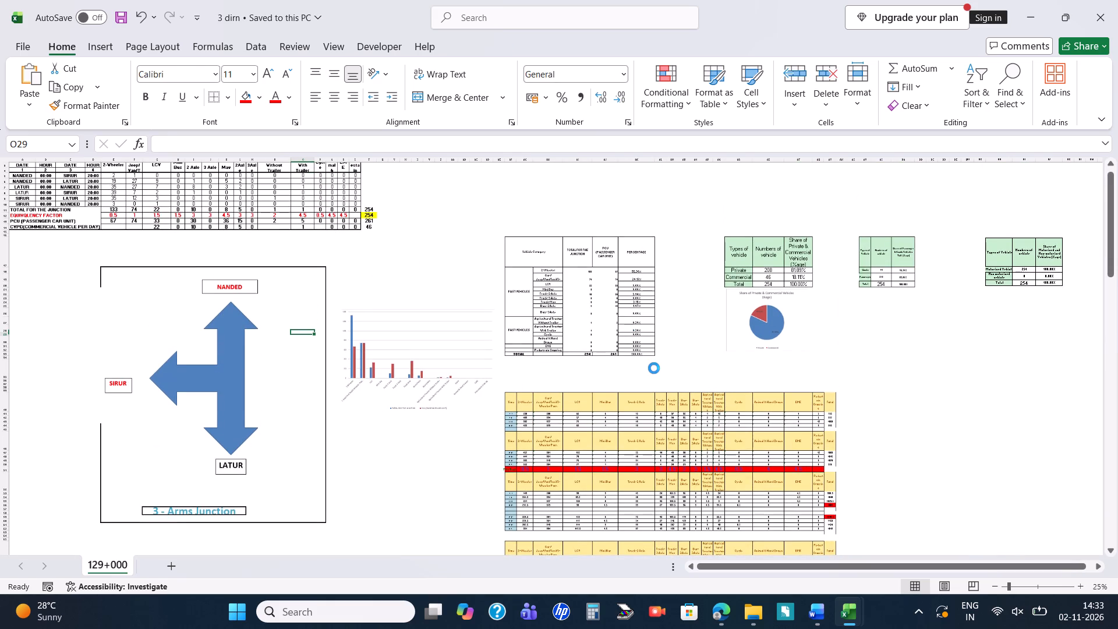
pyautogui.scroll(2, 654, 368)
pyautogui.scroll(-2, 654, 368)
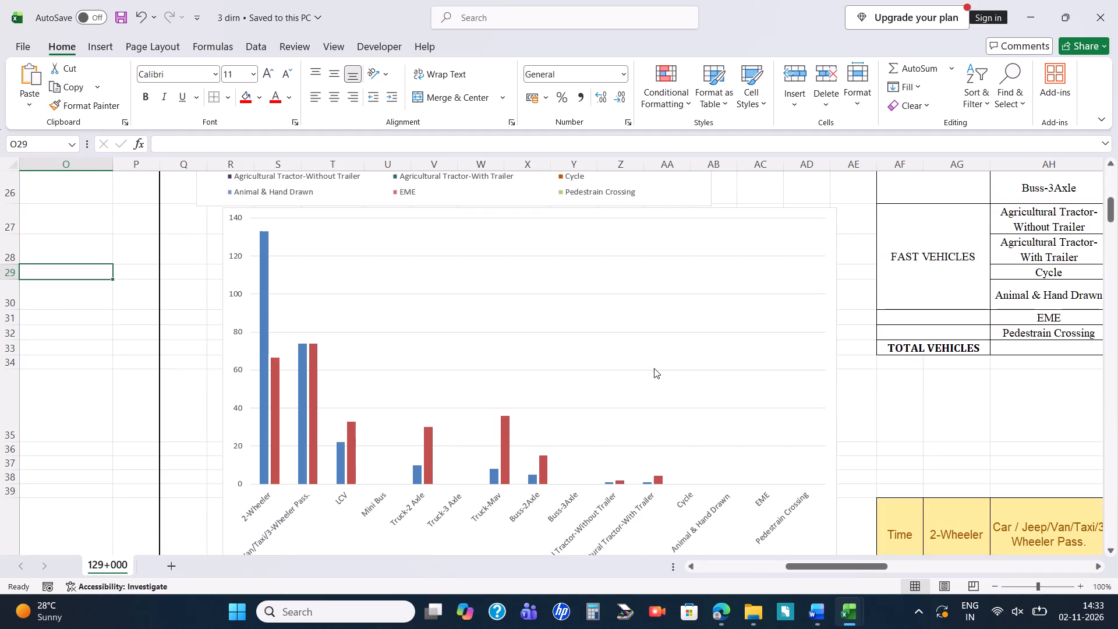
pyautogui.scroll(10, 624, 374)
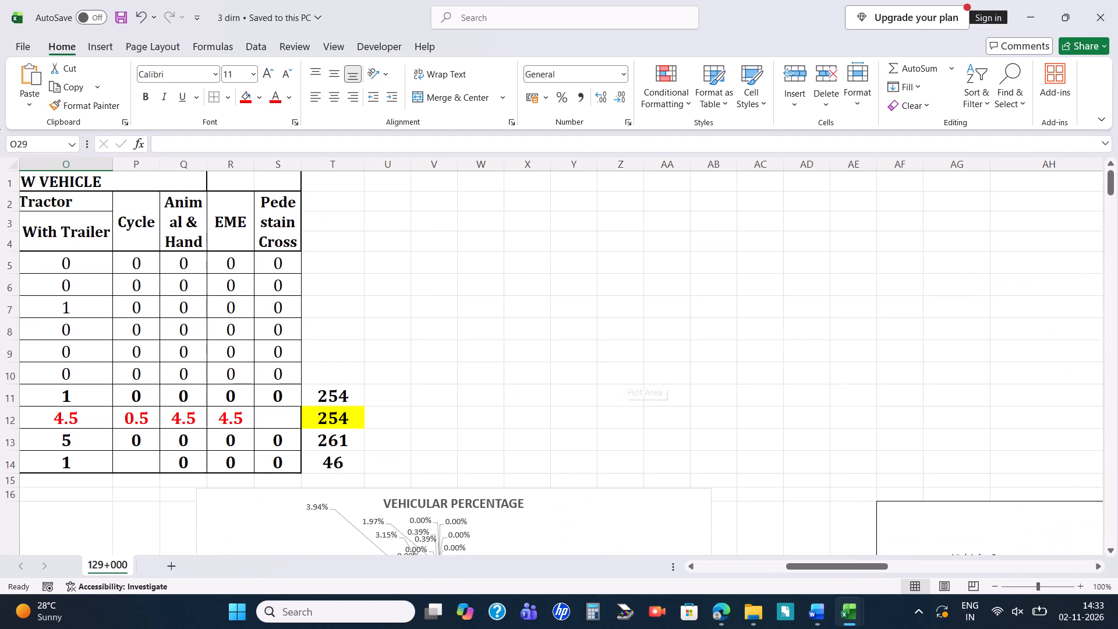
pyautogui.scroll(1, 624, 374)
pyautogui.moveTo(809, 563); pyautogui.dragTo(827, 550)
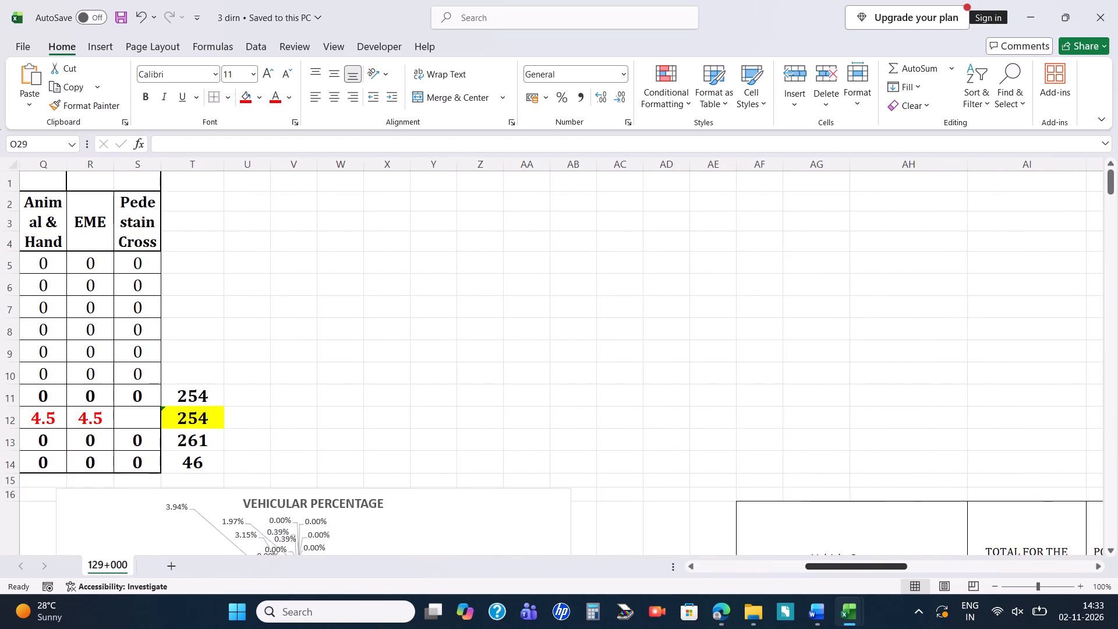
pyautogui.scroll(-8, 698, 483)
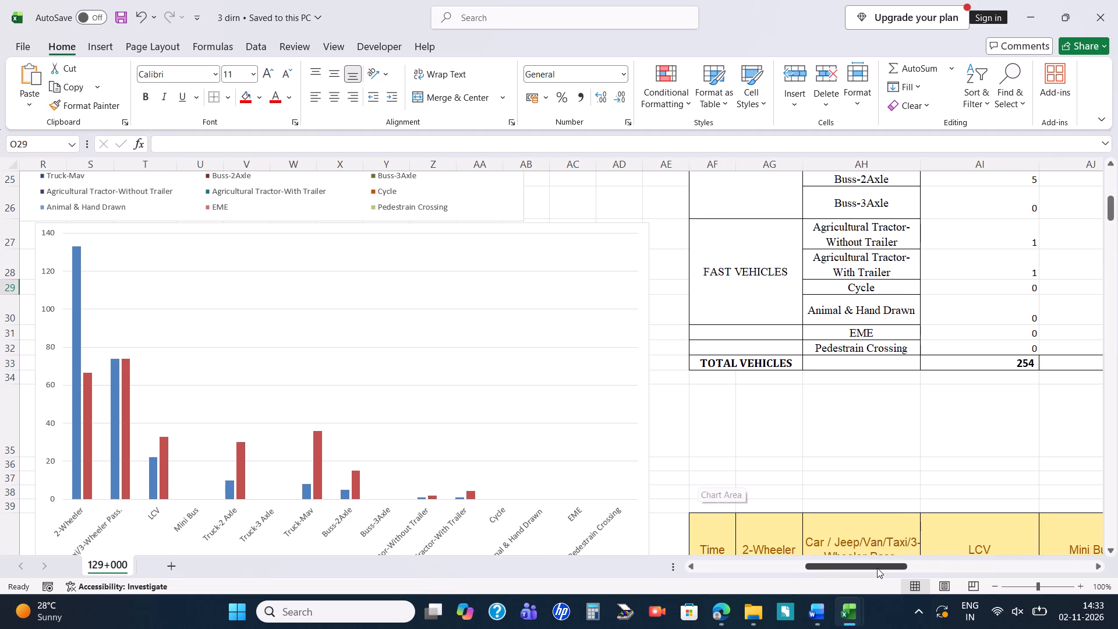
pyautogui.moveTo(877, 568); pyautogui.dragTo(925, 550)
pyautogui.scroll(5, 66, 301)
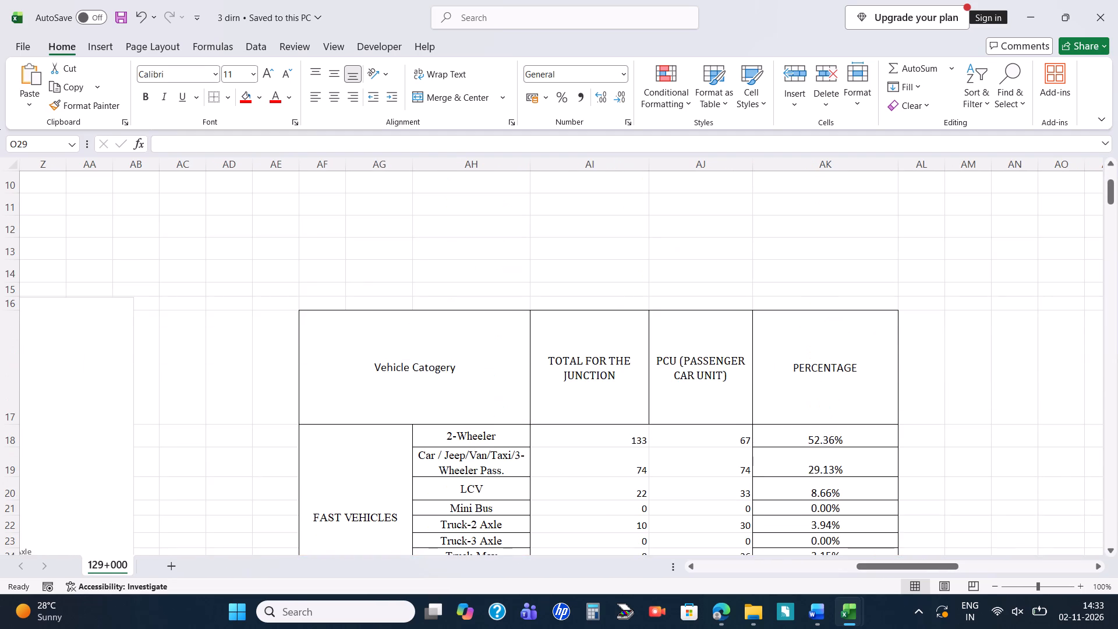
pyautogui.moveTo(936, 570); pyautogui.dragTo(850, 591)
pyautogui.keyDown('ctrl'); pyautogui.scroll(-3, 760, 451); pyautogui.keyUp('ctrl')
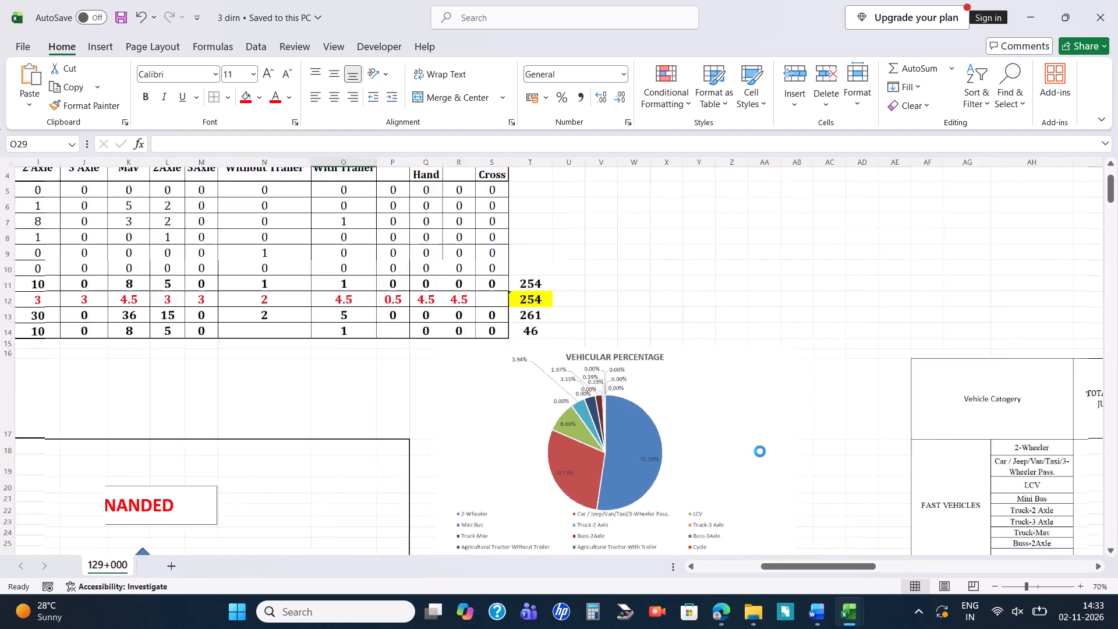
pyautogui.hotkey('ctrl', 's')
# Examine the formulas behind the morning peak total in Q114 and the combined peak total in Q117.
pyautogui.scroll(-8, 634, 368)
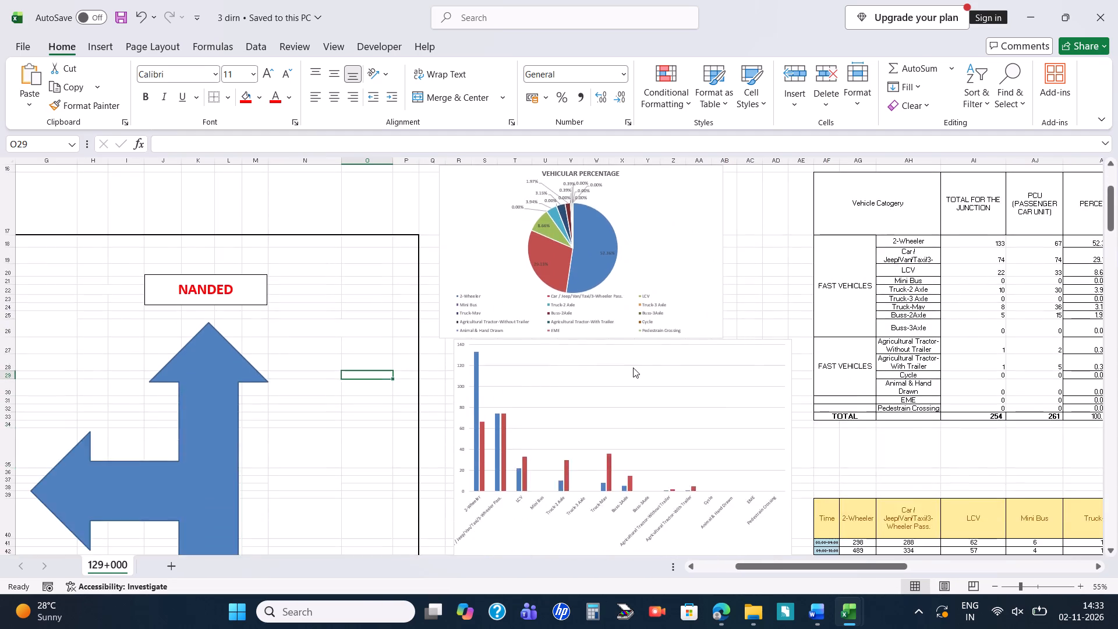
pyautogui.scroll(-20, 633, 367)
pyautogui.scroll(-2, 596, 388)
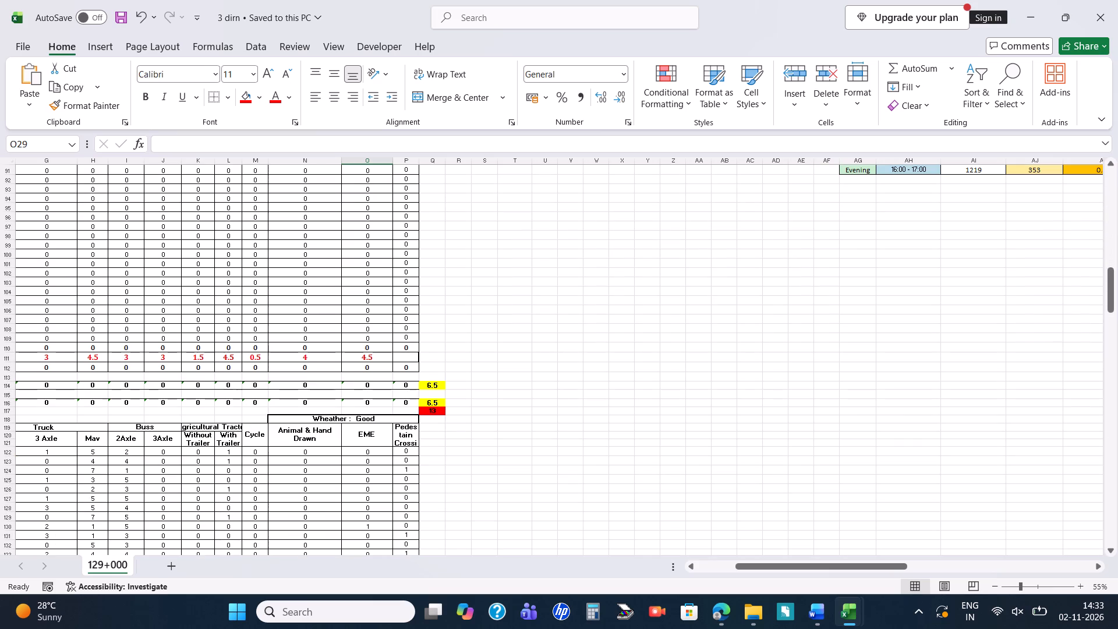
pyautogui.click(429, 391)
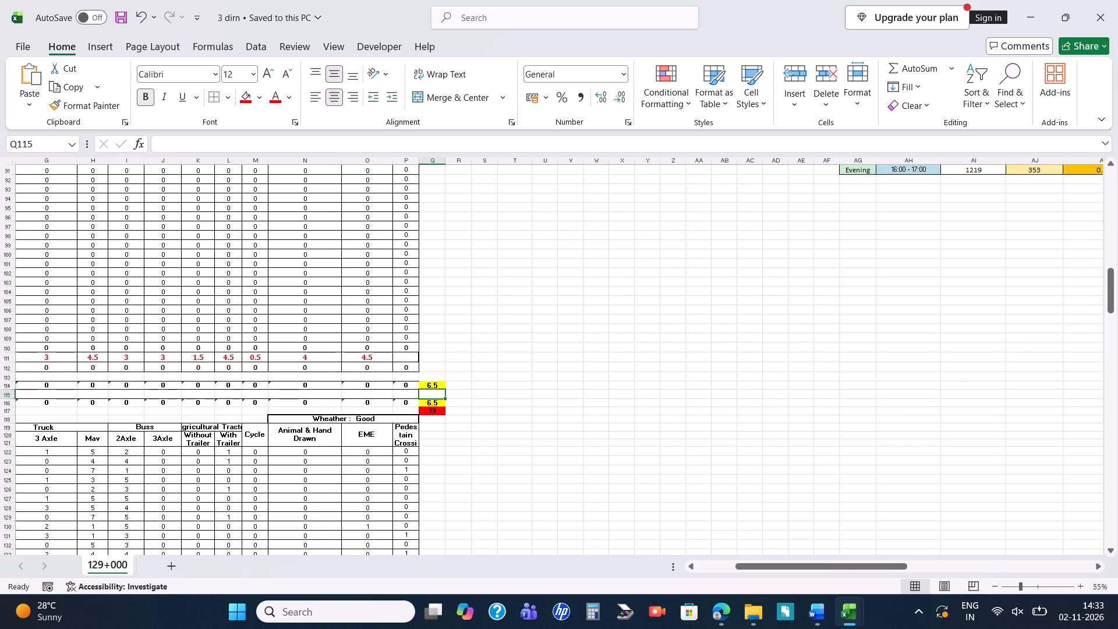
pyautogui.click(430, 386)
pyautogui.click(409, 148)
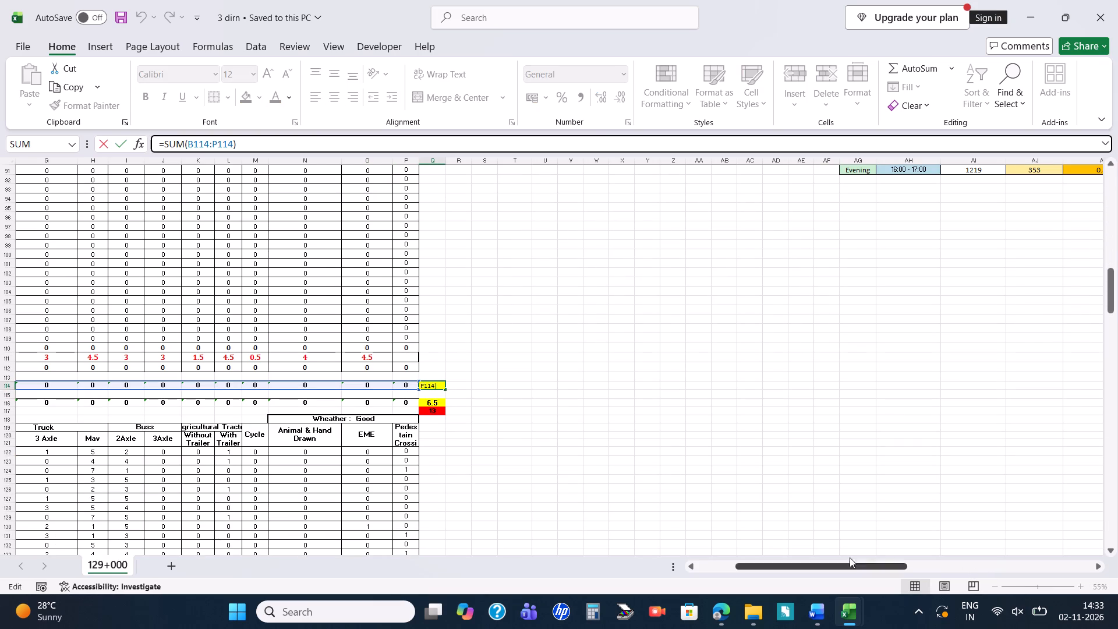
pyautogui.moveTo(798, 567); pyautogui.dragTo(696, 581)
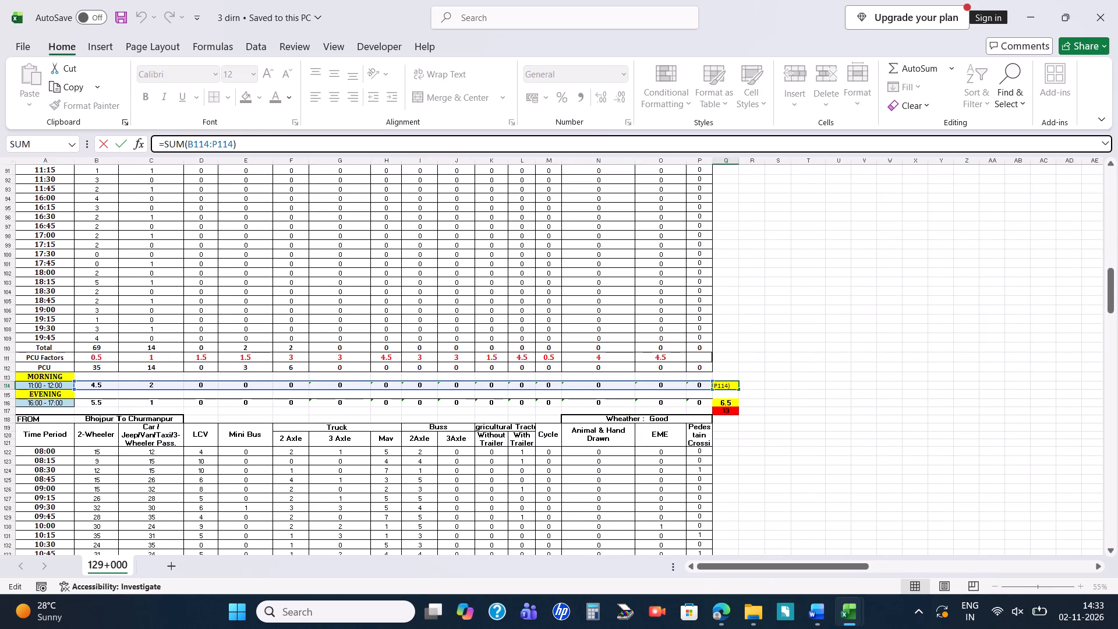
pyautogui.press('Return')
pyautogui.press('Return')
pyautogui.press('Return')
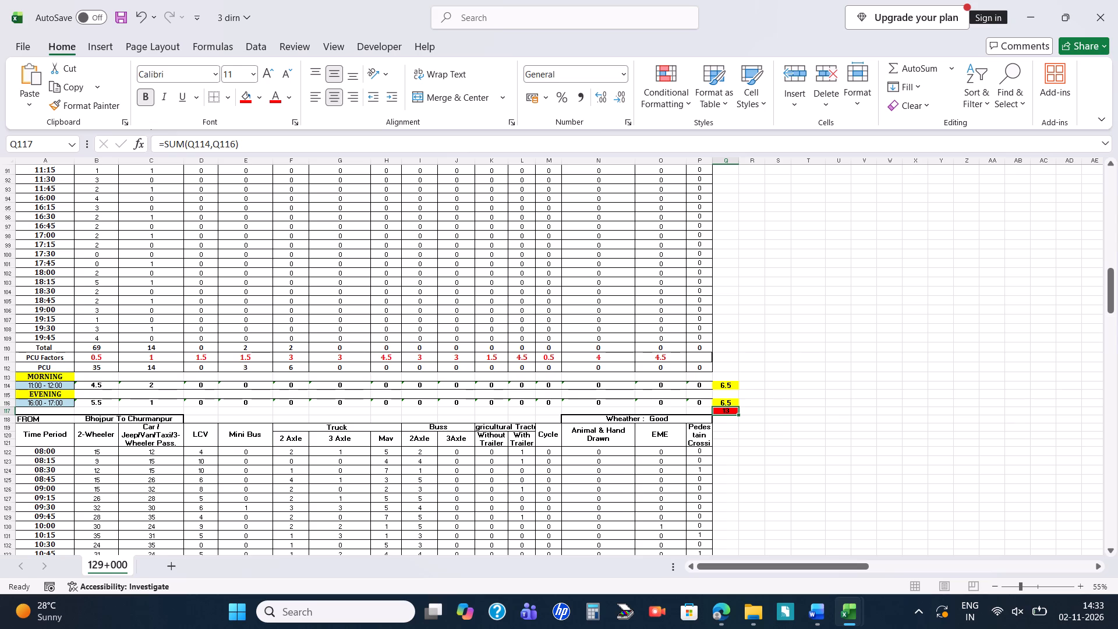
pyautogui.click(576, 149)
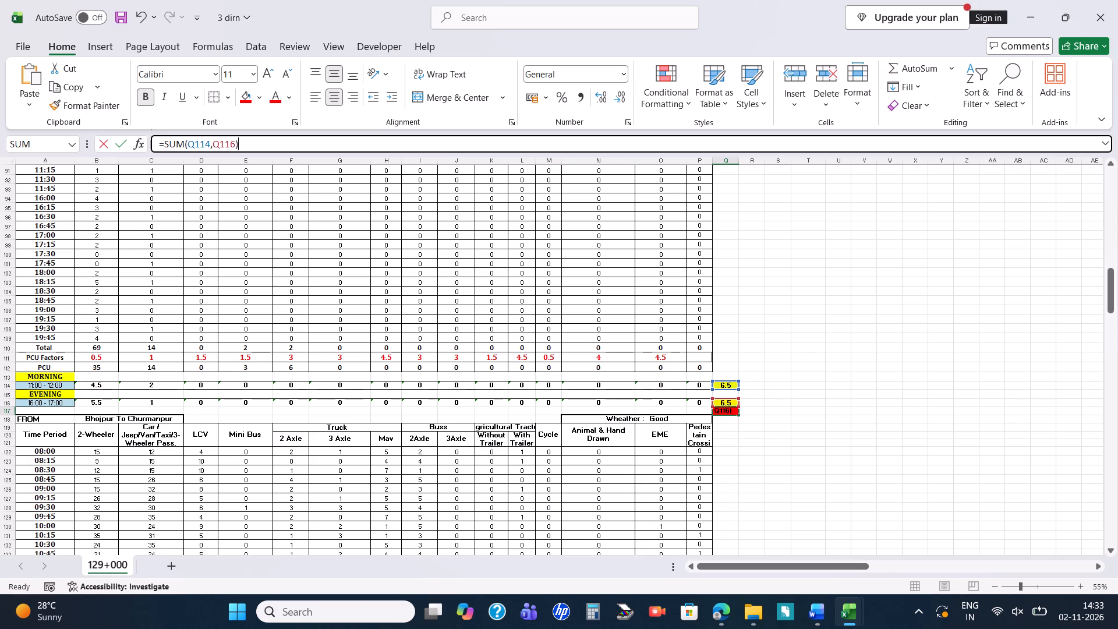
pyautogui.press('Return')
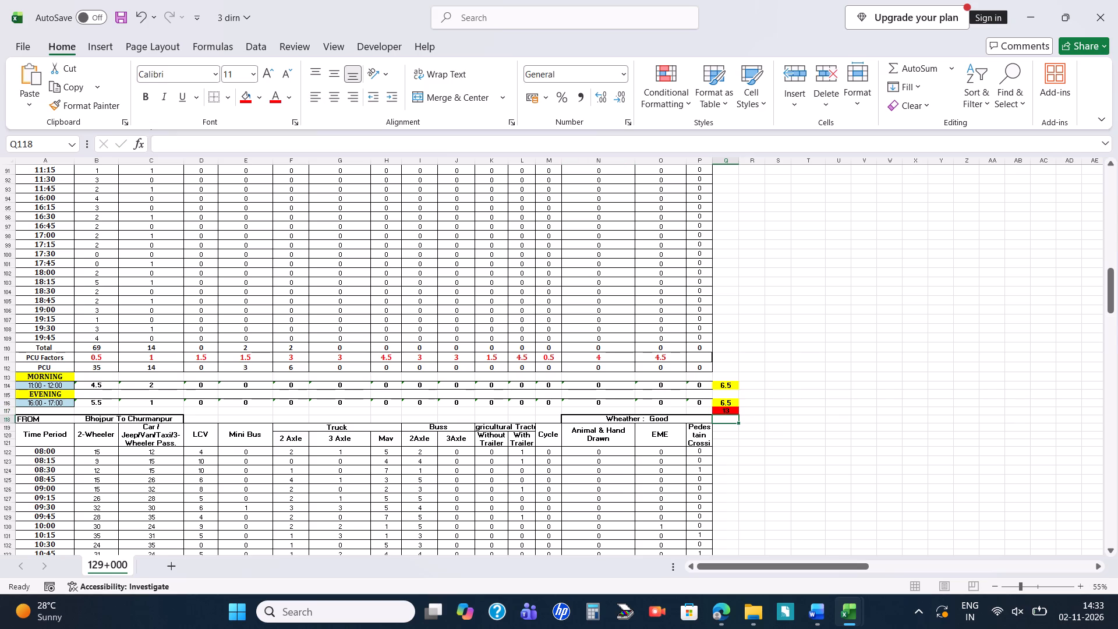
# Display the morning and evening peak-hour totals in Q114 and Q116 without decimal places.
pyautogui.click(721, 388)
pyautogui.click(621, 96)
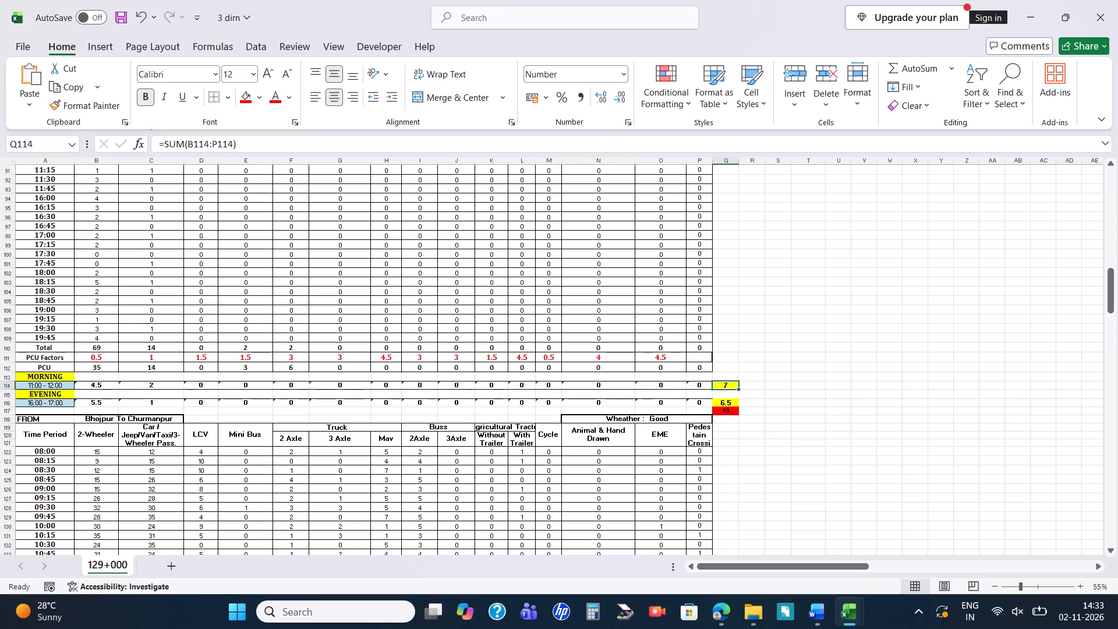
pyautogui.click(723, 404)
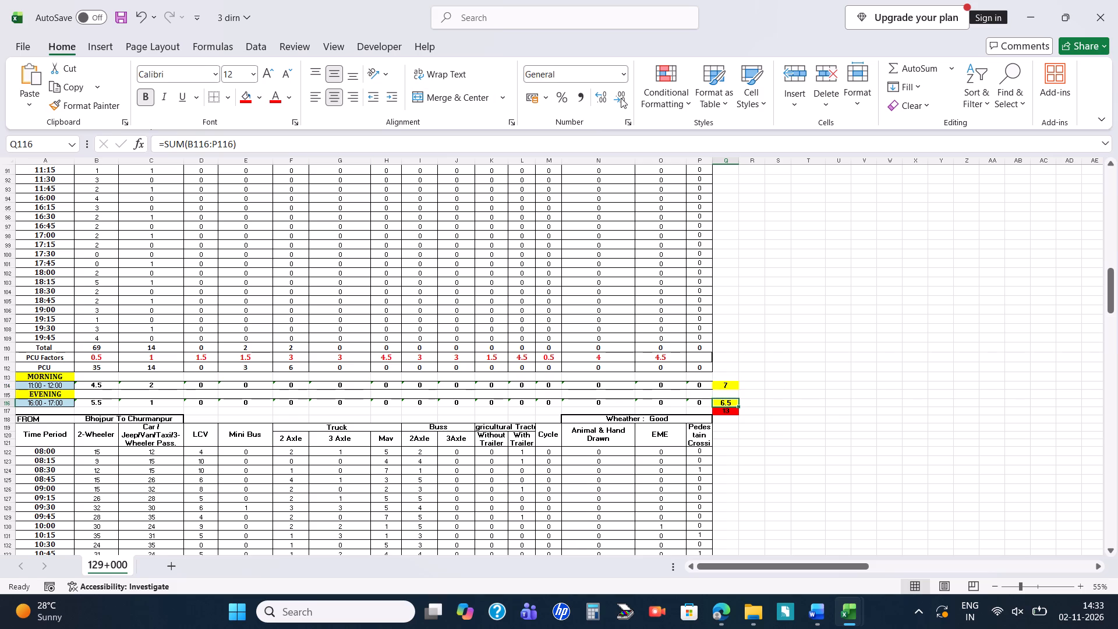
pyautogui.click(622, 98)
pyautogui.click(783, 248)
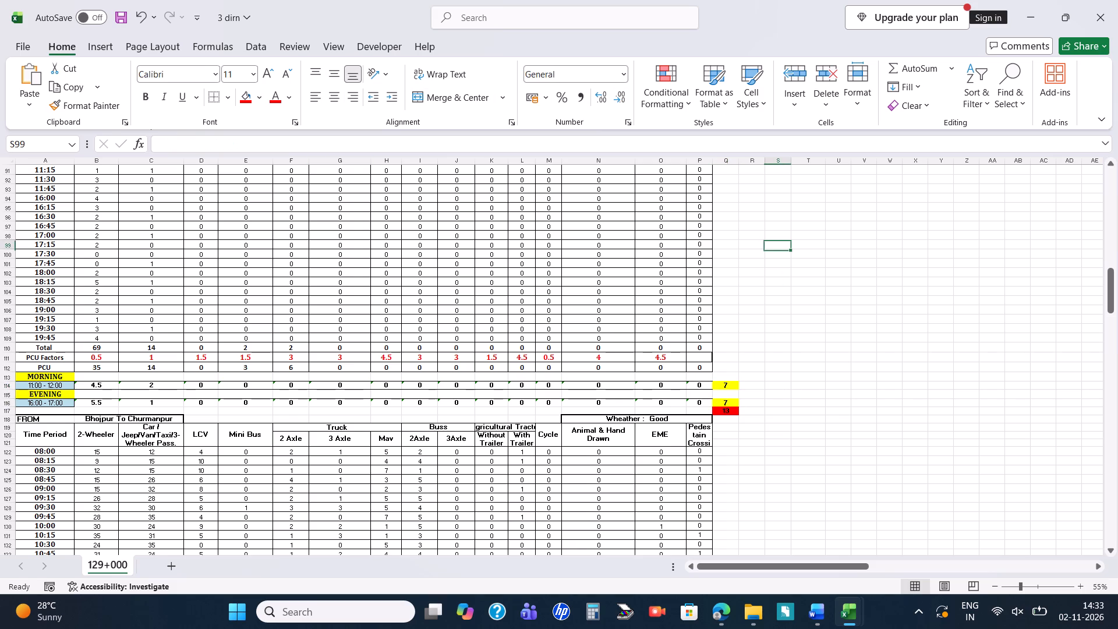
# Check the Bhojpur To Churmanpur count table's peak-hour rows and save the workbook.
pyautogui.scroll(-14, 562, 444)
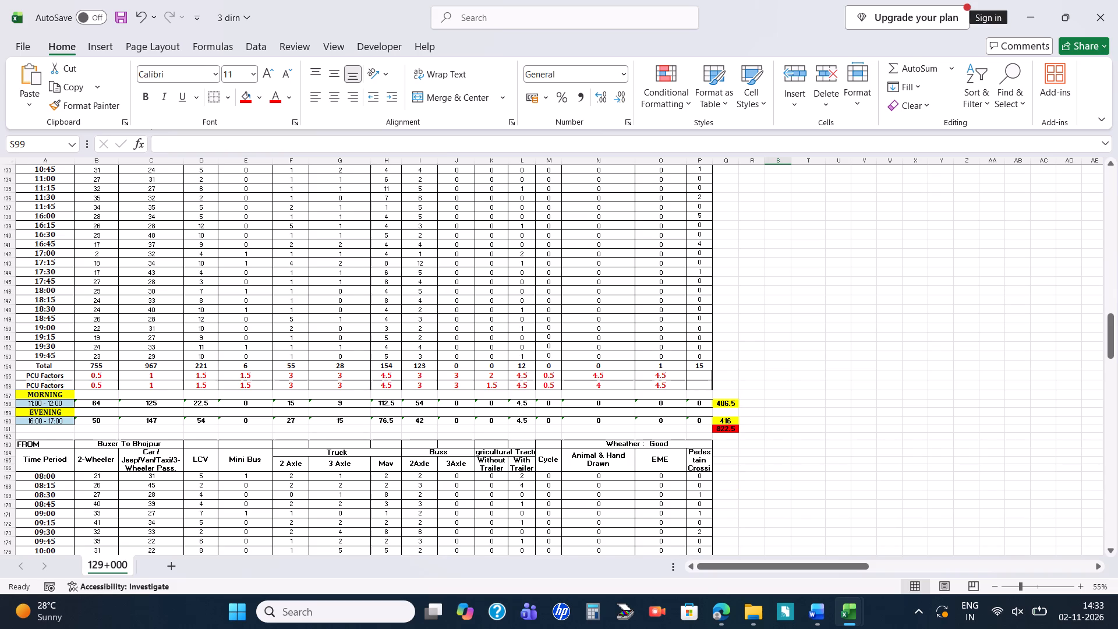
pyautogui.hotkey('ctrl', 's')
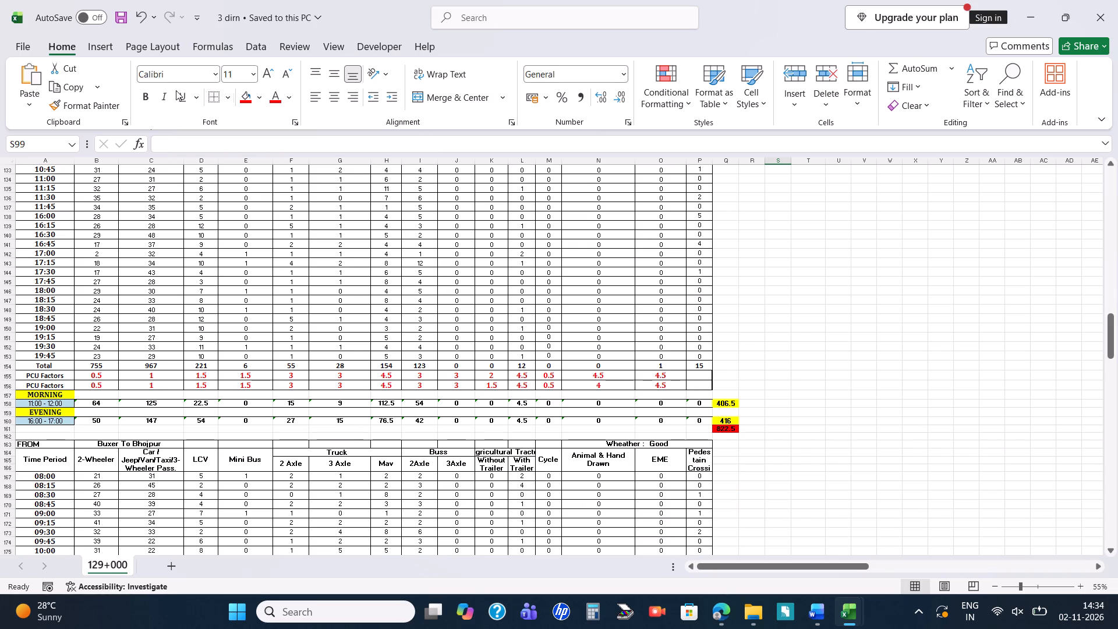
# Save a copy of the workbook in the Downloads folder under the name Traffic 127 - 600.
pyautogui.click(17, 50)
pyautogui.click(49, 266)
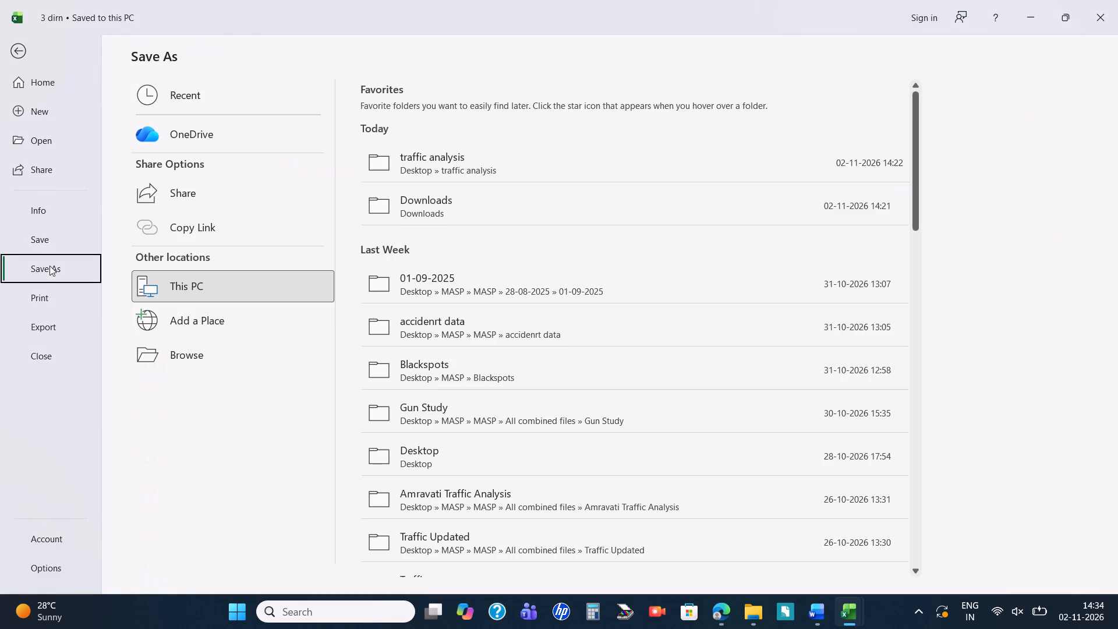
pyautogui.click(434, 197)
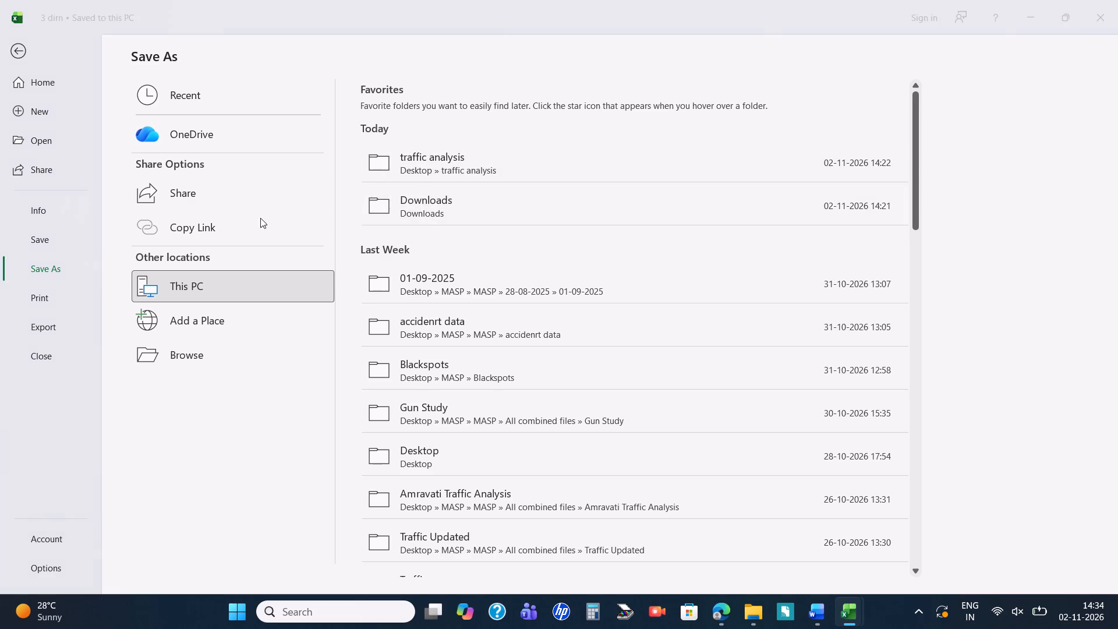
pyautogui.press('BackSpace')
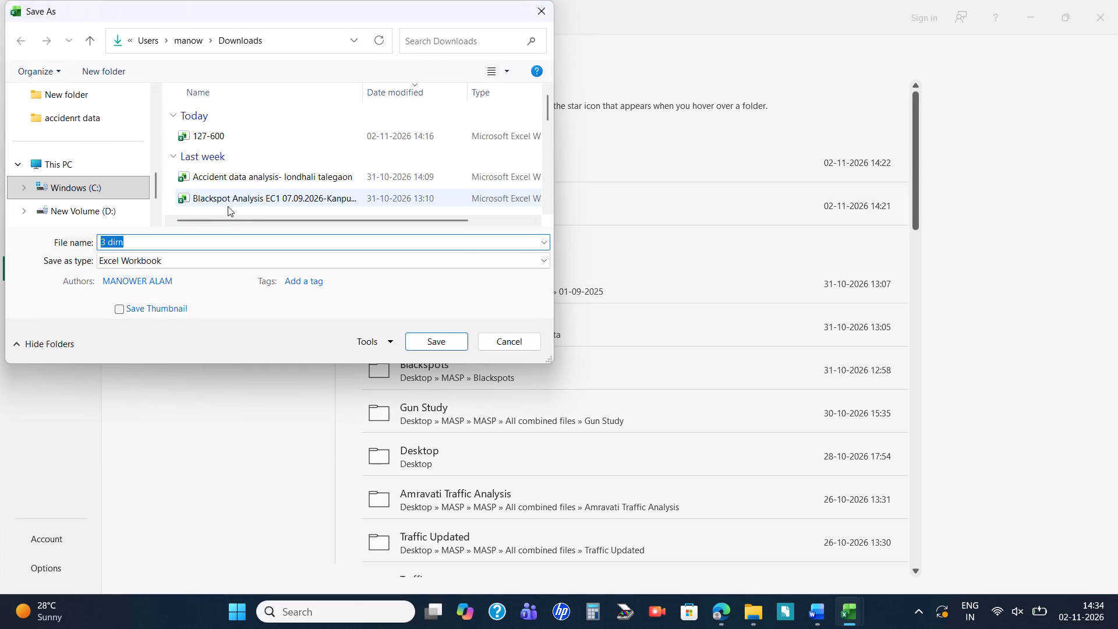
pyautogui.write('tRAFFIC')
pyautogui.press('space')
pyautogui.press('BackSpace')
pyautogui.press('BackSpace')
pyautogui.press('BackSpace')
pyautogui.press('BackSpace')
pyautogui.press('BackSpace')
pyautogui.press('BackSpace')
pyautogui.press('BackSpace')
pyautogui.press('BackSpace')
pyautogui.press('BackSpace')
pyautogui.press('BackSpace')
pyautogui.press('BackSpace')
pyautogui.press('BackSpace')
pyautogui.press('BackSpace')
pyautogui.press('BackSpace')
pyautogui.press('BackSpace')
pyautogui.press('BackSpace')
pyautogui.press('BackSpace')
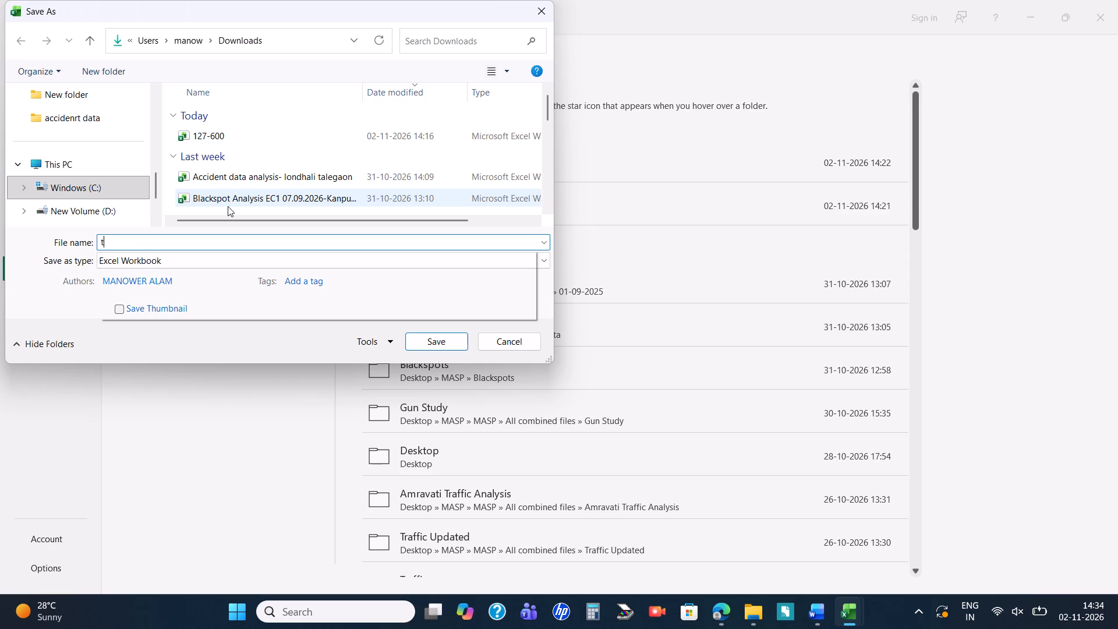
pyautogui.write('raffic')
pyautogui.press('space')
pyautogui.write('127')
pyautogui.press('space')
pyautogui.write('-')
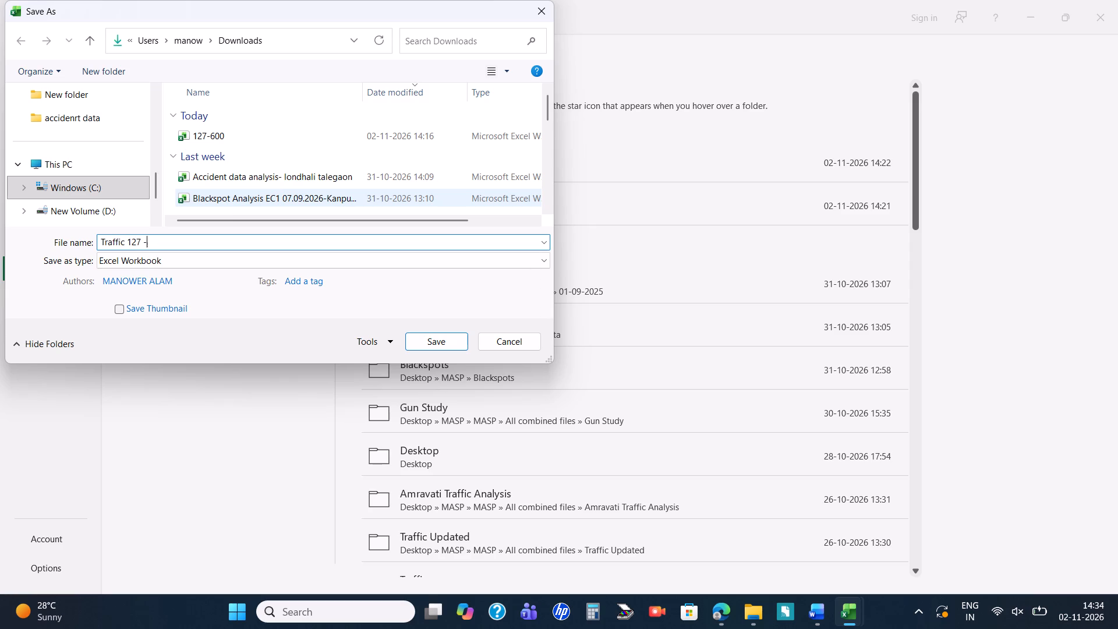
pyautogui.press('space')
pyautogui.write('600')
pyautogui.press('Return')
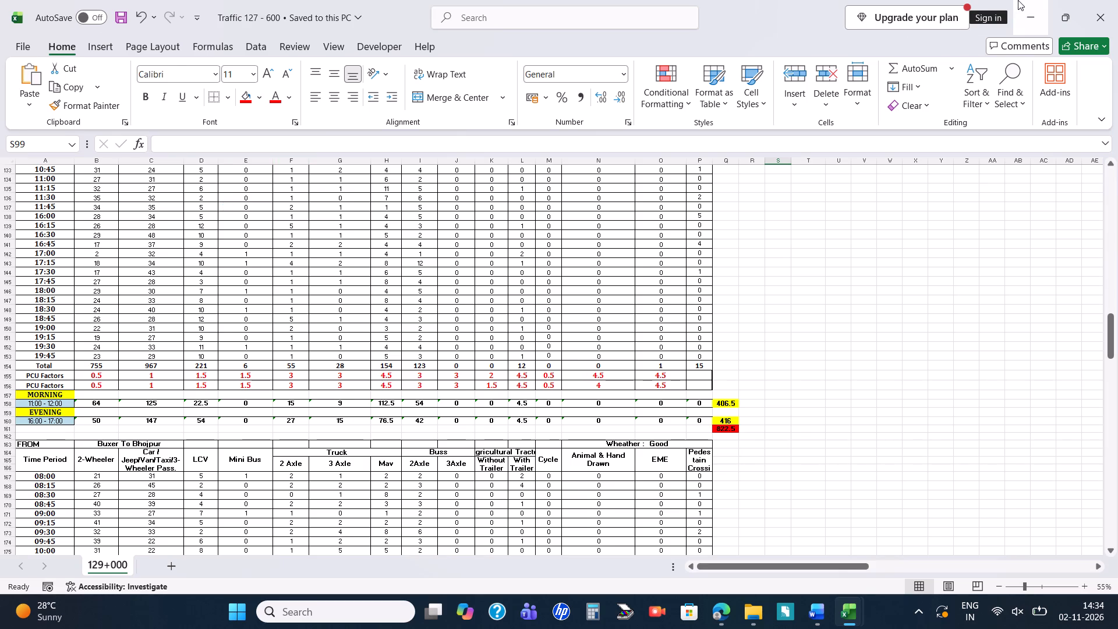
# Minimise the open workbooks and open the 3 dirn workbook from the traffic analysis folder.
pyautogui.click(1018, 0)
pyautogui.click(1018, 0)
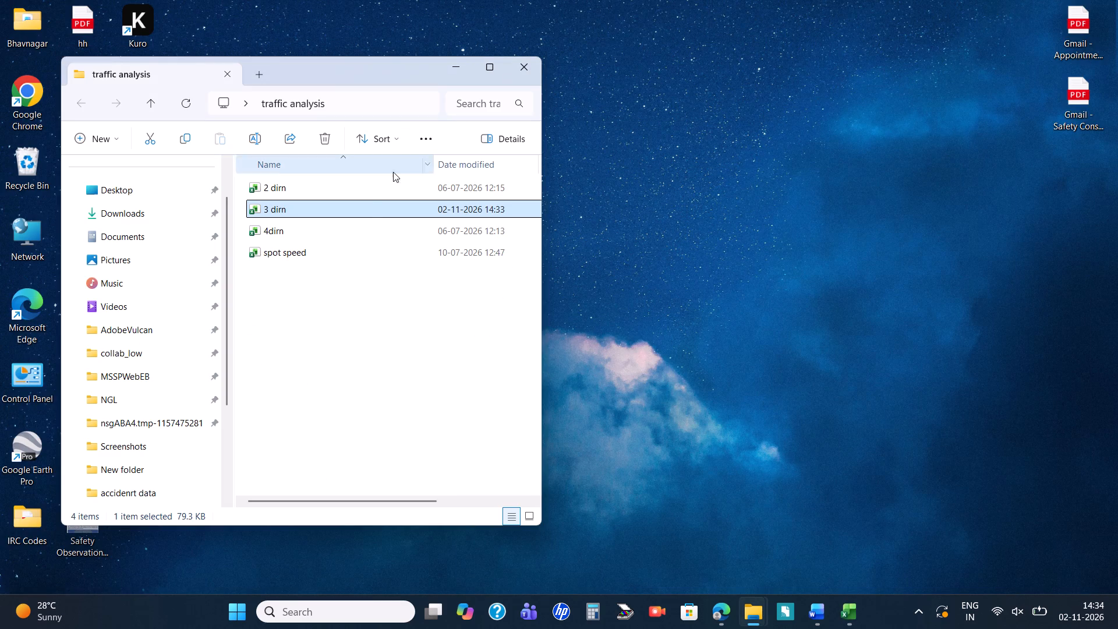
pyautogui.click(709, 157)
pyautogui.doubleClick(404, 207)
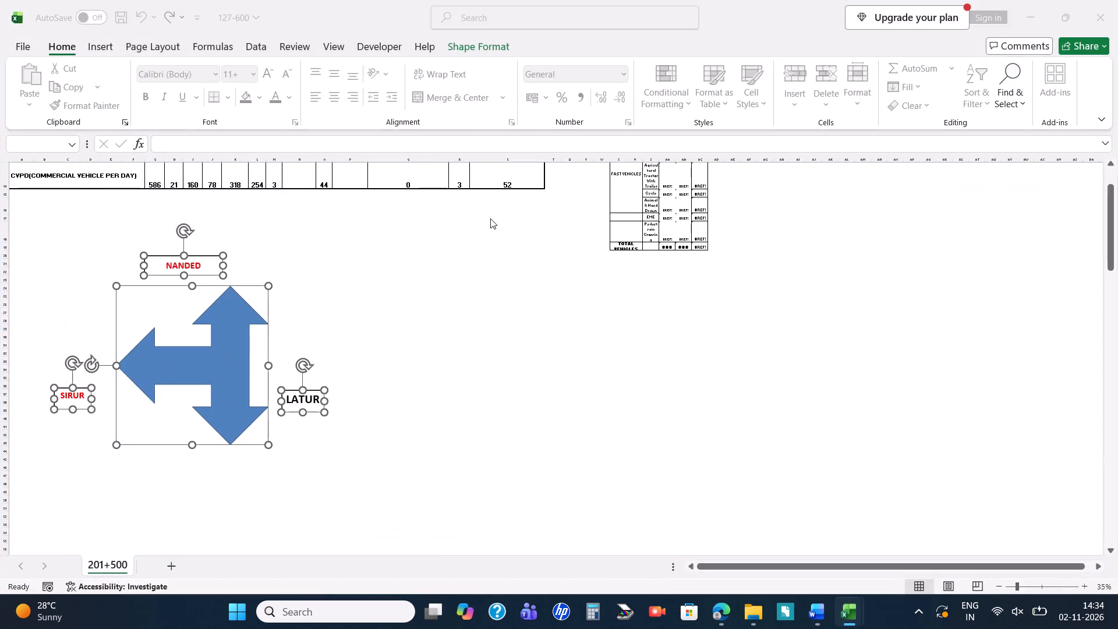
# Look through the reopened 3 dirn sheet's junction summary table, junction diagram and count tables.
pyautogui.scroll(20, 345, 268)
pyautogui.scroll(6, 345, 268)
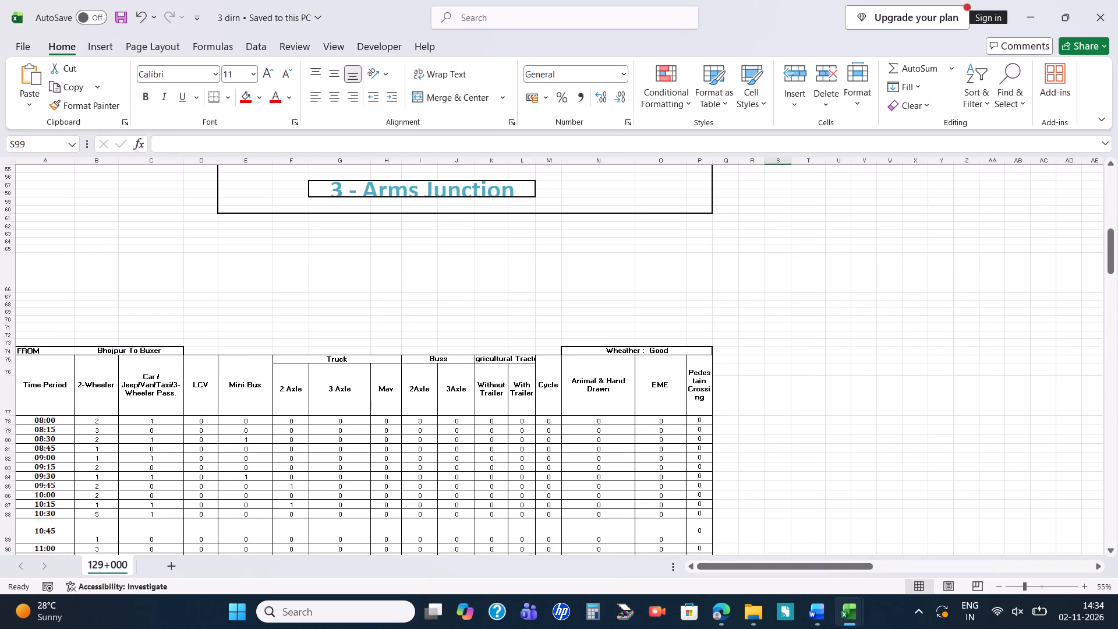
pyautogui.scroll(8, 345, 268)
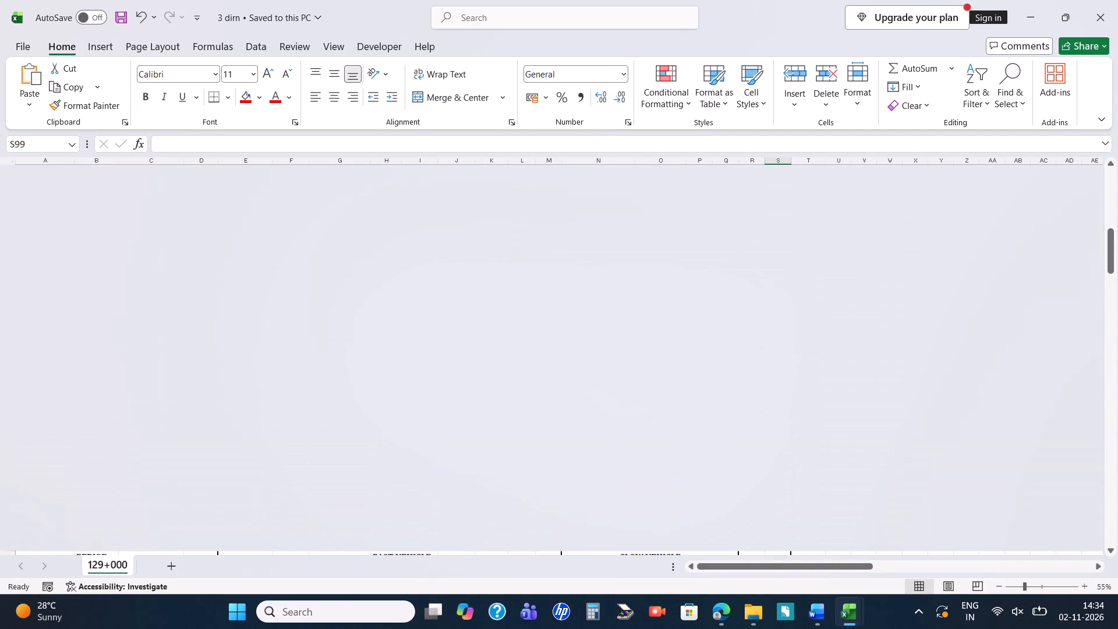
pyautogui.scroll(-9, 345, 270)
pyautogui.scroll(-6, 441, 243)
pyautogui.scroll(8, 448, 241)
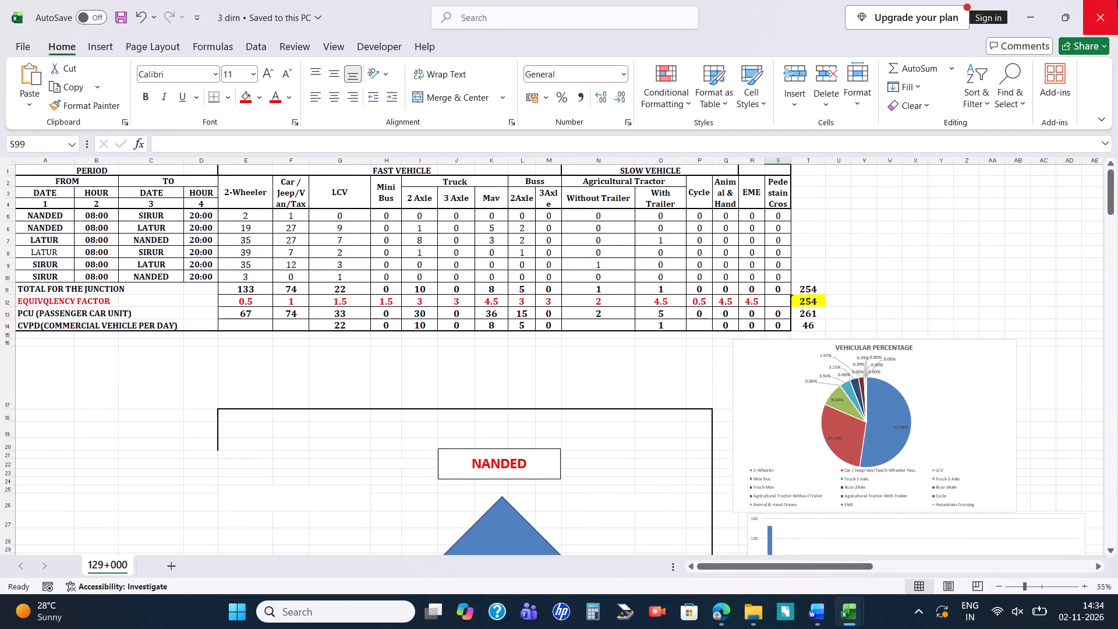
# Close the 3 dirn workbook, minimise 127-600 and delete the 3 dirn file from the desktop's traffic analysis folder.
pyautogui.click(1117, 0)
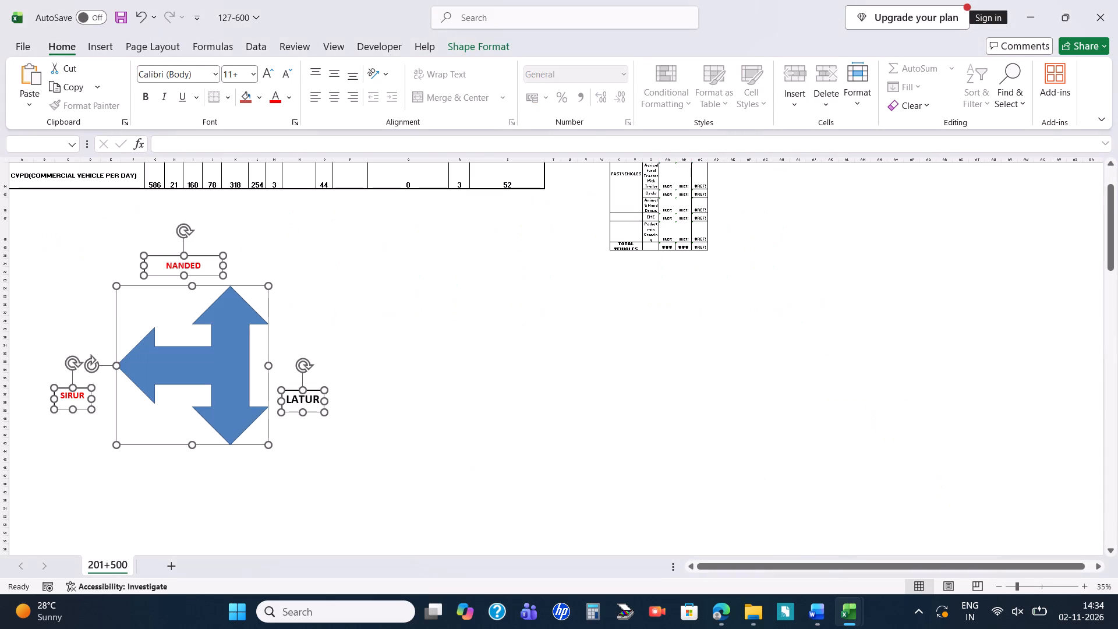
pyautogui.click(1024, 0)
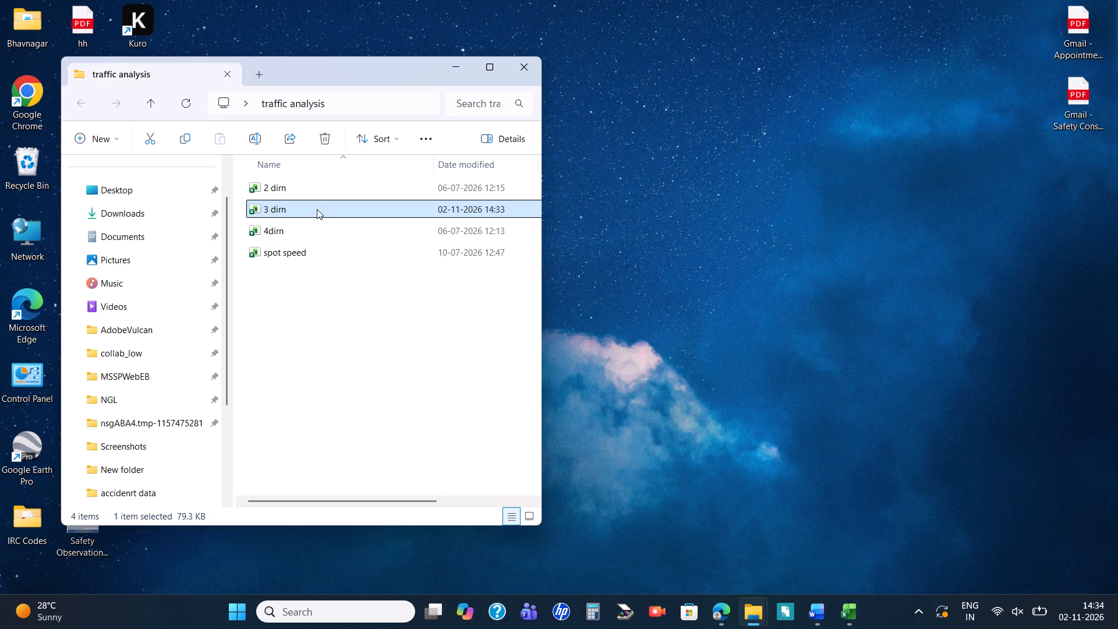
pyautogui.press('Delete')
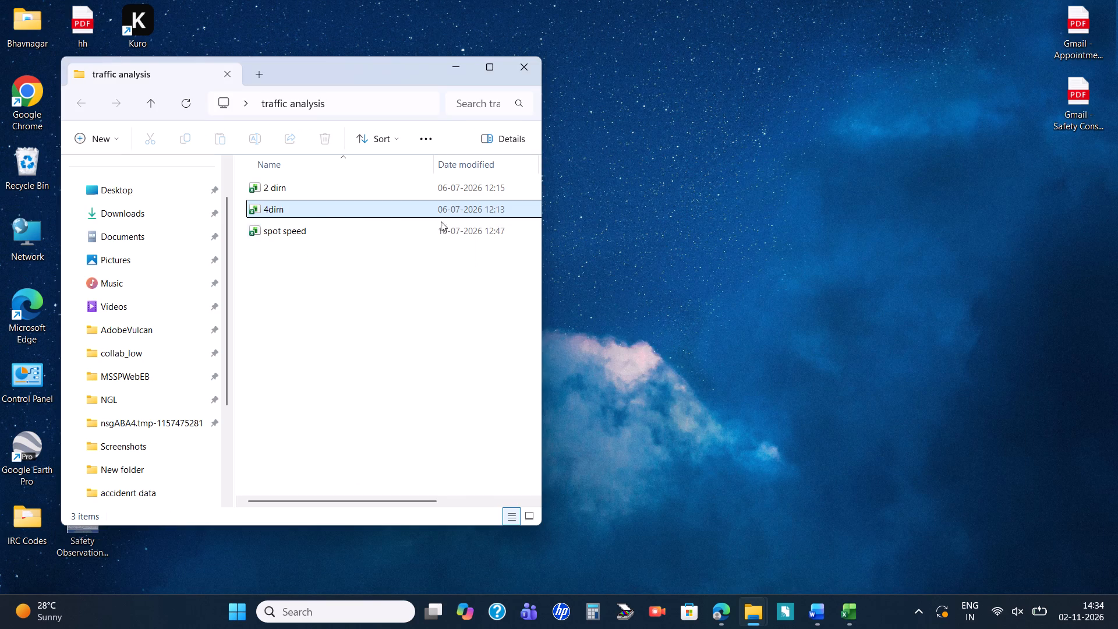
# Copy the 3 dirn file from the USB drive's traffic analysis folder into the desktop's traffic analysis folder and minimise that folder.
pyautogui.click(659, 189)
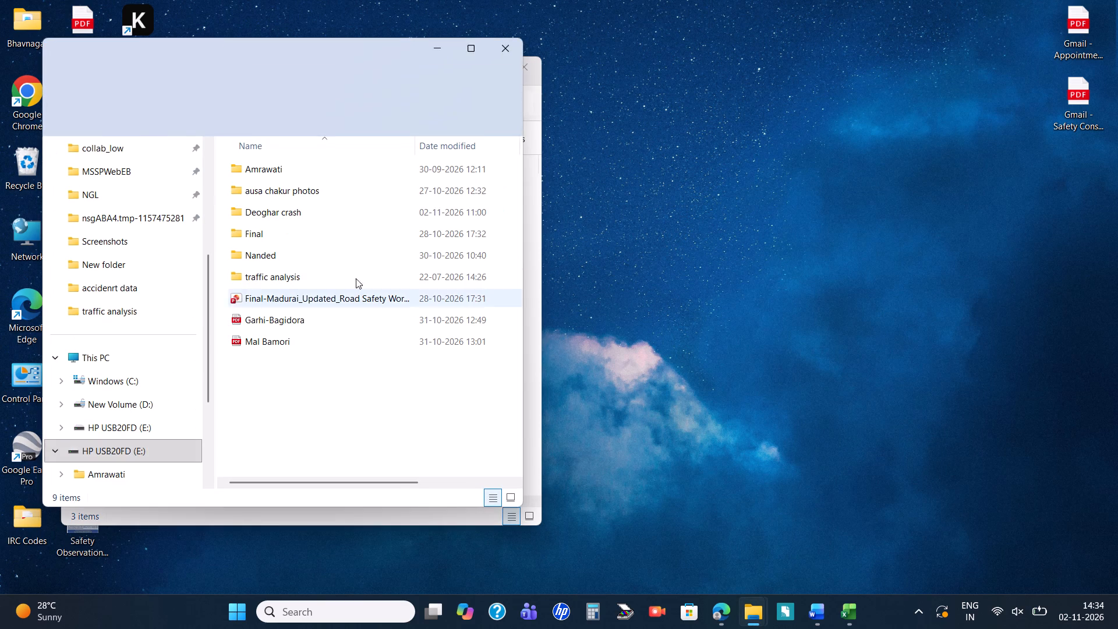
pyautogui.doubleClick(250, 273)
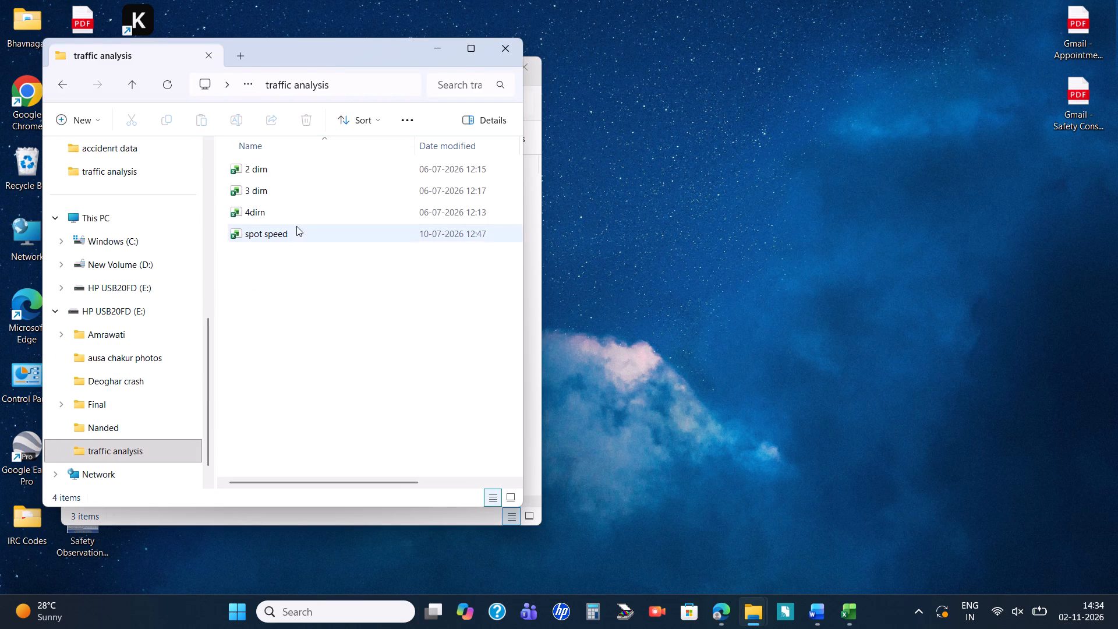
pyautogui.click(314, 192)
pyautogui.hotkey('ctrl', 'c')
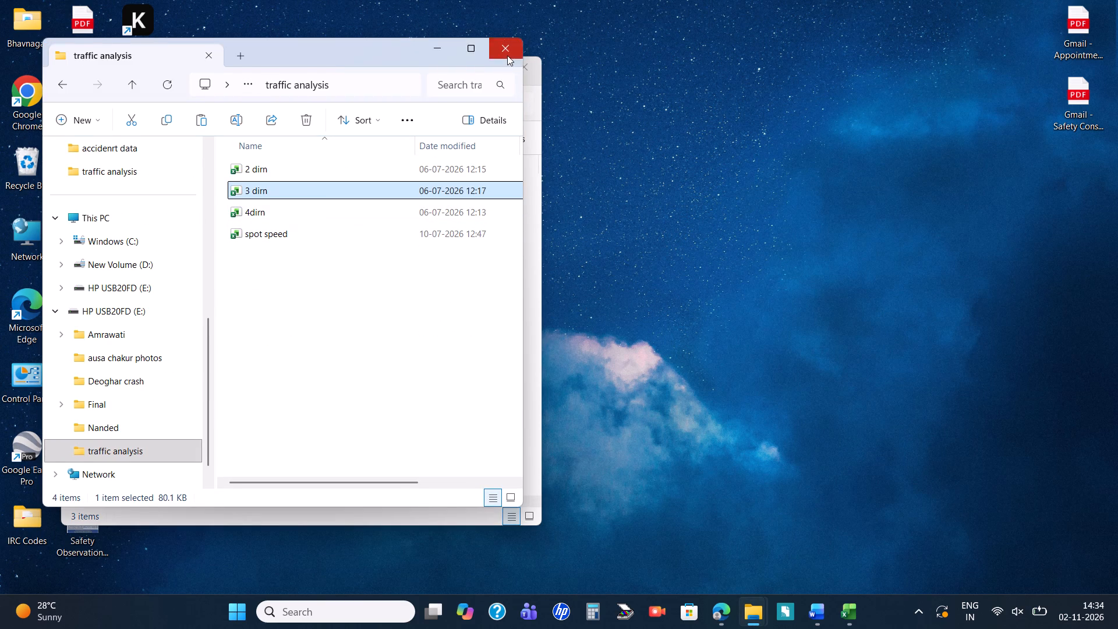
pyautogui.click(507, 55)
pyautogui.click(281, 349)
pyautogui.hotkey('ctrl', 'v')
pyautogui.click(865, 303)
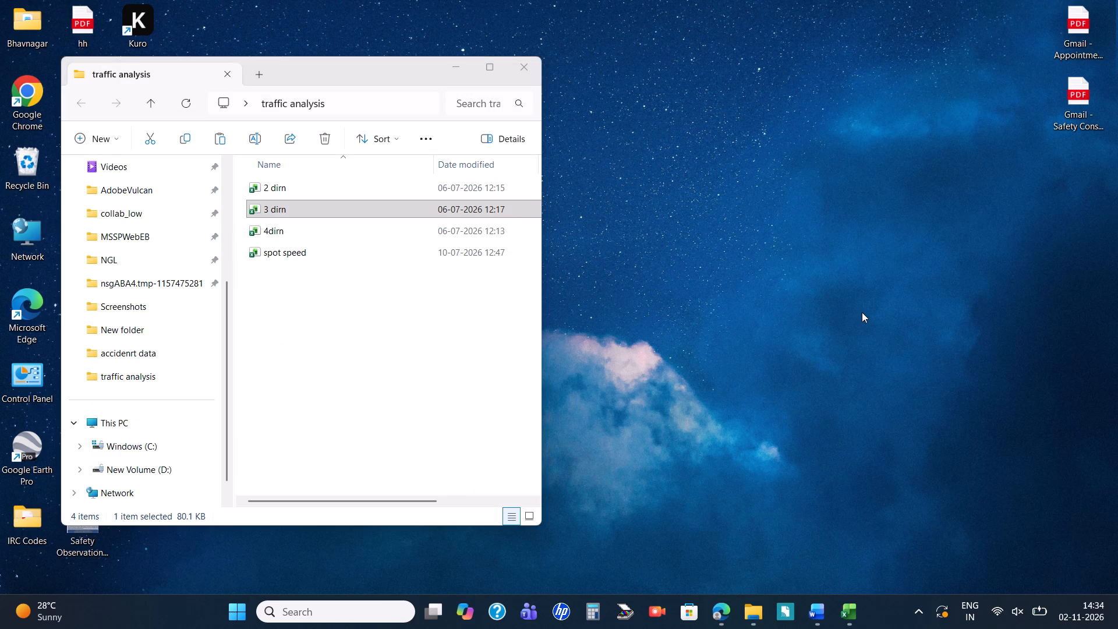
pyautogui.click(889, 218)
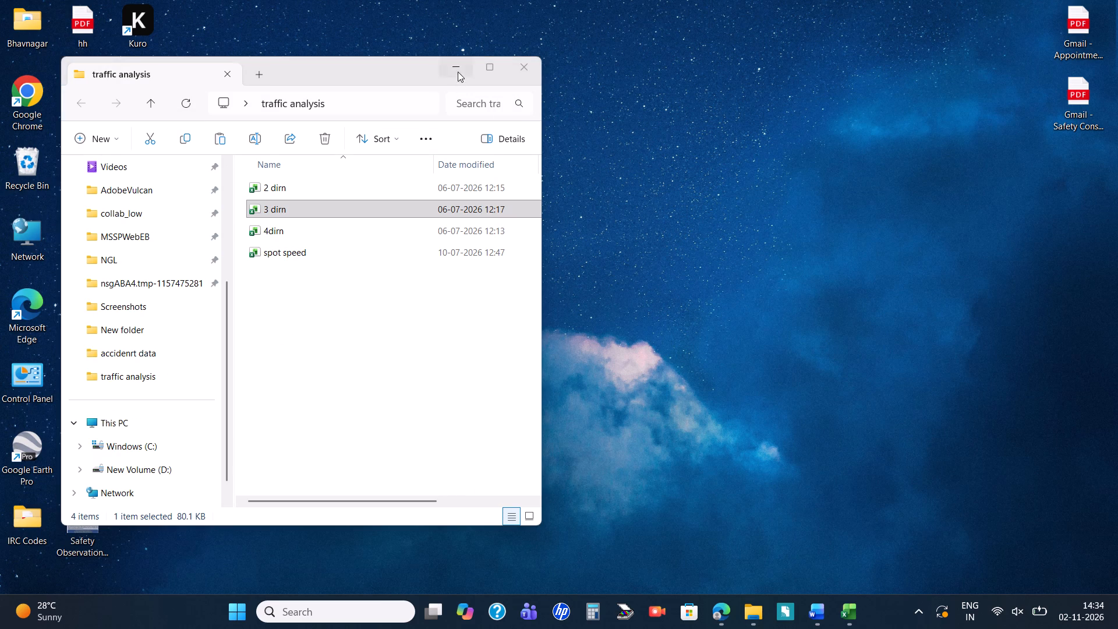
pyautogui.click(458, 72)
# Compare the 127-600 workbook's junction summary table and sheet name with those of the Traffic 127 - 600 workbook.
pyautogui.hotkey('alt', 'Tab')
pyautogui.hotkey('alt', 'Tab')
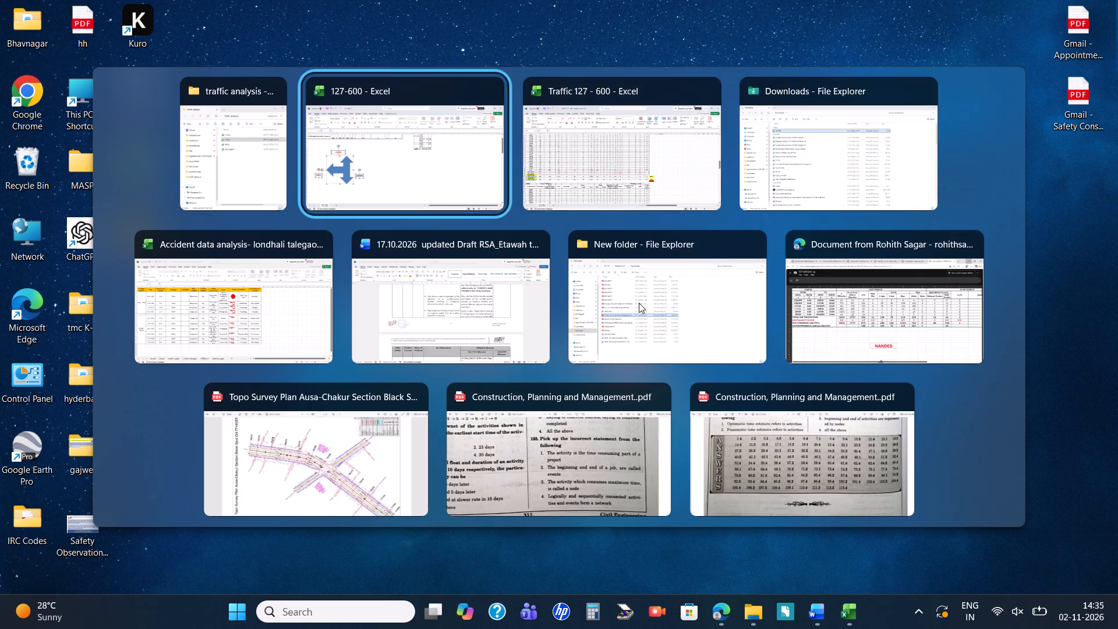
pyautogui.click(440, 376)
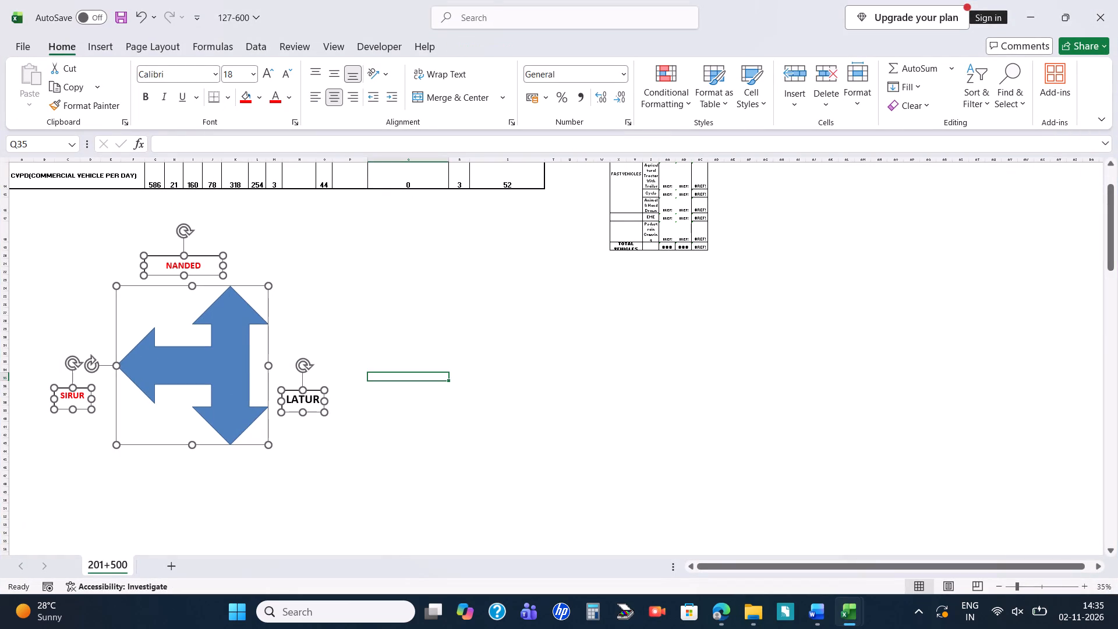
pyautogui.scroll(5, 468, 358)
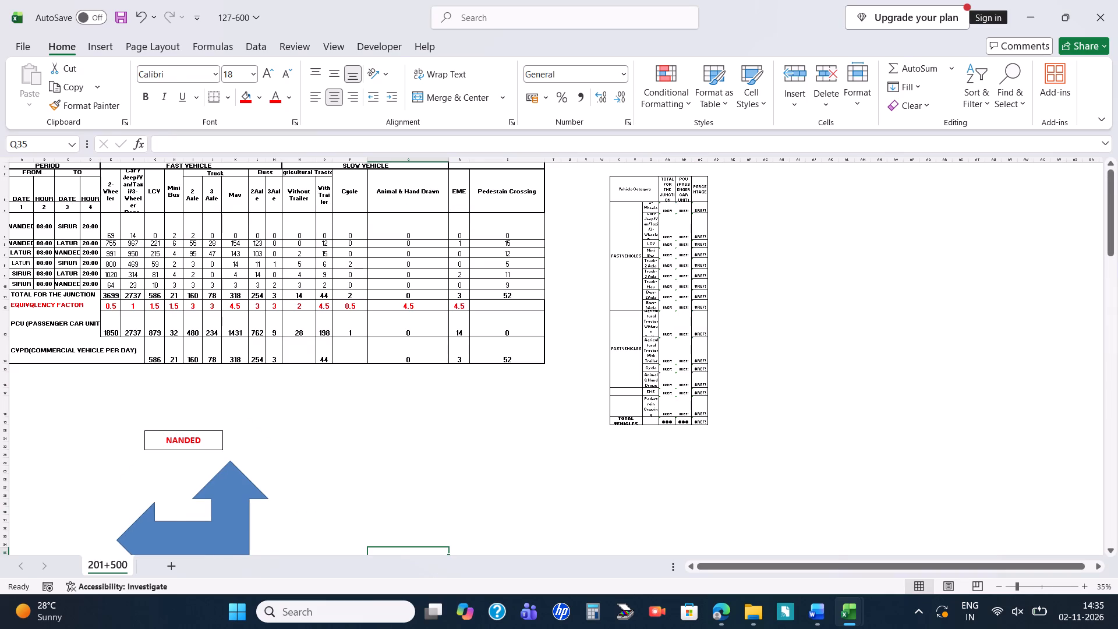
pyautogui.hotkey('alt', 'Tab')
pyautogui.hotkey('alt', 'Tab')
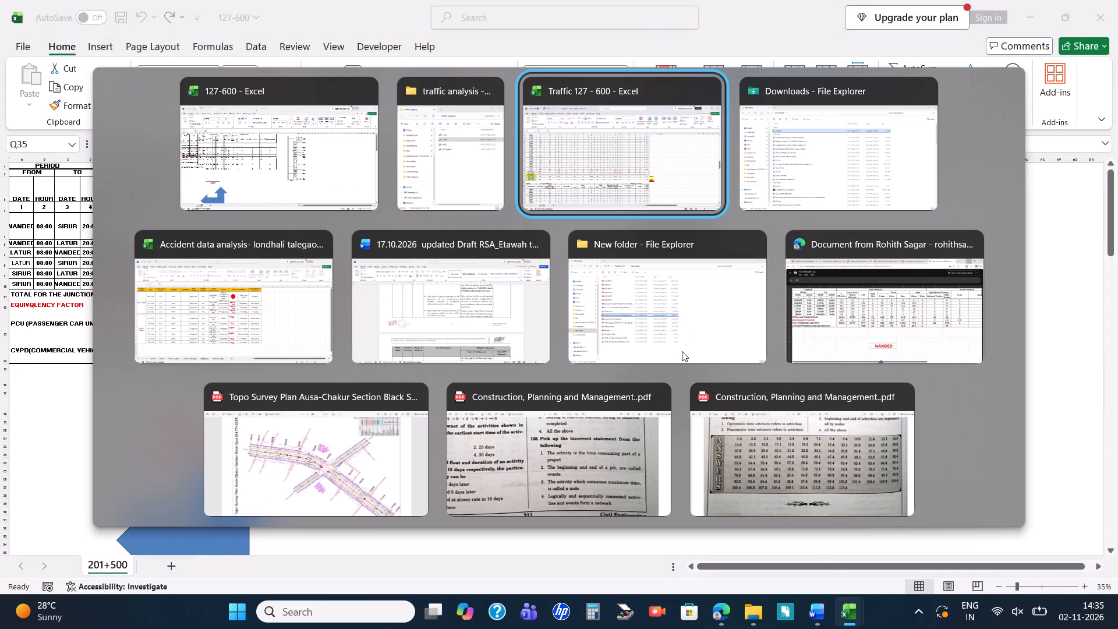
pyautogui.hotkey('alt', 'Tab')
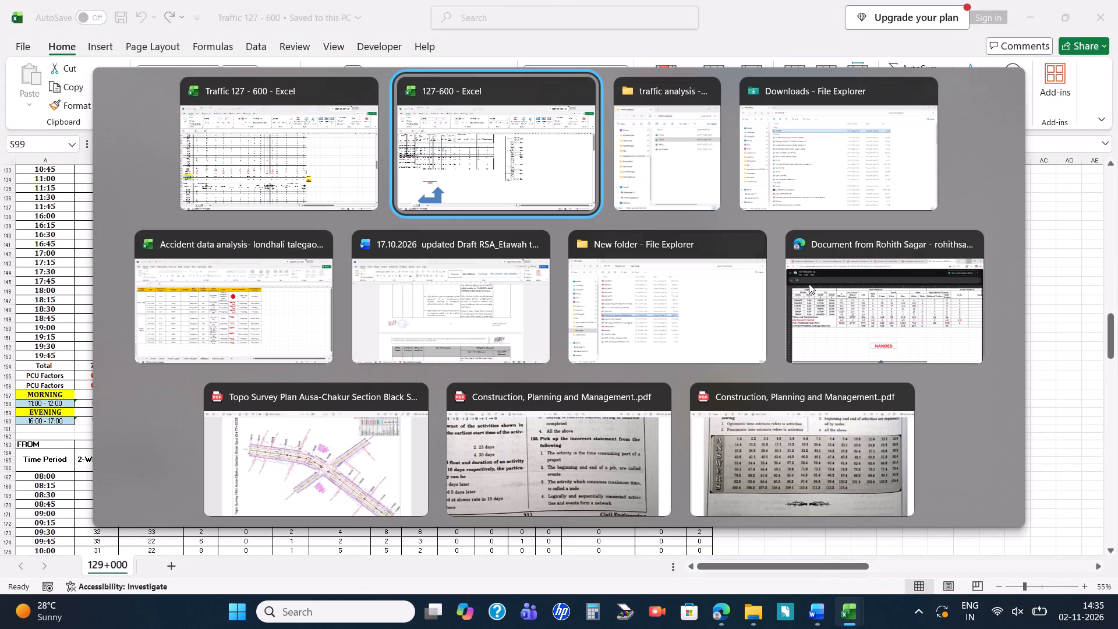
pyautogui.keyDown('alt'); pyautogui.click(394, 169); pyautogui.keyUp('alt')
pyautogui.hotkey('alt', 'Tab')
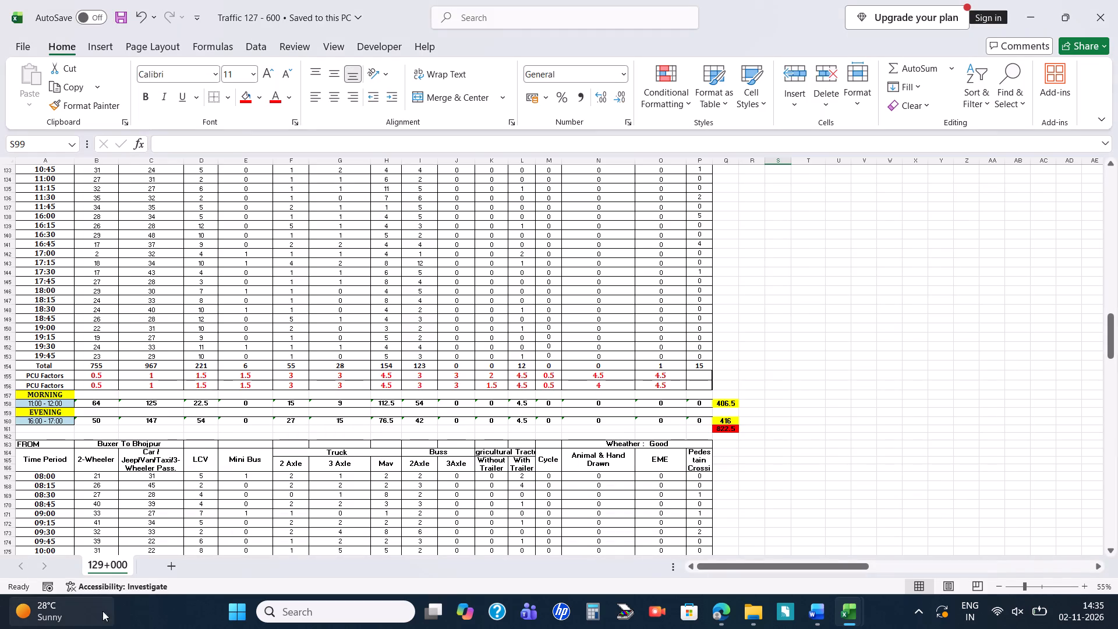
pyautogui.doubleClick(107, 559)
pyautogui.click(102, 566)
pyautogui.hotkey('alt', 'Tab')
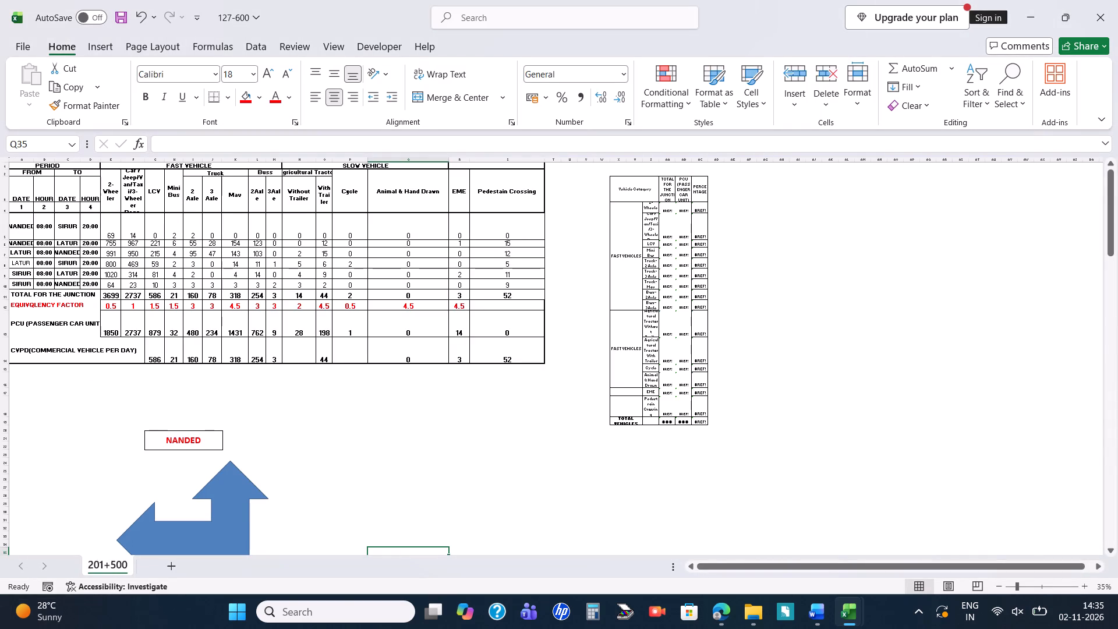
pyautogui.scroll(5, 186, 460)
pyautogui.hotkey('alt', 'Tab')
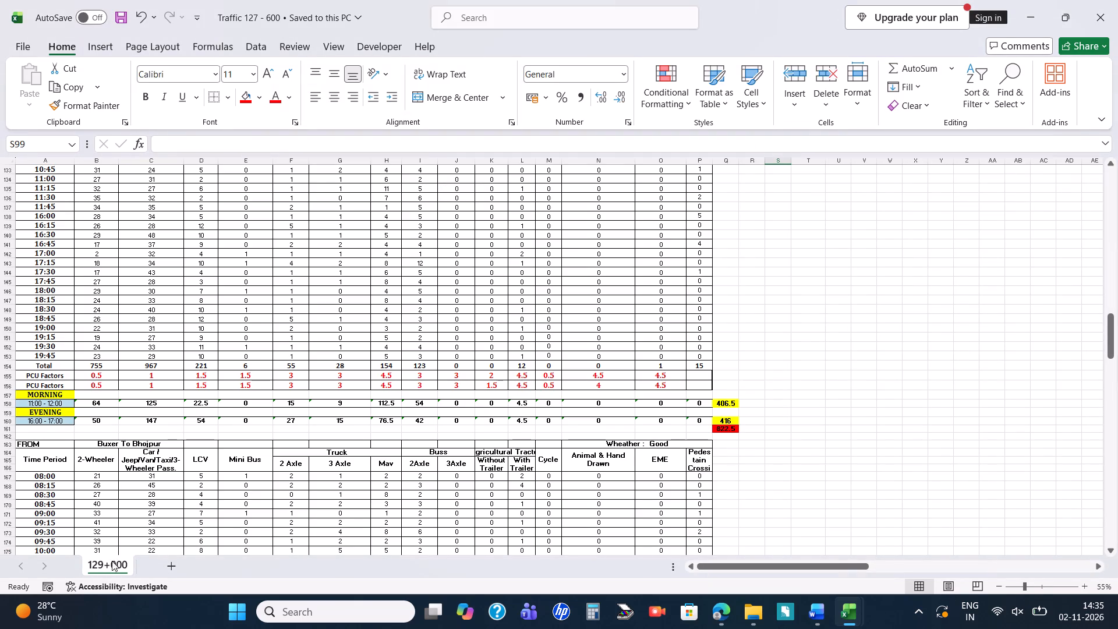
# Rename the 129+000 sheet in the Traffic 127 - 600 workbook as 127+600.
pyautogui.click(106, 564)
pyautogui.tripleClick(101, 566)
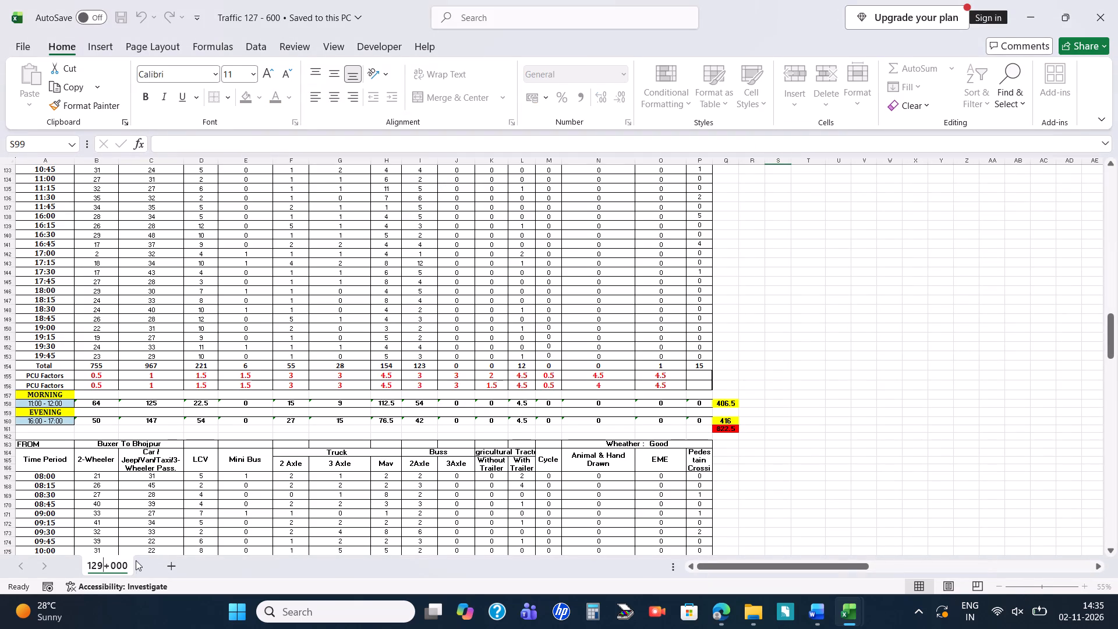
pyautogui.press('BackSpace')
pyautogui.press('7')
pyautogui.press('Right')
pyautogui.press('Right')
pyautogui.press('Right')
pyautogui.press('Left')
pyautogui.press('BackSpace')
pyautogui.press('6')
pyautogui.press('Return')
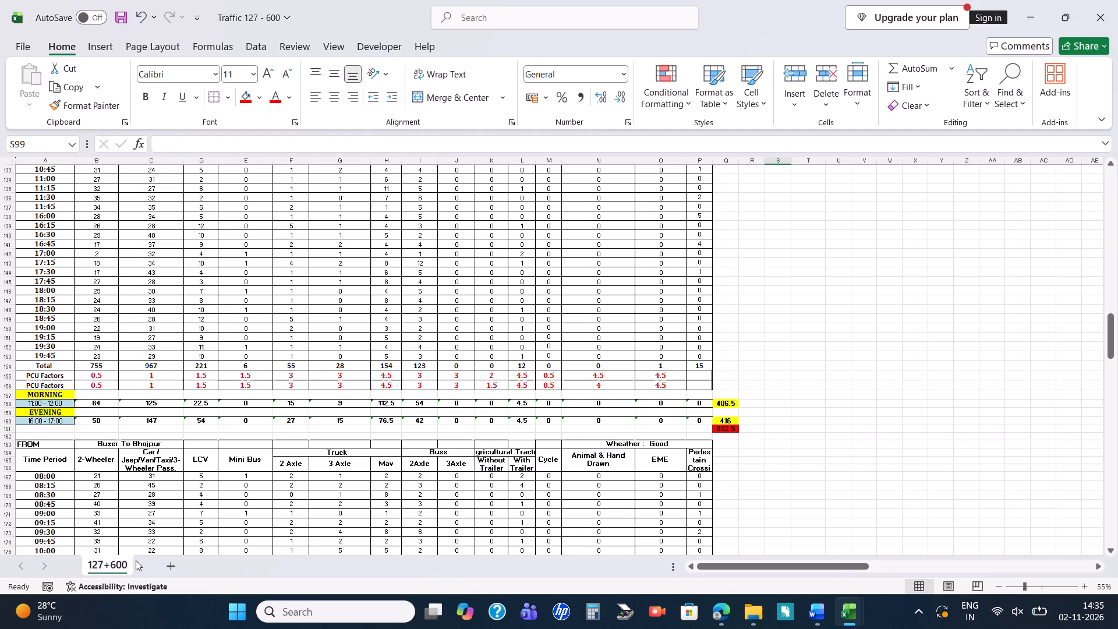
# Look through the 127+600 sheet's count tables, peak-hour tables, vehicle-share tables and charts.
pyautogui.scroll(9, 254, 395)
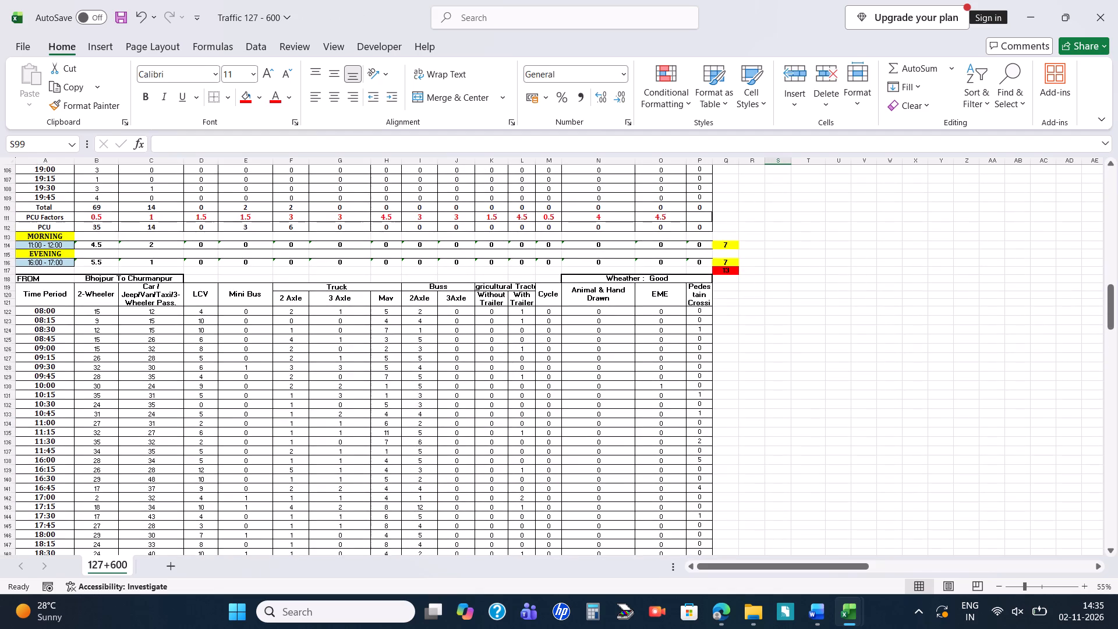
pyautogui.scroll(6, 734, 436)
pyautogui.moveTo(751, 567); pyautogui.dragTo(907, 520)
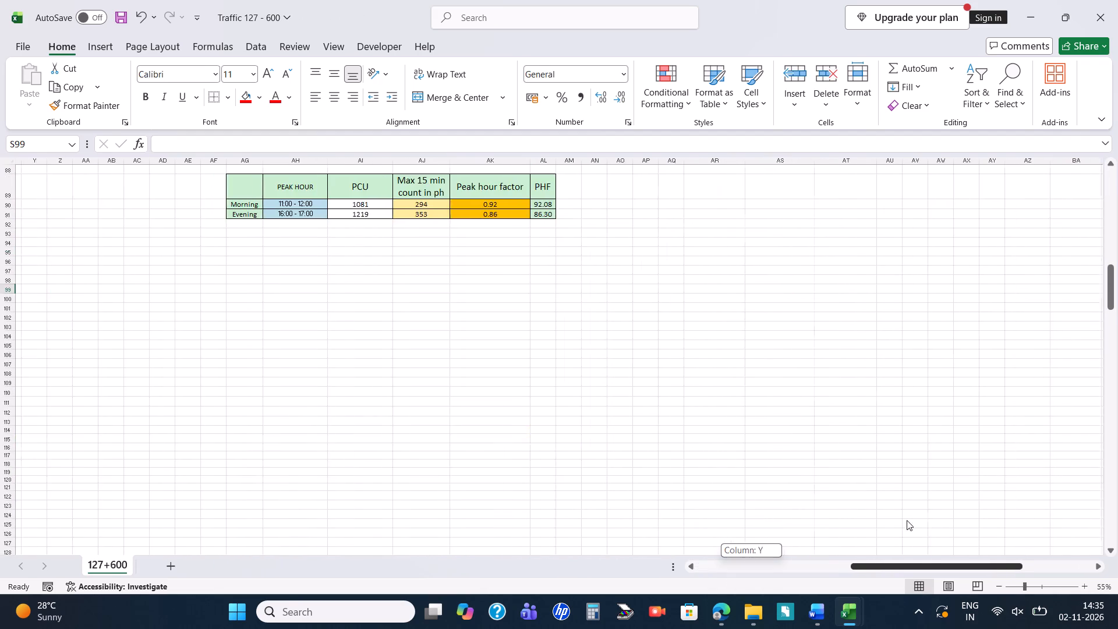
pyautogui.moveTo(907, 520); pyautogui.dragTo(907, 520)
pyautogui.scroll(6, 526, 414)
pyautogui.keyDown('ctrl'); pyautogui.scroll(-1, 738, 442); pyautogui.keyUp('ctrl')
pyautogui.scroll(10, 724, 443)
pyautogui.click(805, 404)
pyautogui.click(823, 400)
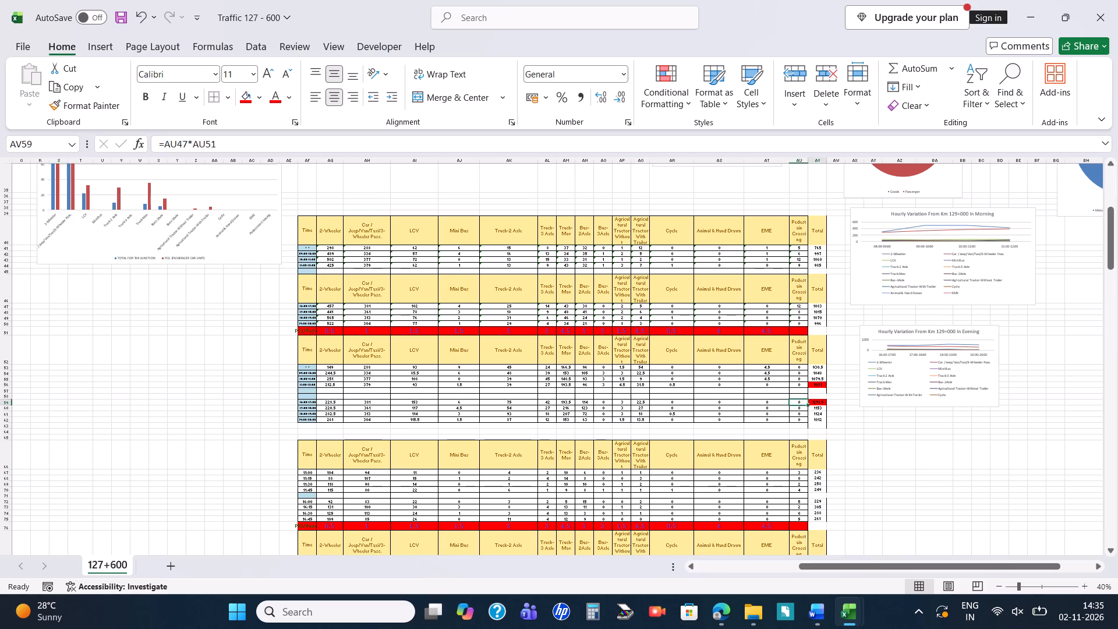
pyautogui.scroll(4, 887, 284)
pyautogui.click(917, 266)
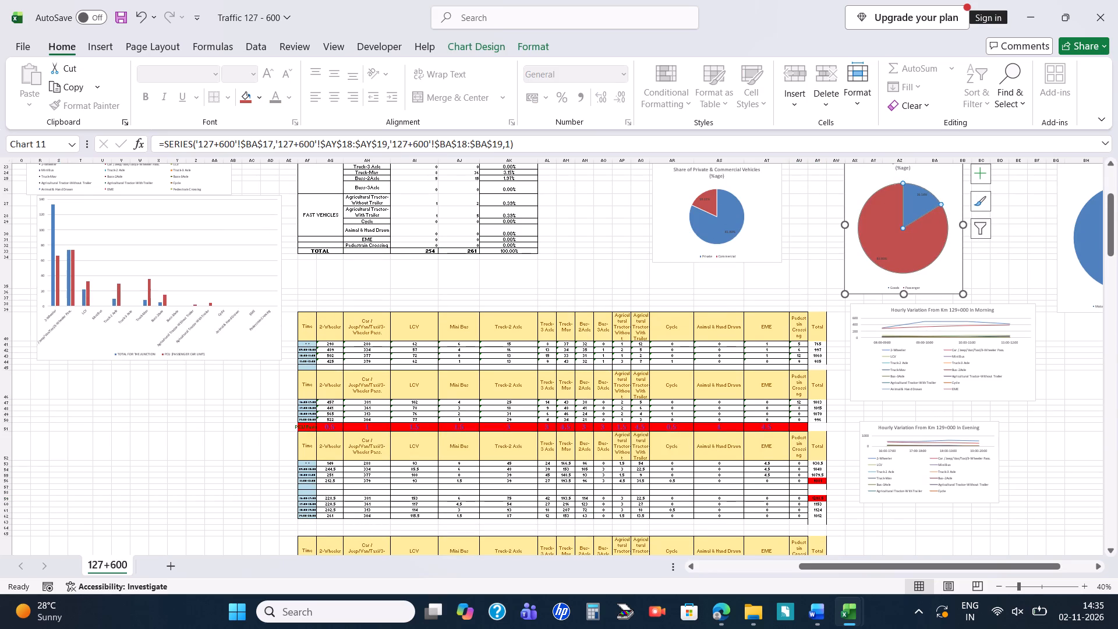
pyautogui.scroll(5, 657, 288)
pyautogui.click(653, 305)
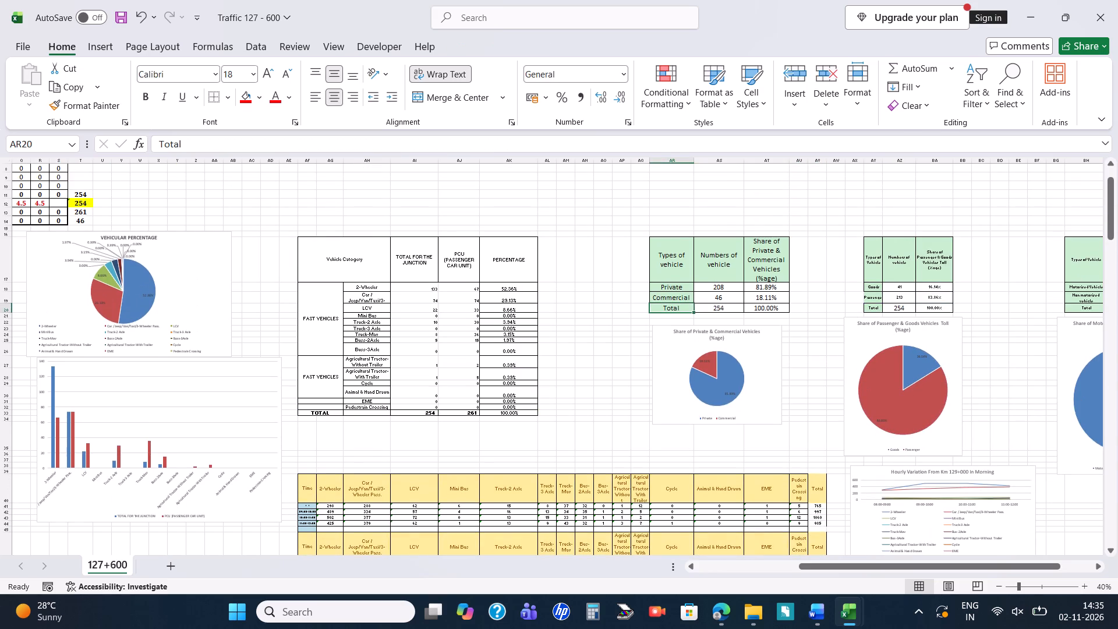
# Save the Traffic 127 - 600 workbook and minimise both open workbooks.
pyautogui.hotkey('ctrl', 's')
pyautogui.keyDown('ctrl'); pyautogui.scroll(-3, 540, 438); pyautogui.keyUp('ctrl')
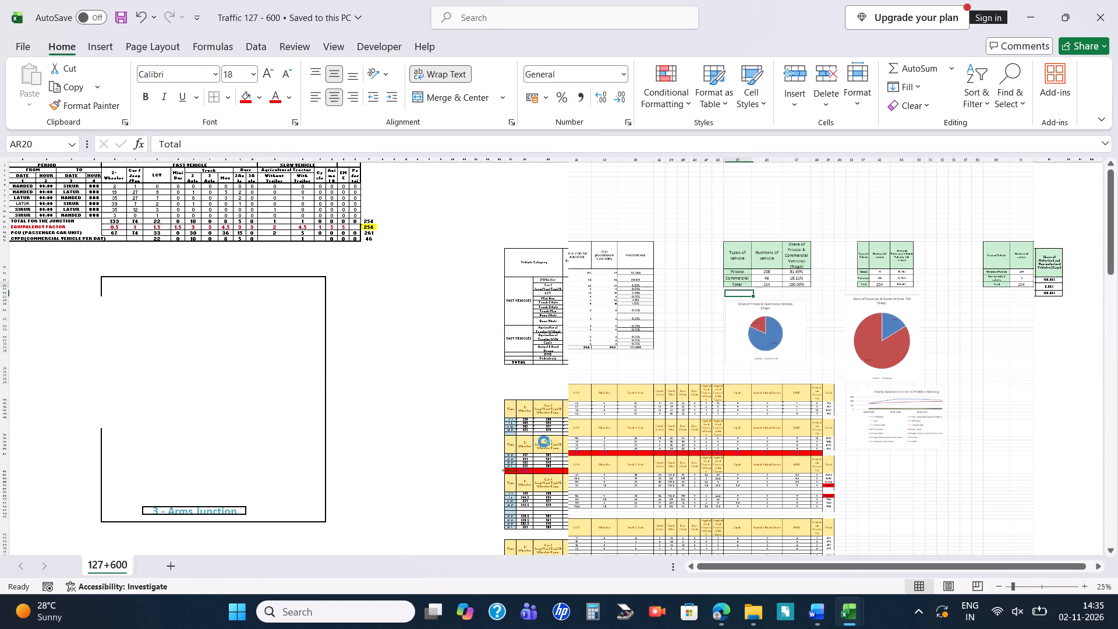
pyautogui.click(1015, 0)
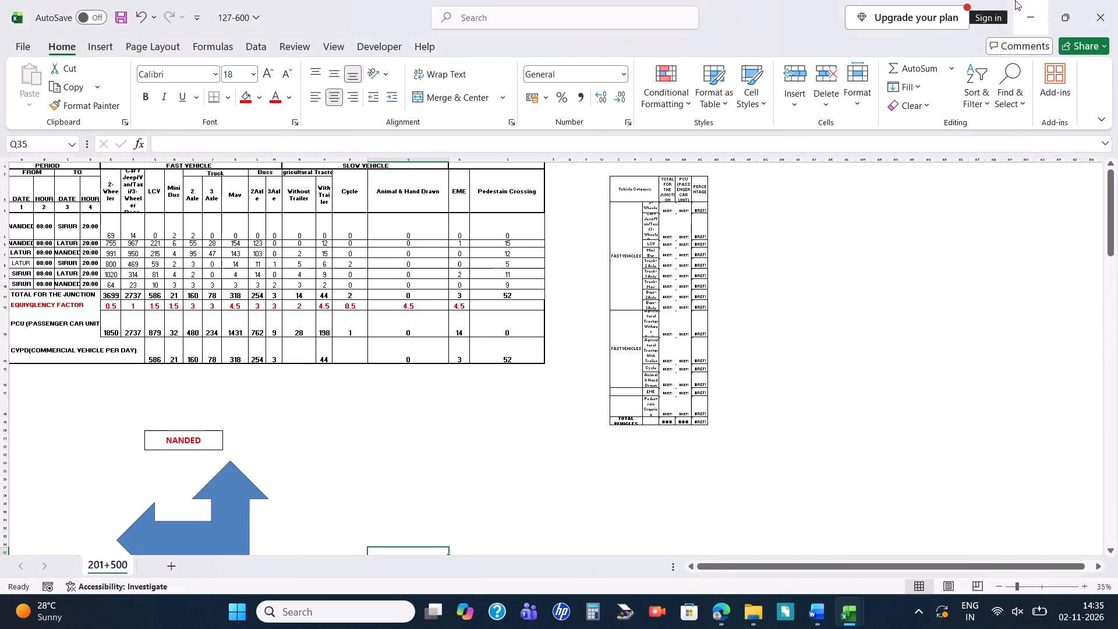
pyautogui.click(1015, 0)
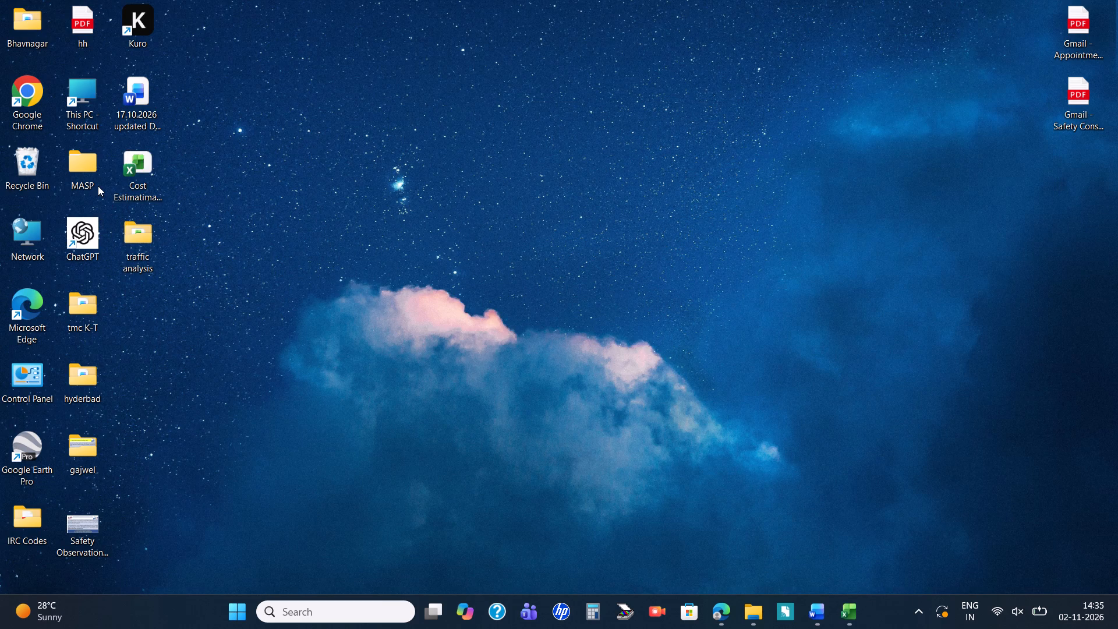
# Open the TMC Template 209 document from the All combined files folder inside MASP and go to its junction flow diagram.
pyautogui.click(98, 186)
pyautogui.doubleClick(92, 182)
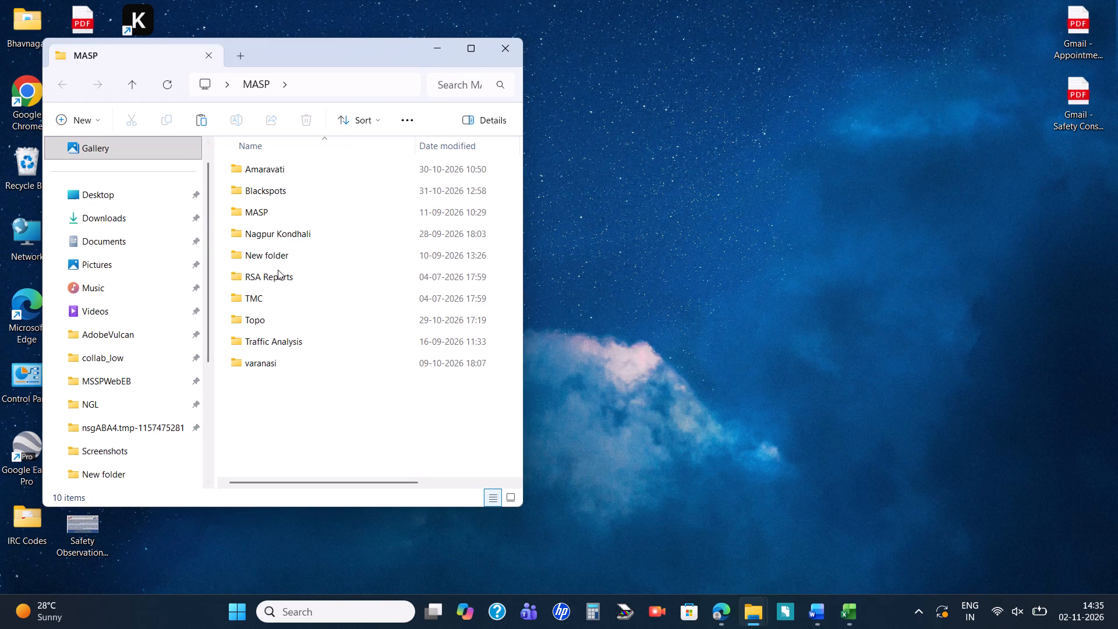
pyautogui.click(261, 305)
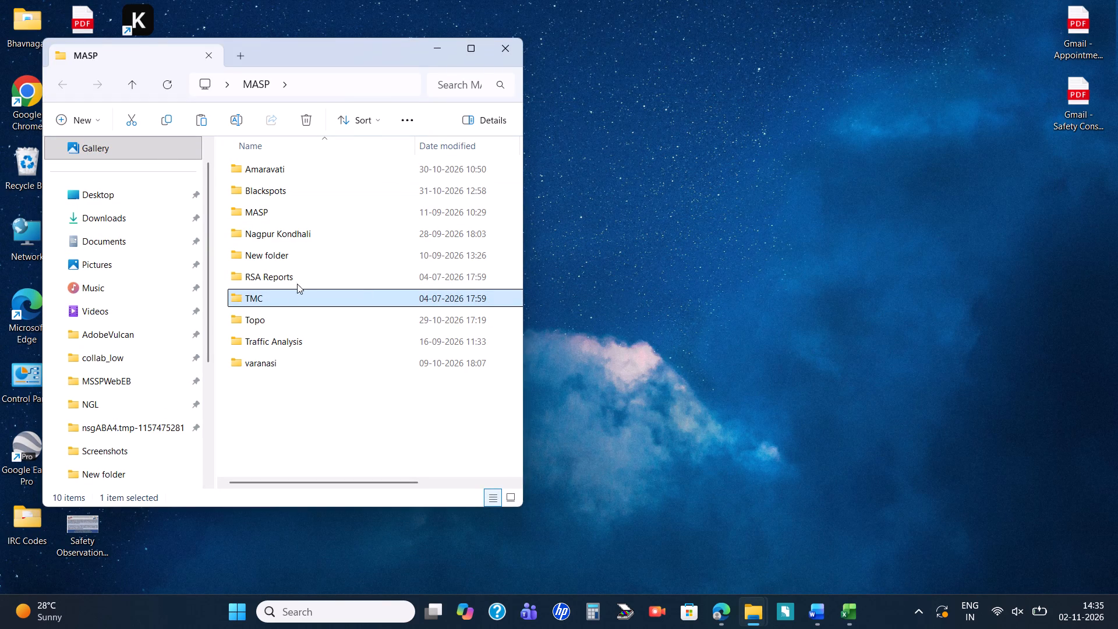
pyautogui.click(286, 299)
pyautogui.click(286, 299)
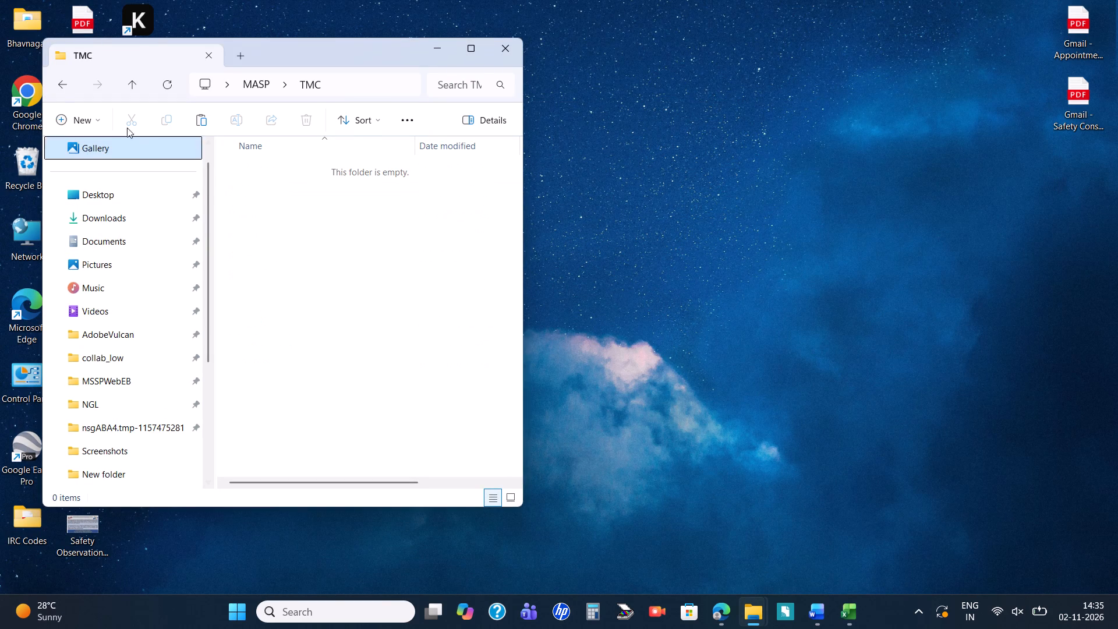
pyautogui.click(57, 86)
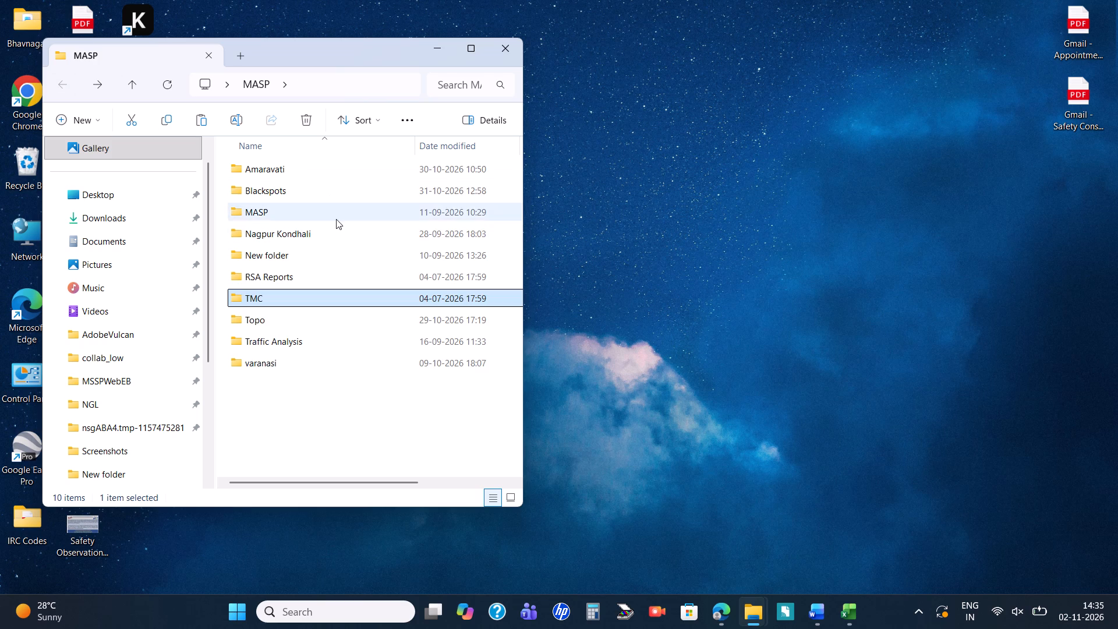
pyautogui.doubleClick(336, 219)
pyautogui.doubleClick(300, 212)
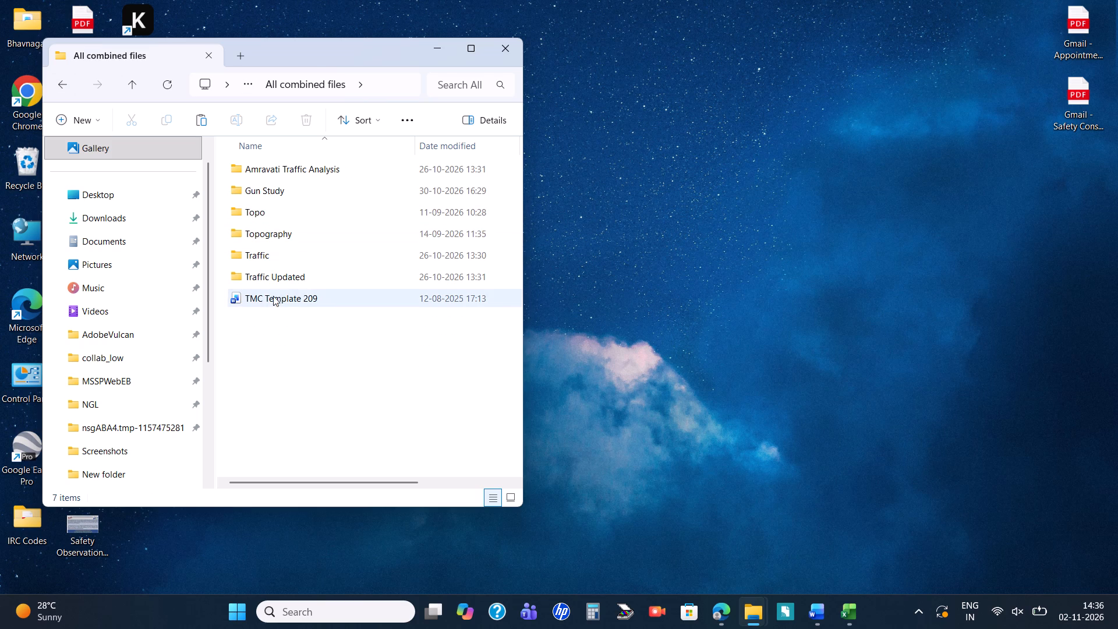
pyautogui.doubleClick(271, 299)
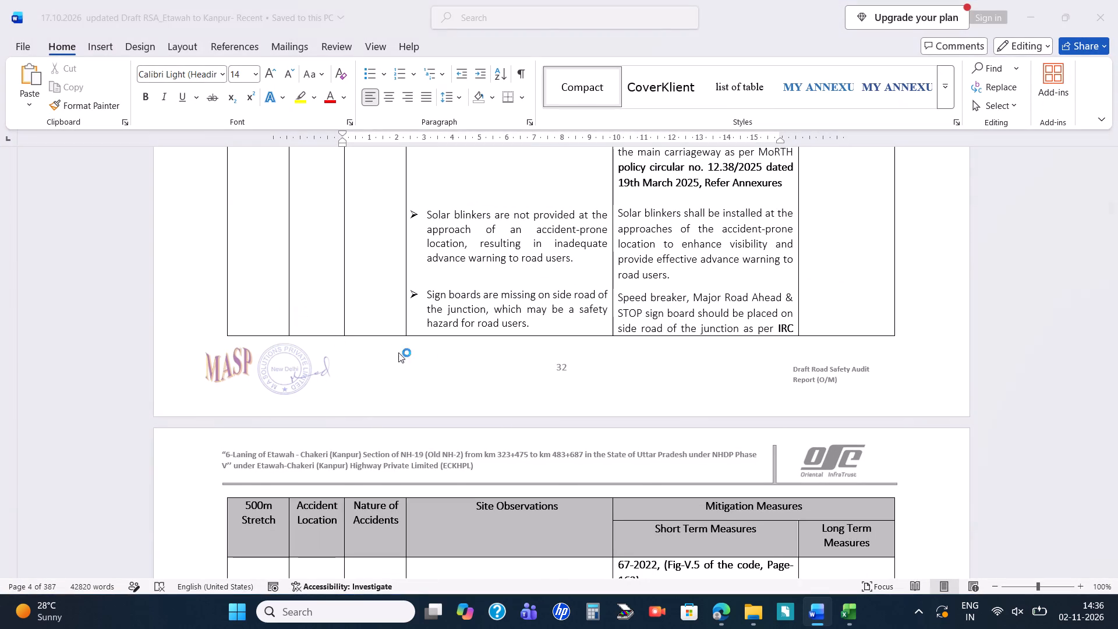
pyautogui.scroll(-20, 477, 370)
pyautogui.scroll(-2, 477, 370)
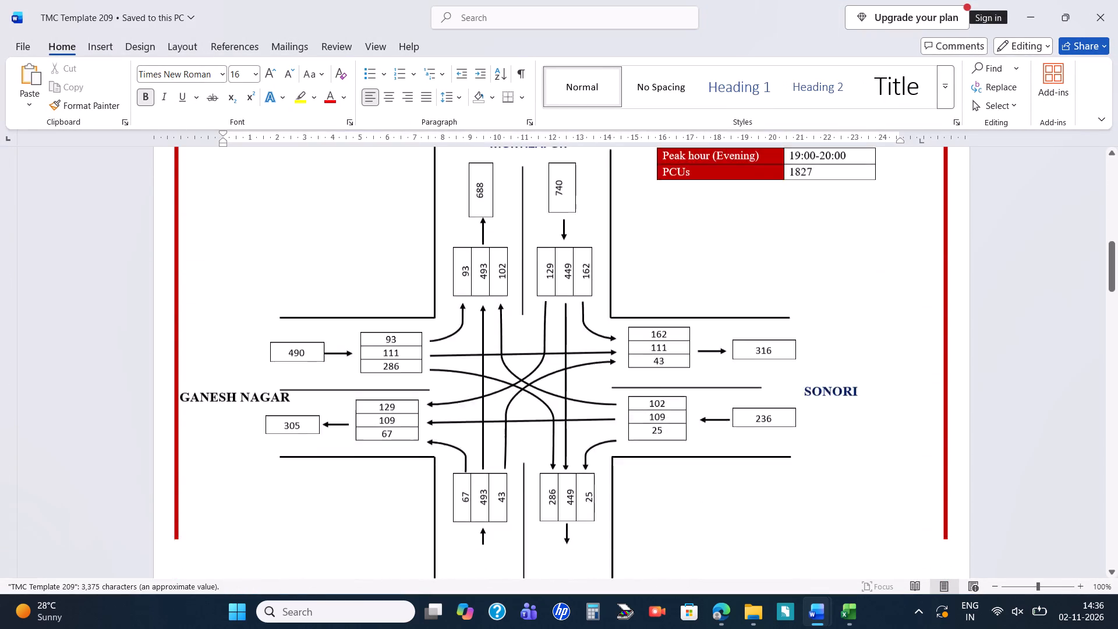
# Locate the three-arm CH. 14.700 diagrams in TMC Template 209 and create a new blank Word document for them.
pyautogui.scroll(-19, 477, 370)
pyautogui.scroll(-15, 477, 370)
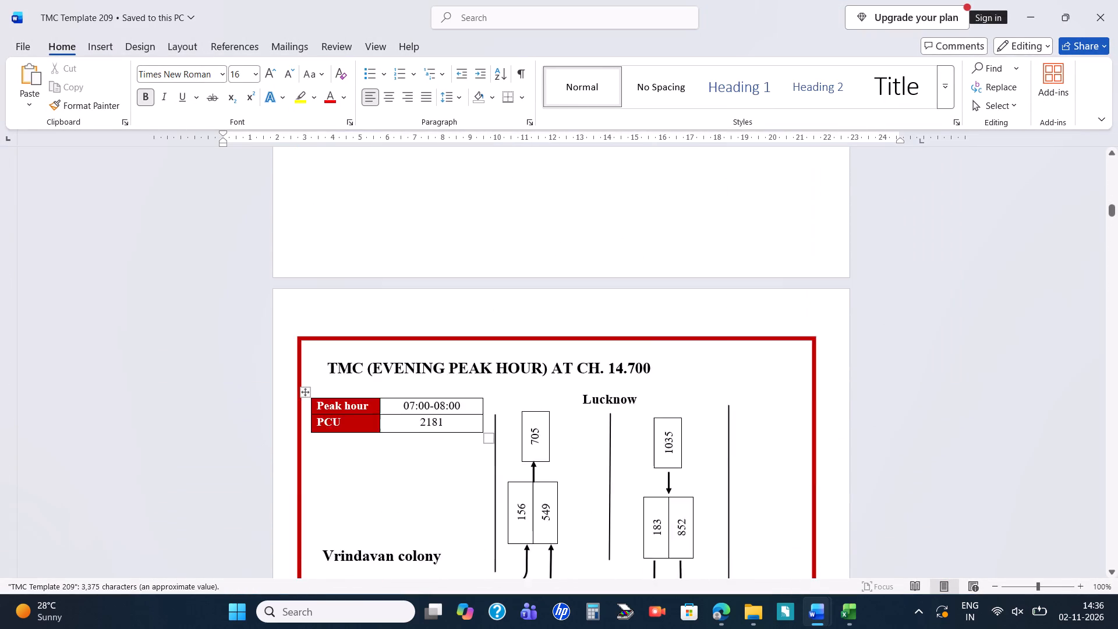
pyautogui.scroll(-8, 477, 370)
pyautogui.scroll(20, 477, 370)
pyautogui.scroll(1, 477, 370)
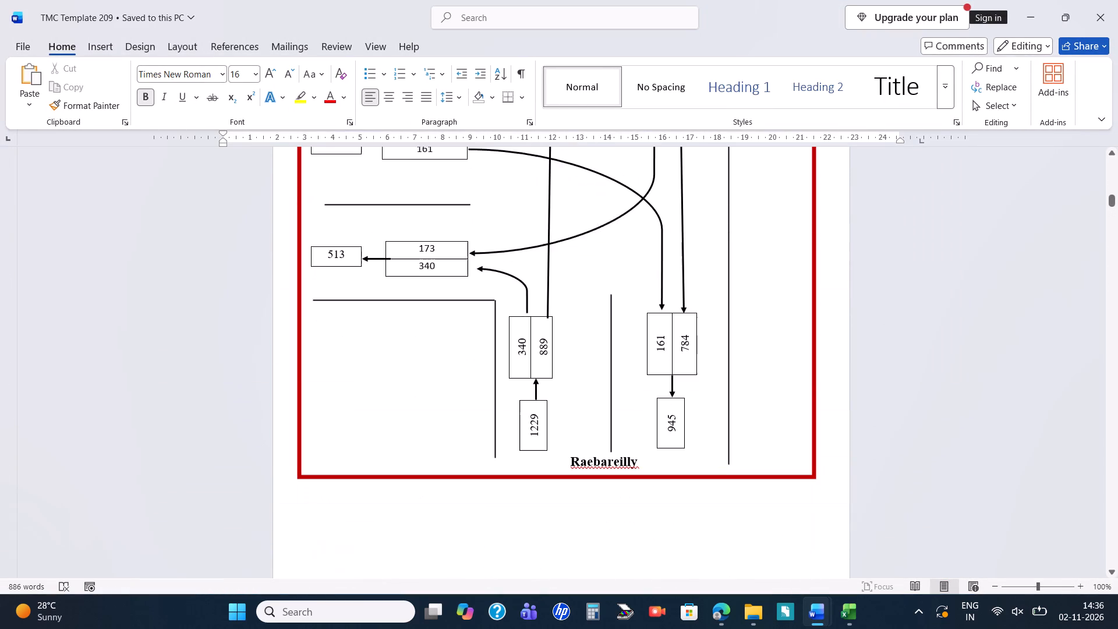
pyautogui.click(233, 607)
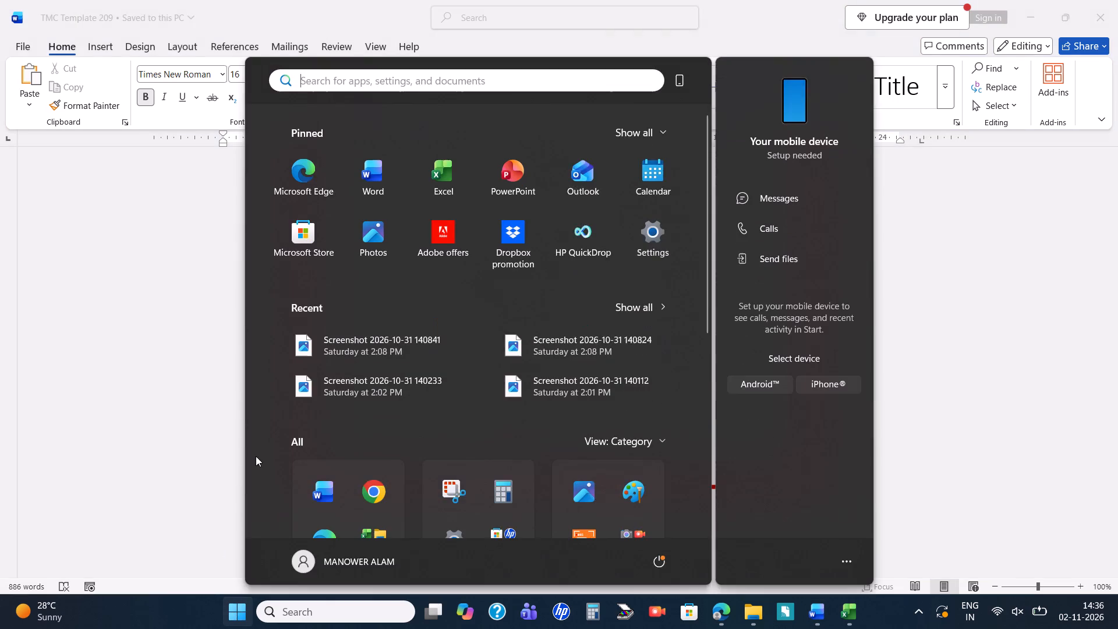
pyautogui.click(377, 203)
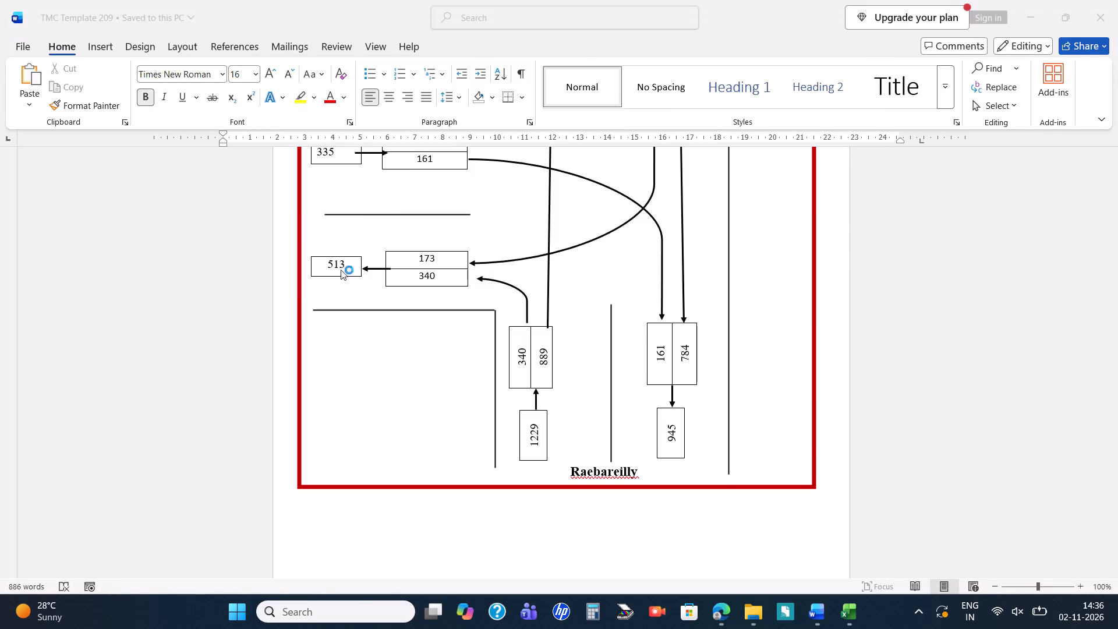
pyautogui.click(182, 152)
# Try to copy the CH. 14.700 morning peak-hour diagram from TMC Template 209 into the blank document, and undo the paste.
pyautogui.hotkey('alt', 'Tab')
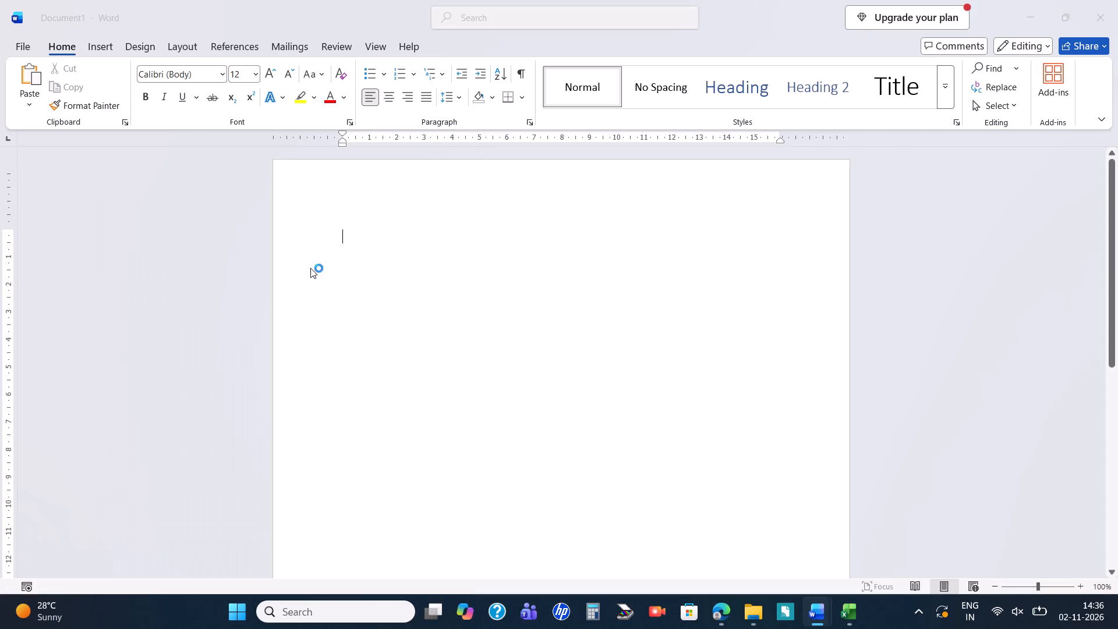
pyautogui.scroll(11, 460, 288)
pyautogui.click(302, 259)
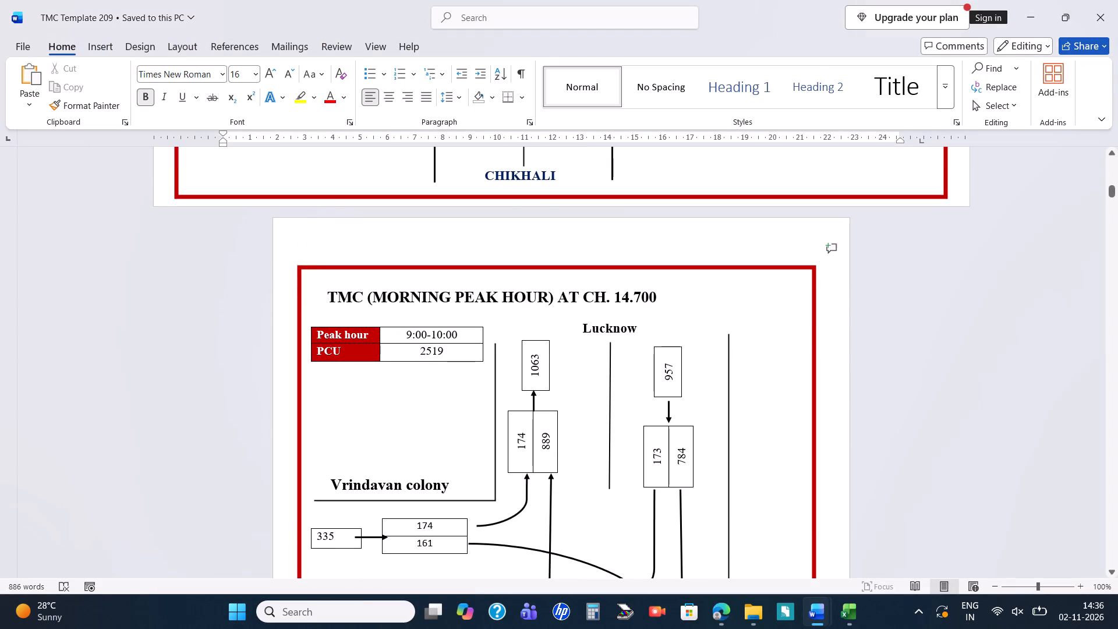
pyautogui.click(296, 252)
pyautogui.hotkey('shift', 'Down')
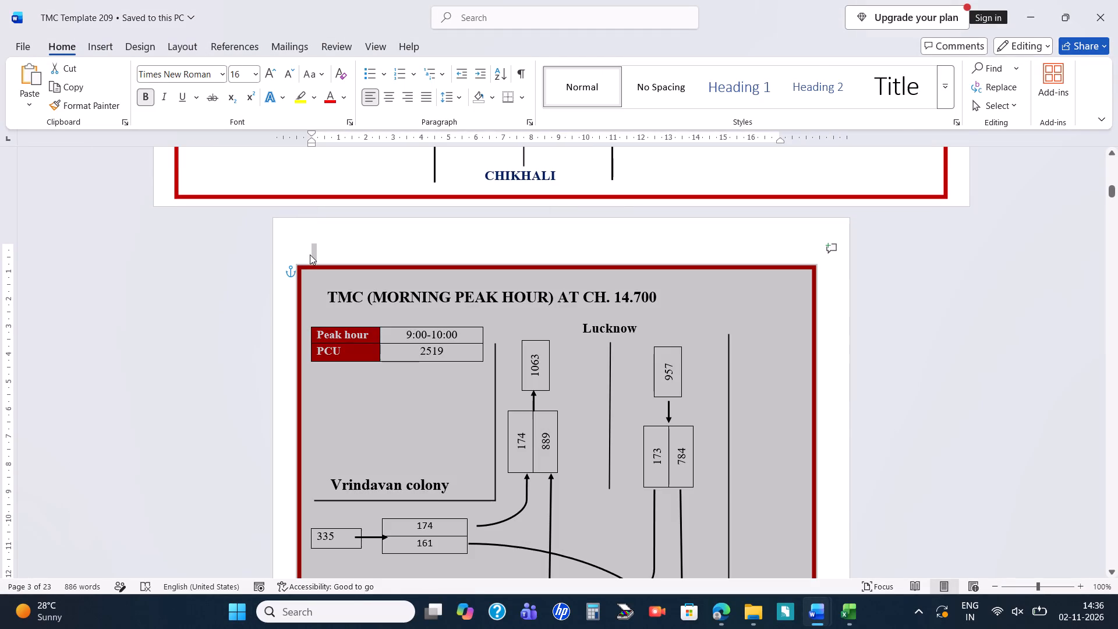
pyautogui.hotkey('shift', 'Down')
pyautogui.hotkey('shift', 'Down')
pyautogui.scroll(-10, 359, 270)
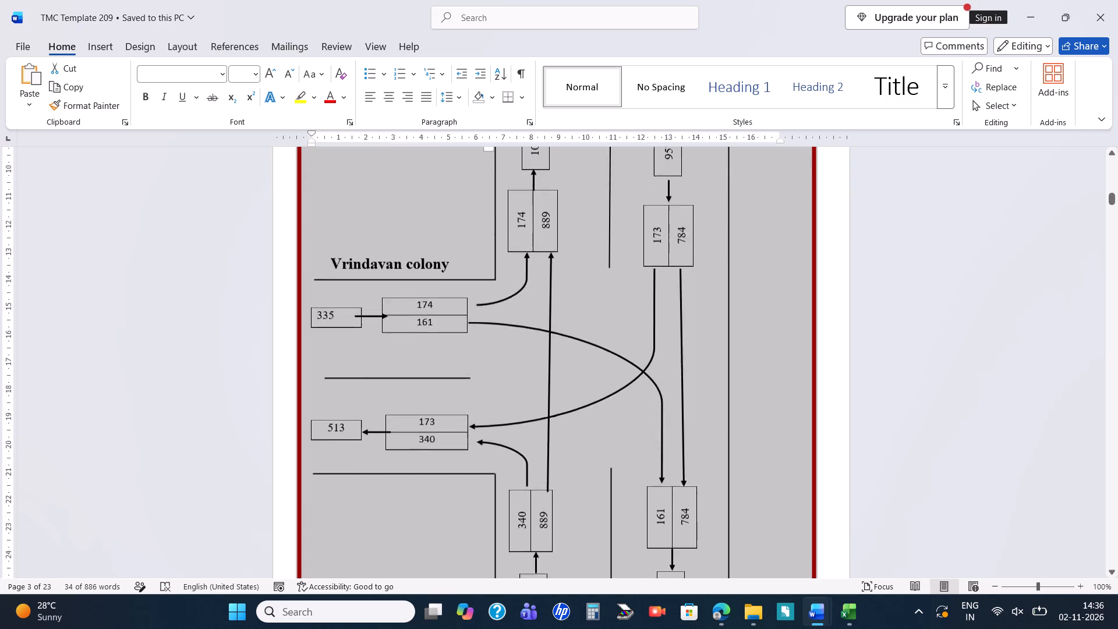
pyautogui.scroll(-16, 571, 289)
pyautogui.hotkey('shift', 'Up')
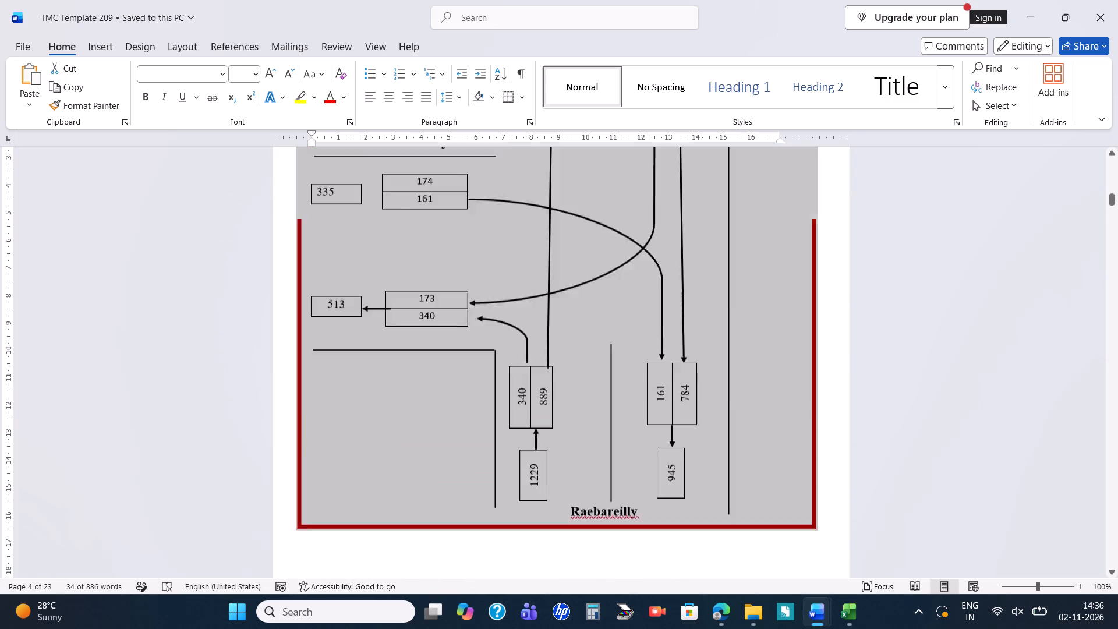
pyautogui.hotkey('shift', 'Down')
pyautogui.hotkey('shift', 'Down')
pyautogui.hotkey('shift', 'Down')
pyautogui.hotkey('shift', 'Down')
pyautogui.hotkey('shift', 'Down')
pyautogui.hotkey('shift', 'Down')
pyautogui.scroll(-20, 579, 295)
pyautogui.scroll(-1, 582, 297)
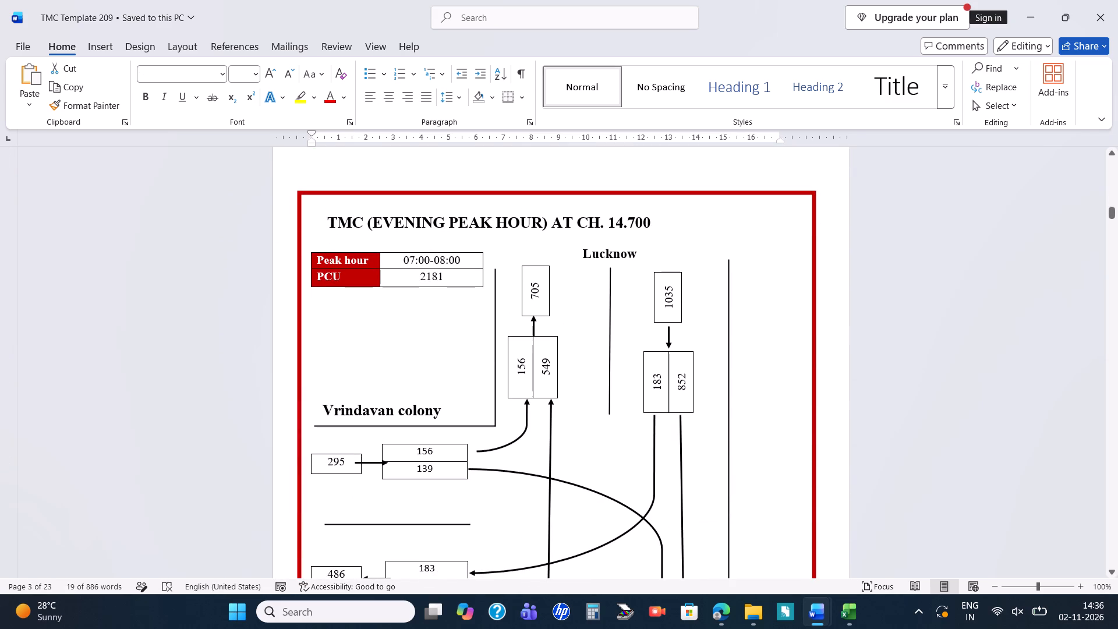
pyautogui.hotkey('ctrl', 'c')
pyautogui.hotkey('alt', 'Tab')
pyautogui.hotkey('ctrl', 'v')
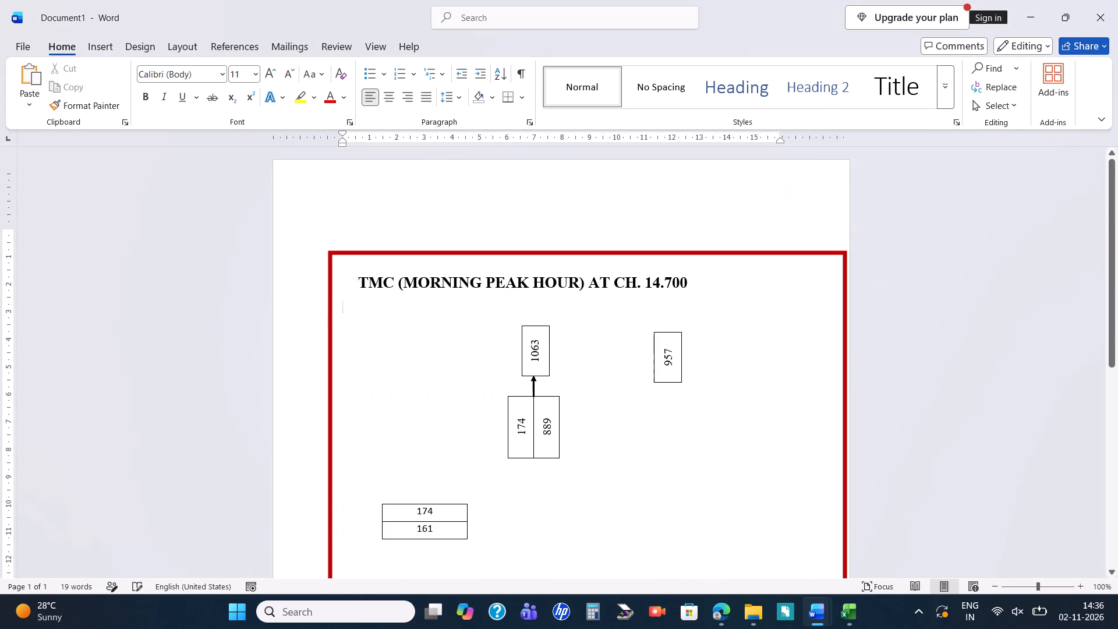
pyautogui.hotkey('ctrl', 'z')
# Go back to TMC Template 209 and look over the 209+000 morning and evening diagrams down to the CH. 14.700 pages.
pyautogui.hotkey('alt', 'Tab')
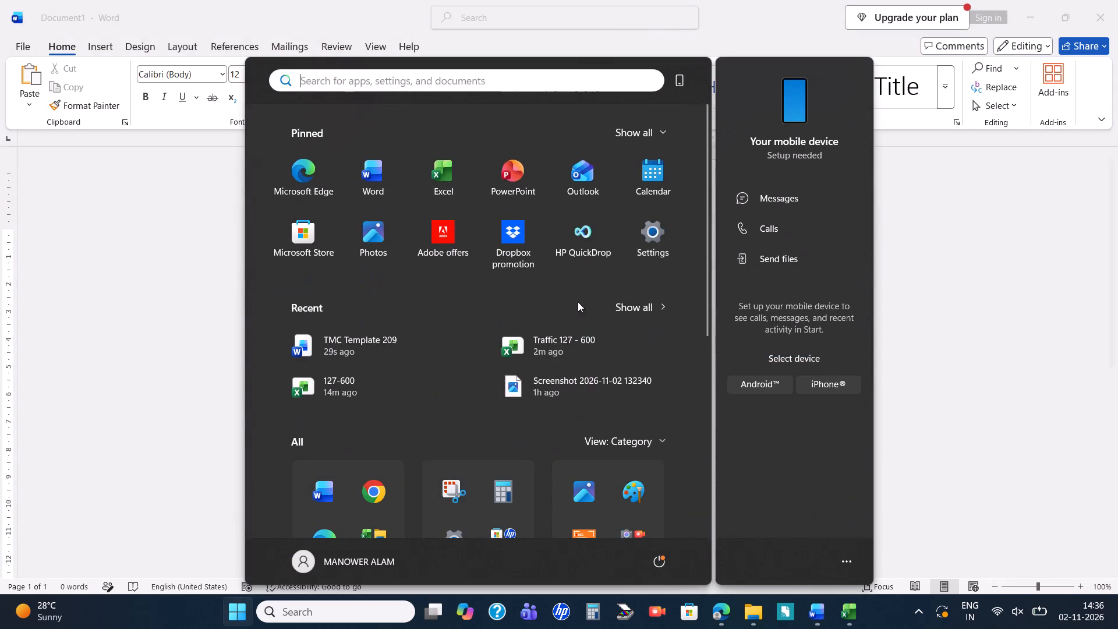
pyautogui.hotkey('alt', 'Tab')
pyautogui.hotkey('alt', 'Tab')
pyautogui.scroll(2, 490, 309)
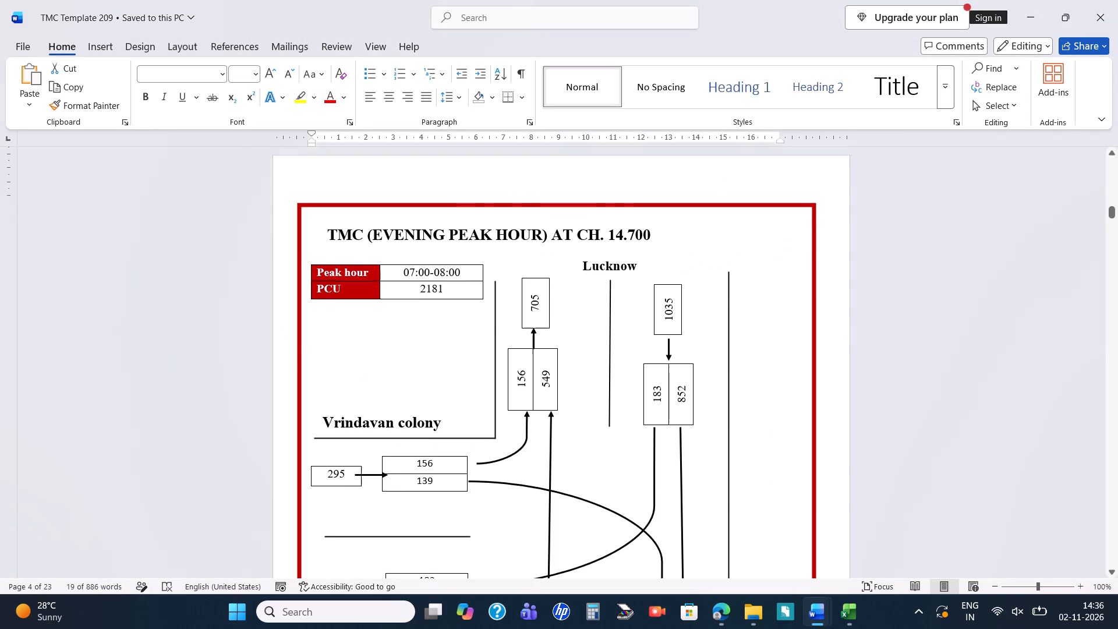
pyautogui.scroll(20, 490, 309)
pyautogui.scroll(11, 490, 309)
pyautogui.click(592, 334)
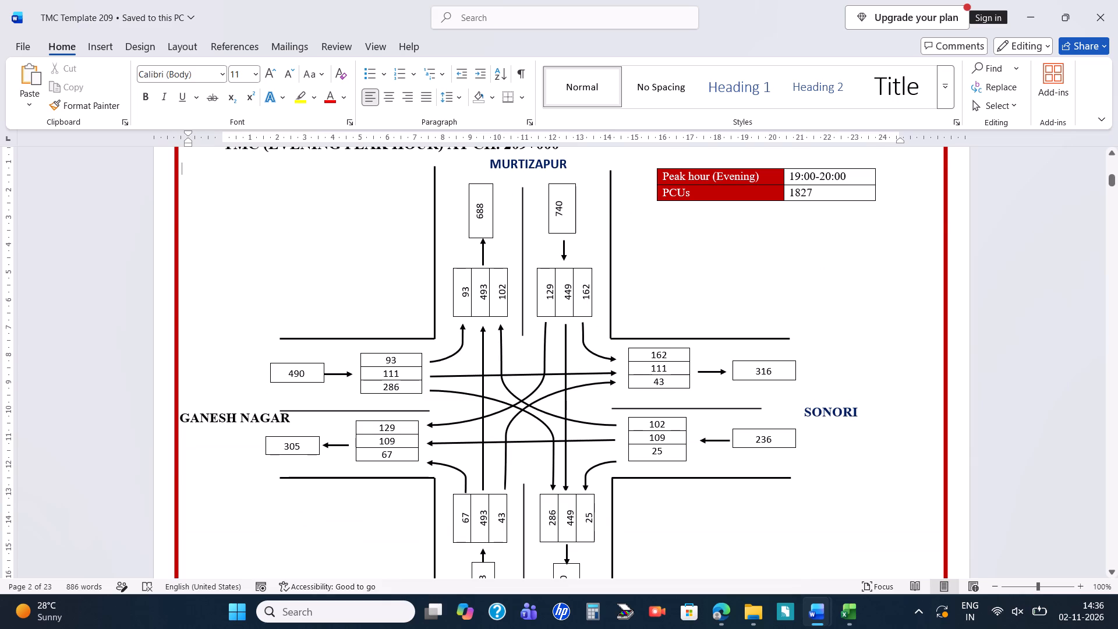
pyautogui.scroll(20, 573, 245)
pyautogui.scroll(8, 573, 245)
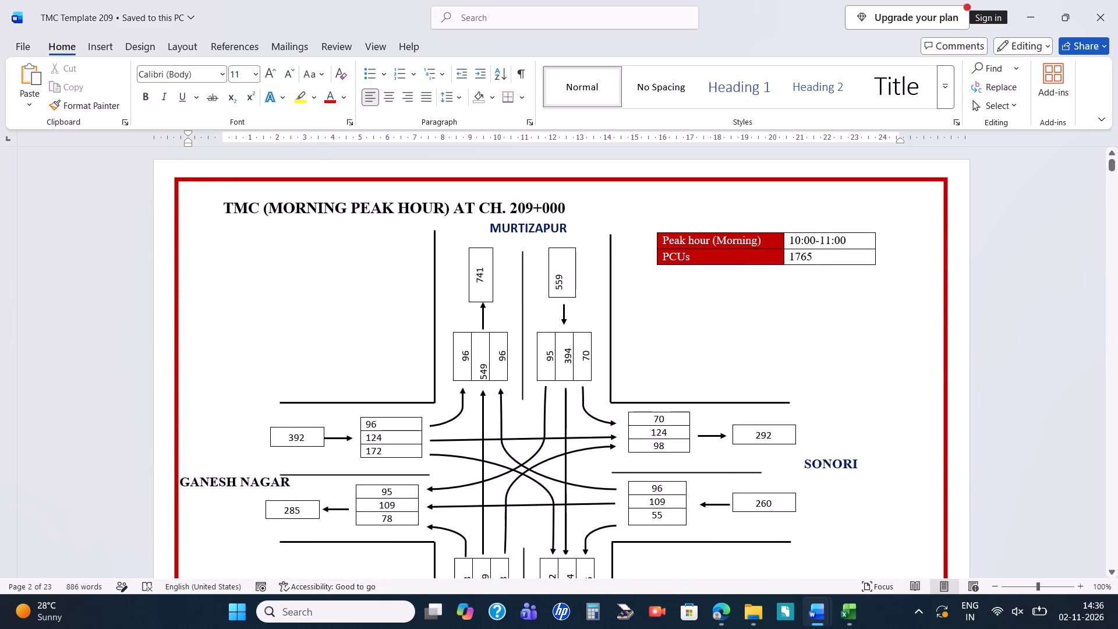
pyautogui.click(179, 180)
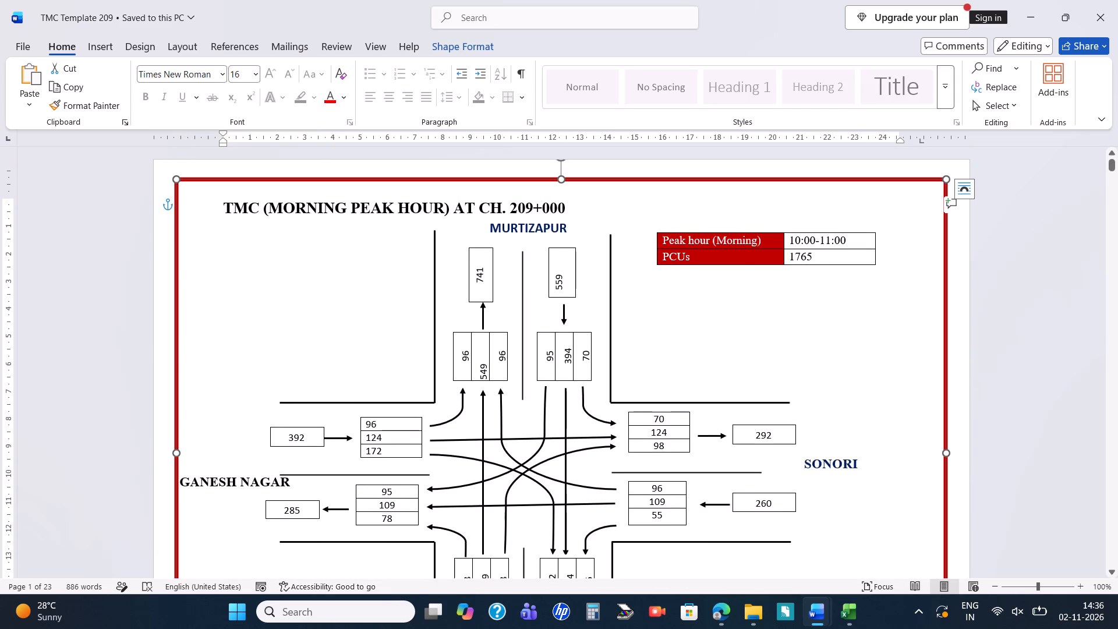
pyautogui.scroll(-6, 235, 231)
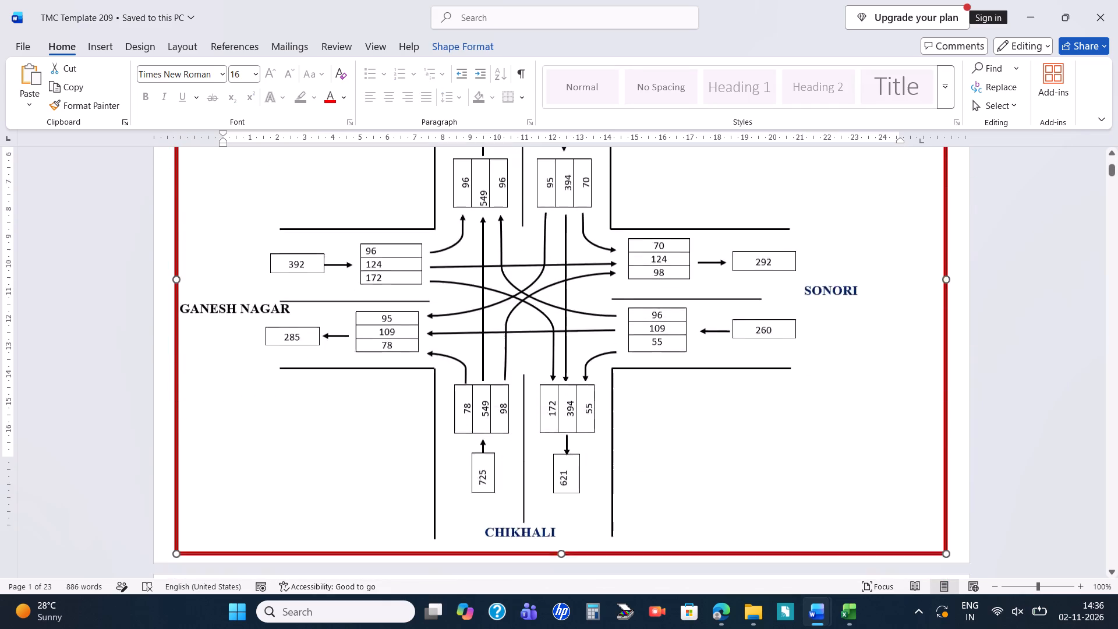
pyautogui.scroll(-15, 235, 231)
pyautogui.scroll(-14, 235, 231)
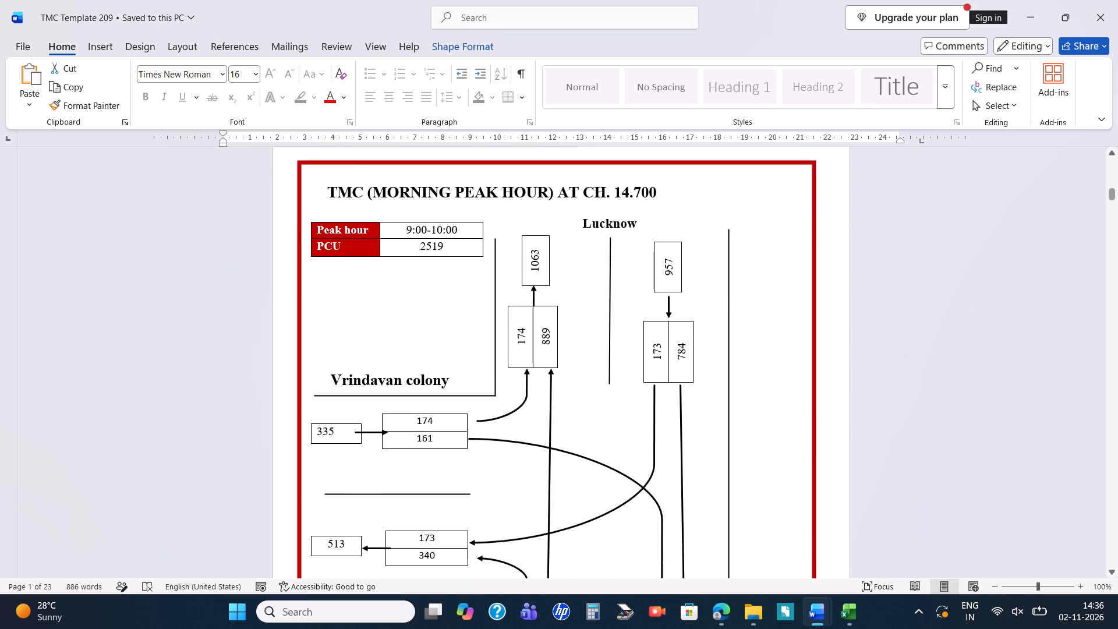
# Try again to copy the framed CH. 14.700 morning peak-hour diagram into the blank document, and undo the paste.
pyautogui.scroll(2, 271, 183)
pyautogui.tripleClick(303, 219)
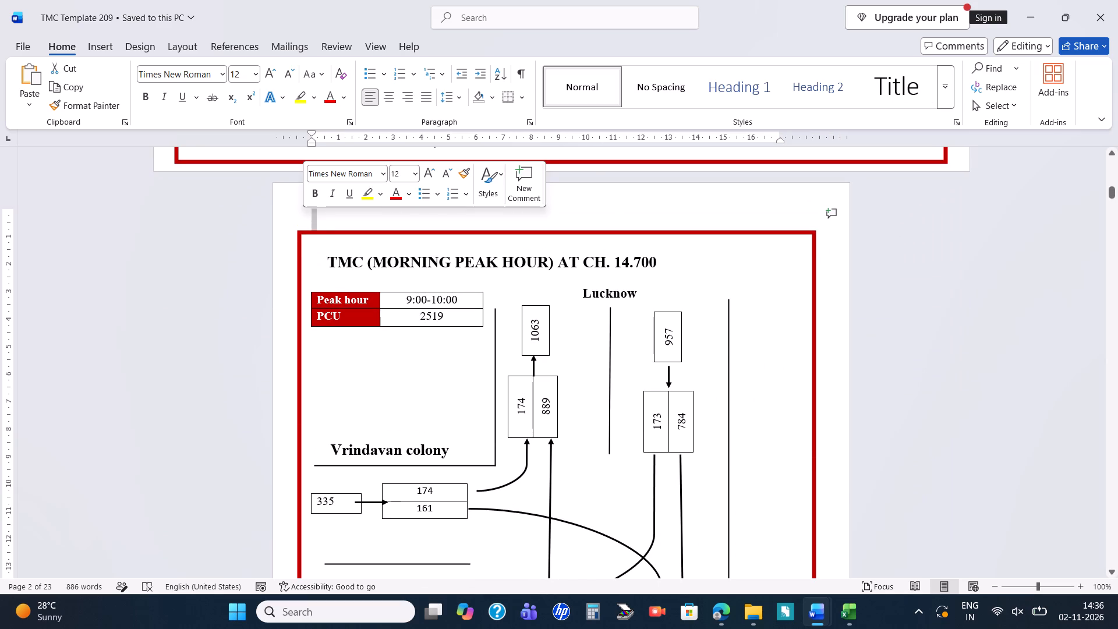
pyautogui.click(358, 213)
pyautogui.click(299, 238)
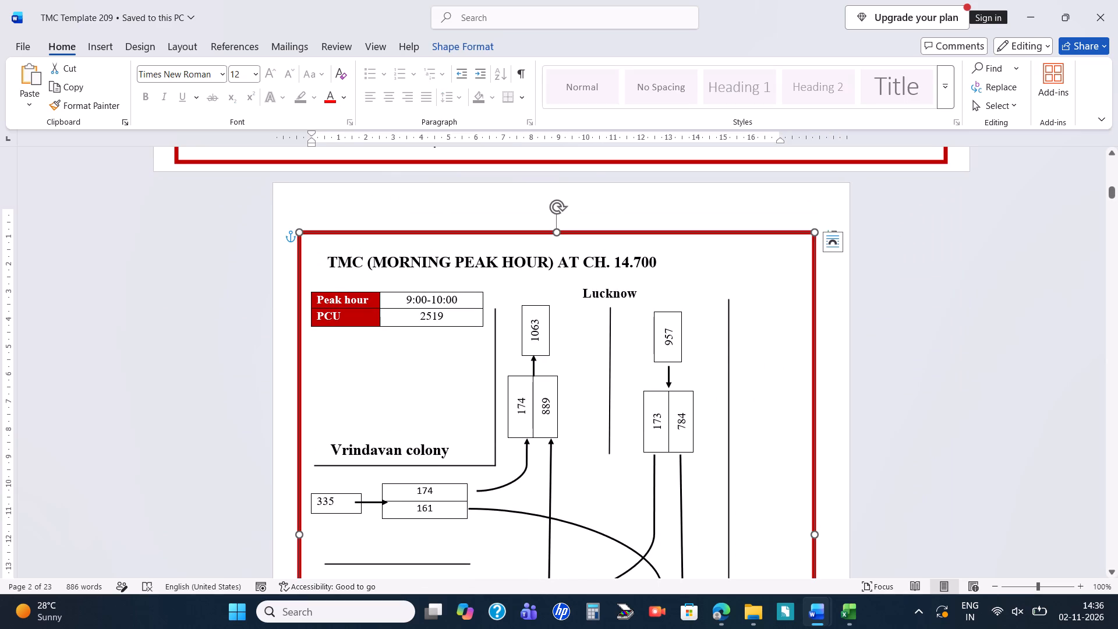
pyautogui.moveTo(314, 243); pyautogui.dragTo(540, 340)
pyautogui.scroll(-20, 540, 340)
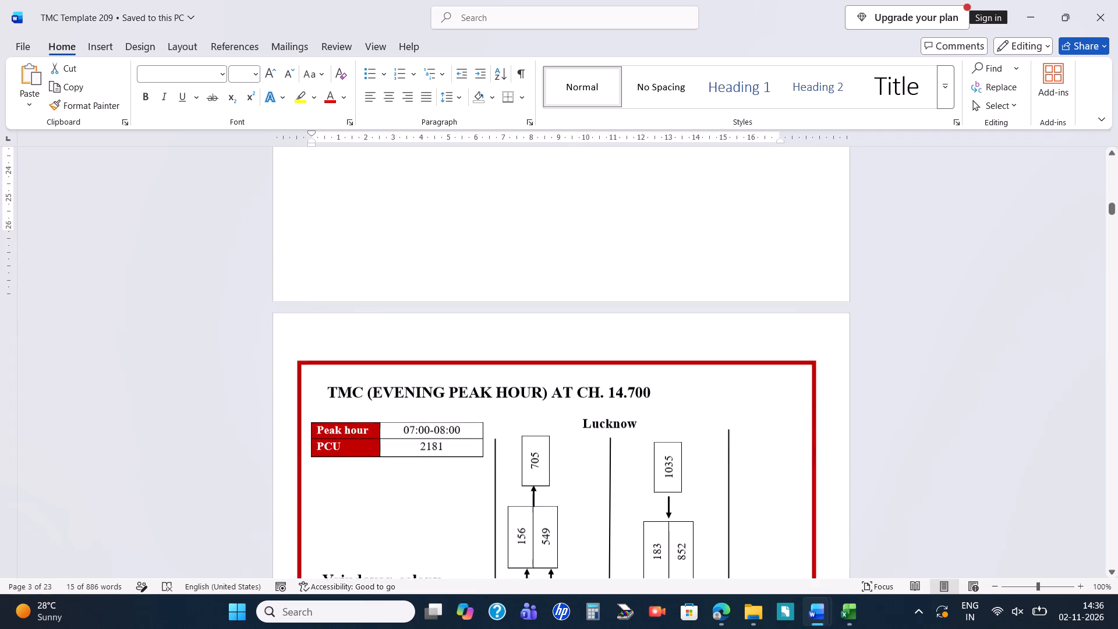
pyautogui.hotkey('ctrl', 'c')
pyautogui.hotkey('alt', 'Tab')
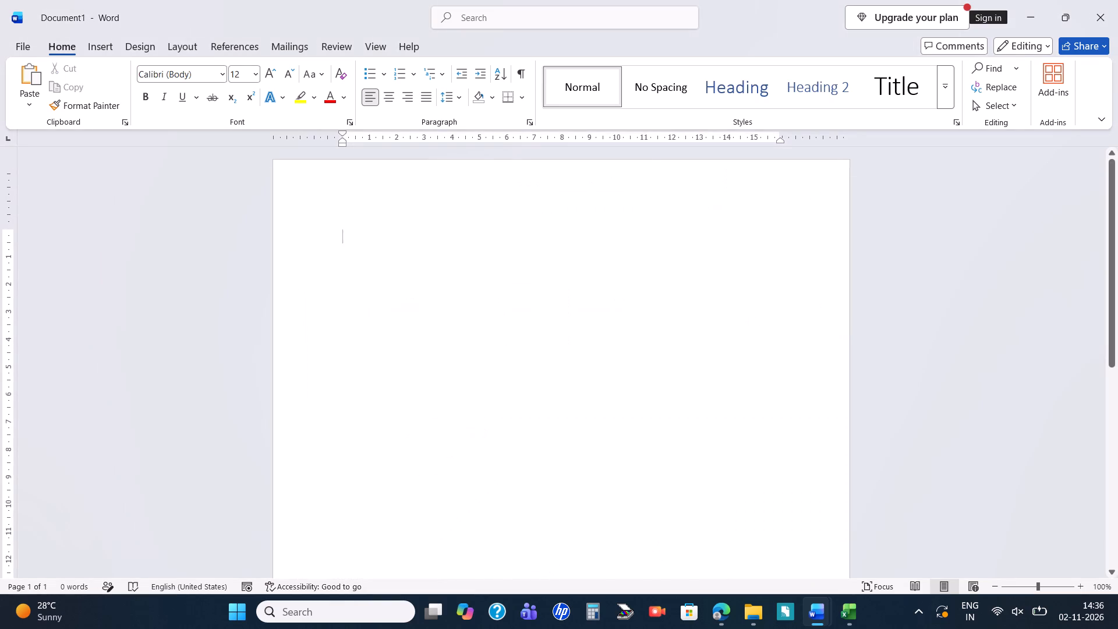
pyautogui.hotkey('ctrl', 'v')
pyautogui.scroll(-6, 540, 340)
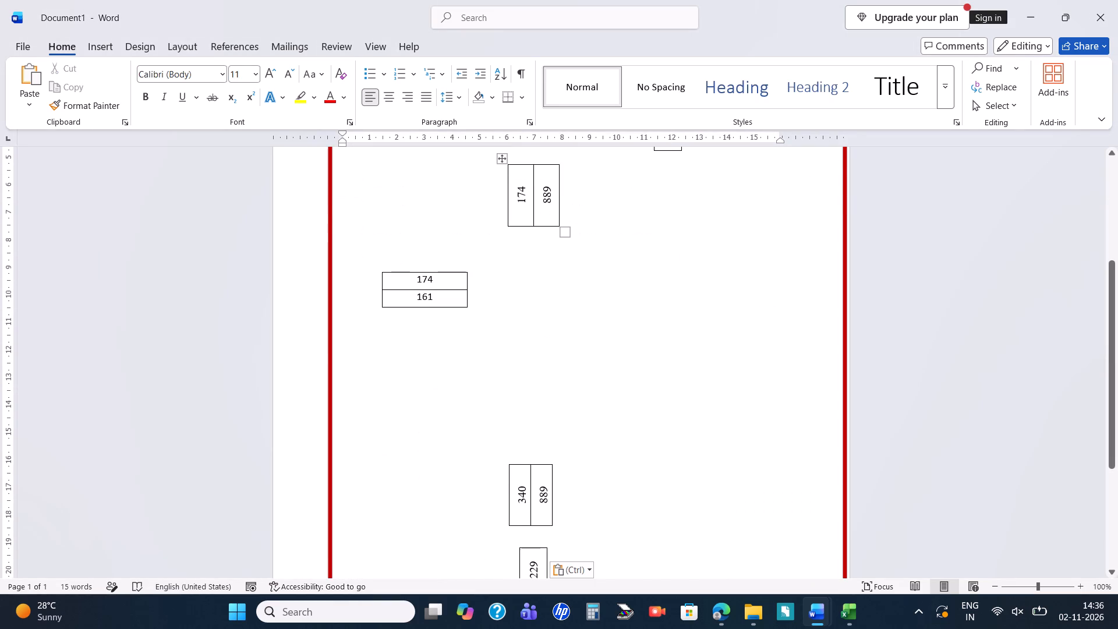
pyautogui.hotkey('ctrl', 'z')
# Return to the CH. 14.700 morning diagram page in TMC Template 209 and clear the existing selection.
pyautogui.hotkey('alt', 'Tab')
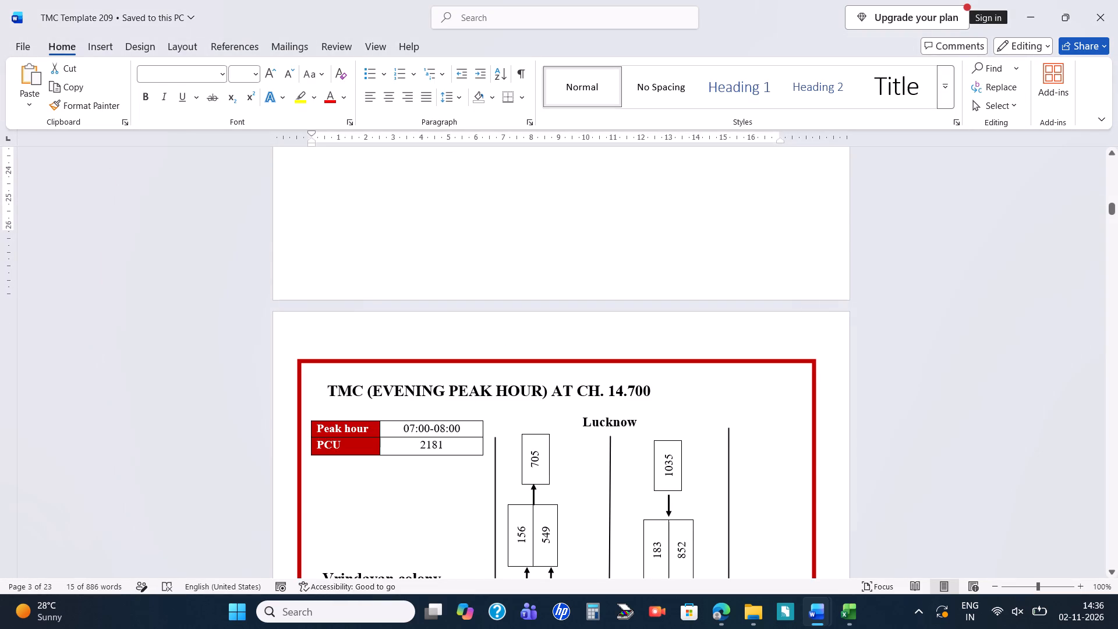
pyautogui.scroll(17, 387, 334)
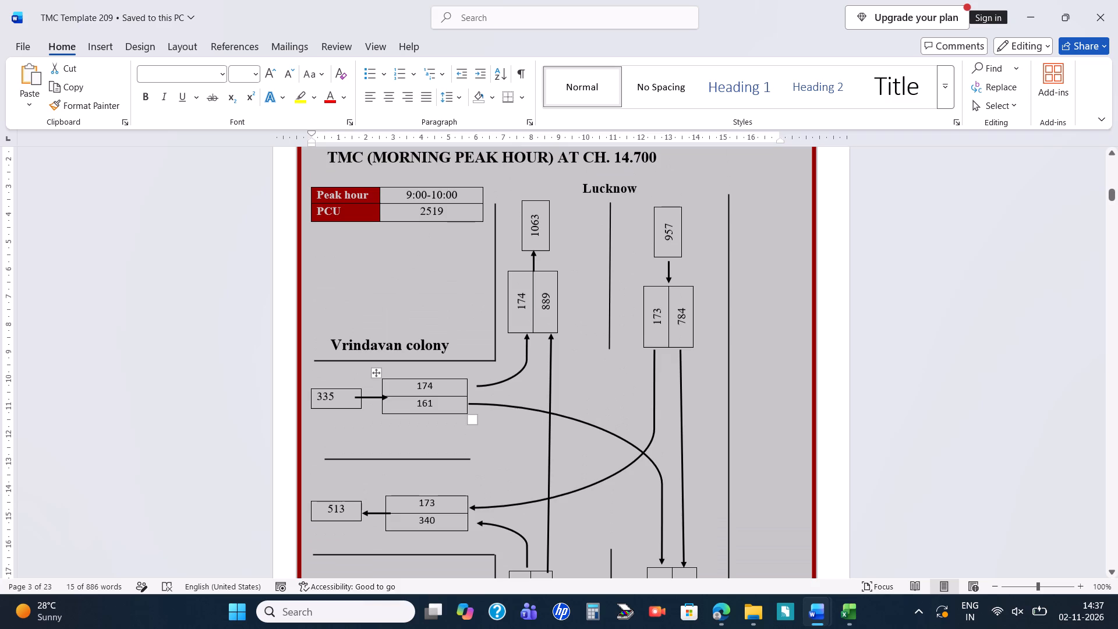
pyautogui.scroll(5, 434, 306)
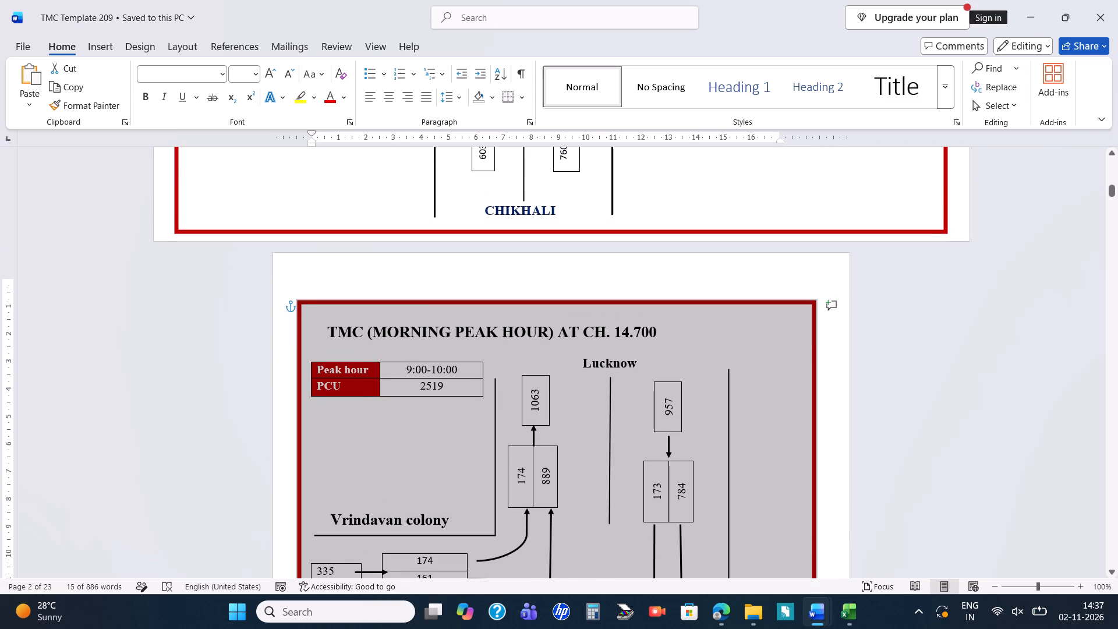
pyautogui.keyDown('shift'); pyautogui.click(496, 440); pyautogui.keyUp('shift')
pyautogui.click(454, 278)
pyautogui.tripleClick(398, 281)
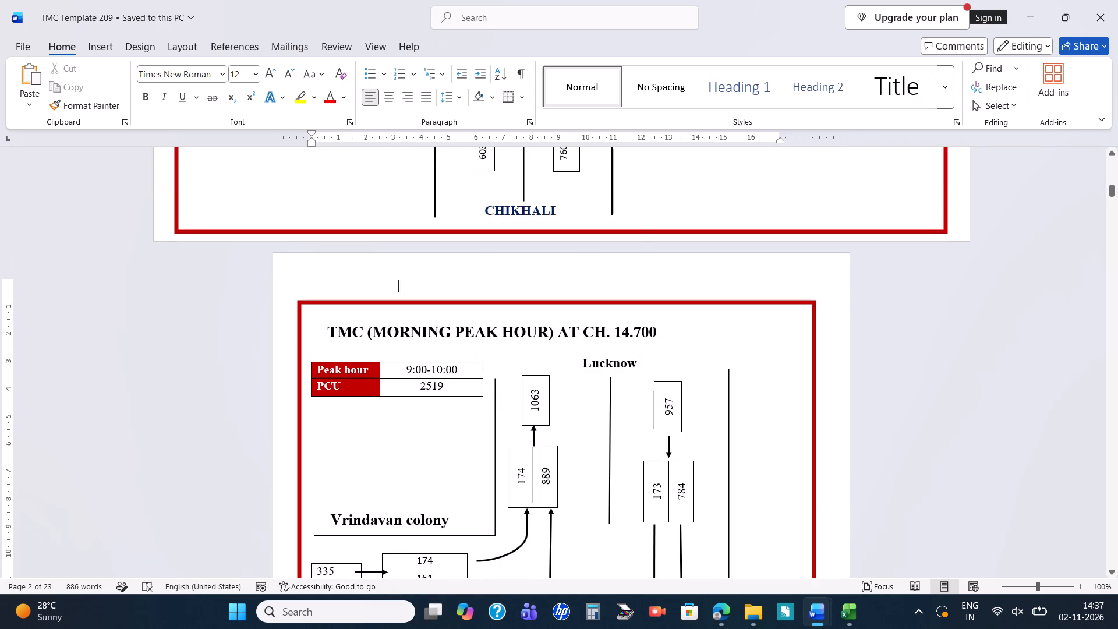
pyautogui.click(304, 283)
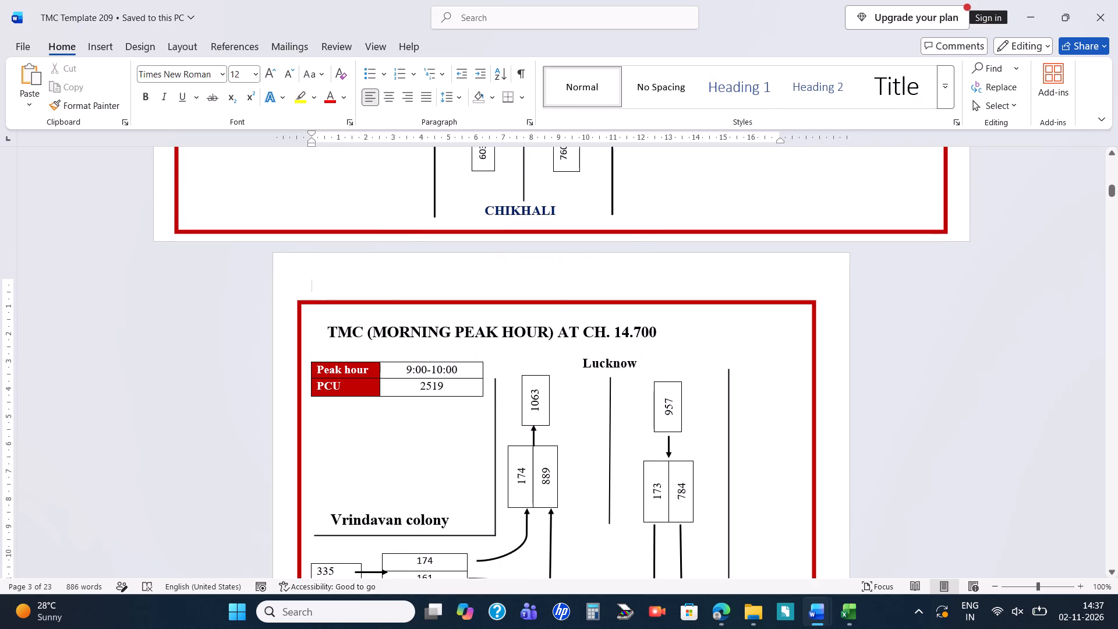
pyautogui.click(310, 308)
pyautogui.doubleClick(310, 308)
pyautogui.rightClick(316, 303)
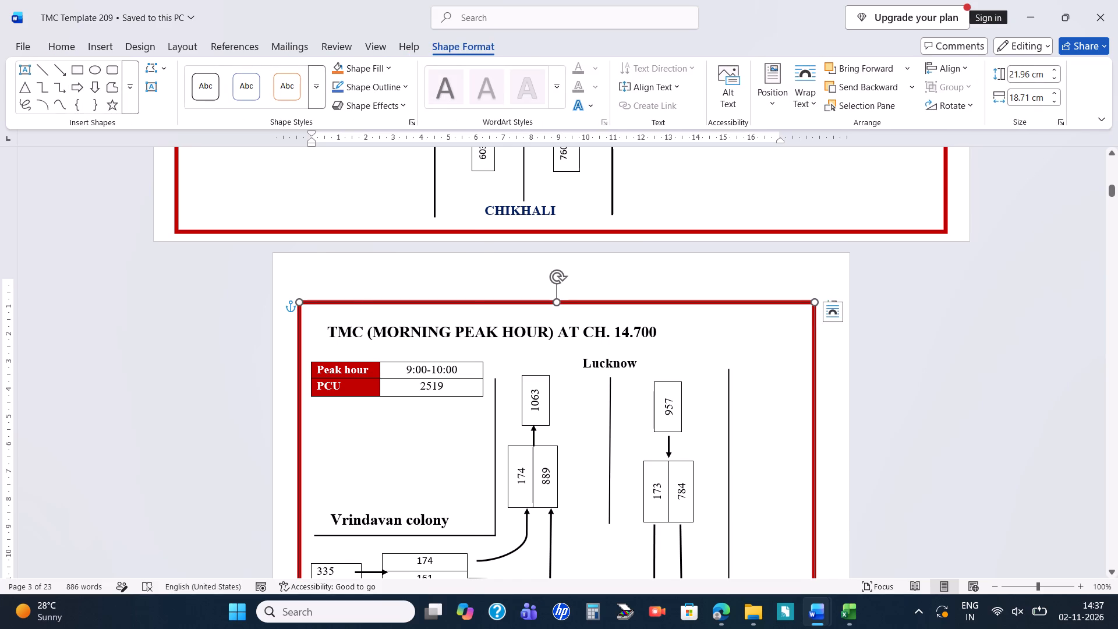
pyautogui.click(313, 304)
# Copy both the morning and evening CH. 14.700 diagram pages from TMC Template 209 and paste them into Document1.
pyautogui.moveTo(295, 290); pyautogui.dragTo(302, 292)
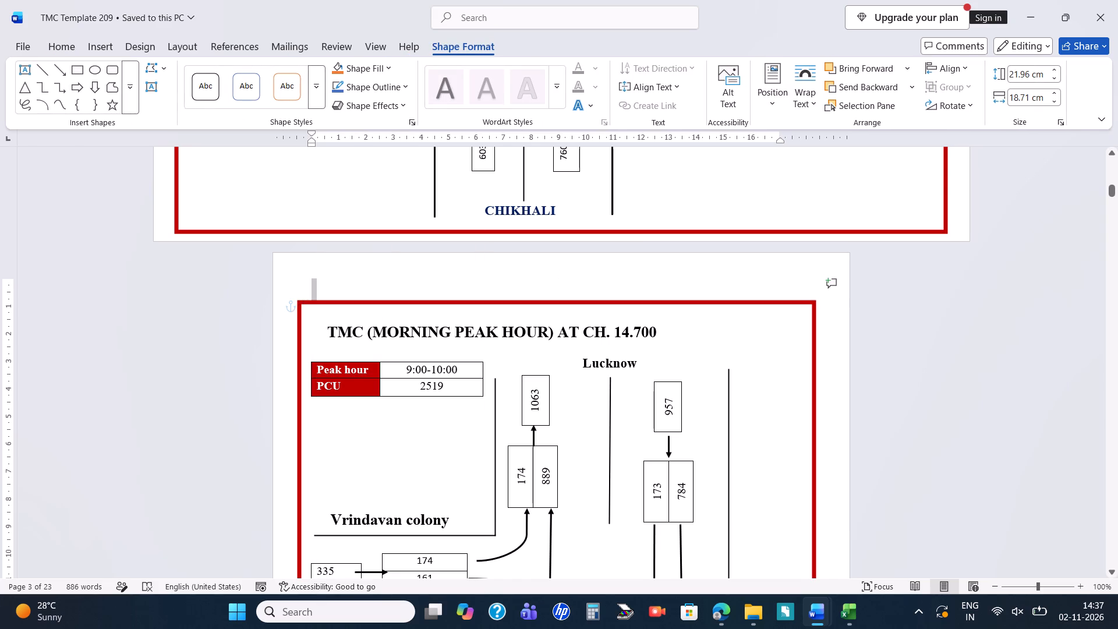
pyautogui.moveTo(302, 292); pyautogui.dragTo(556, 436)
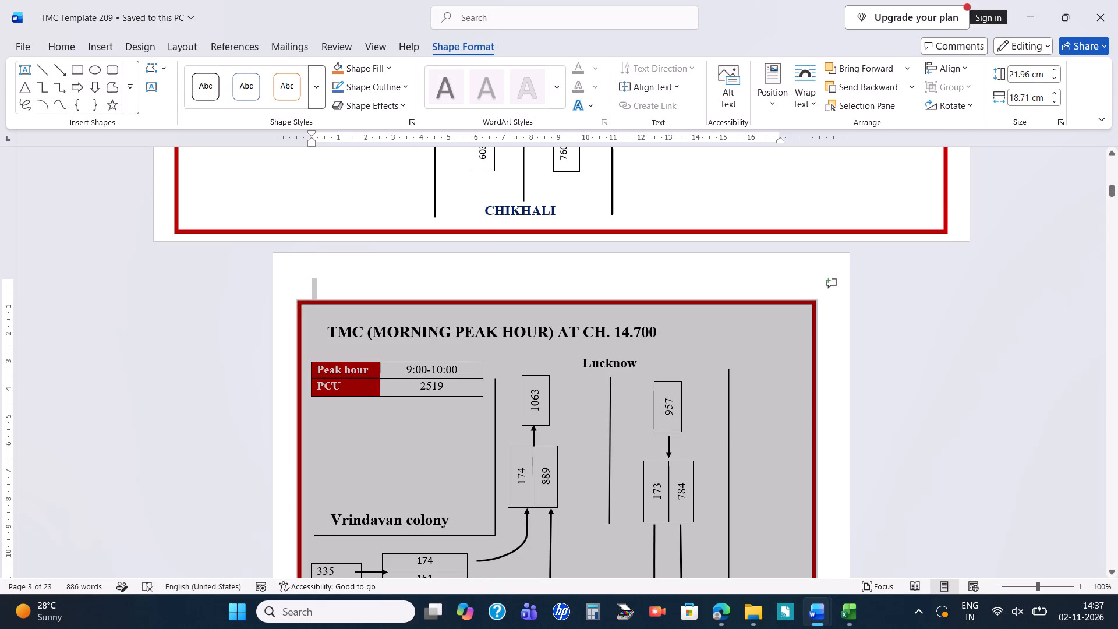
pyautogui.moveTo(556, 436); pyautogui.dragTo(564, 460)
pyautogui.scroll(-17, 573, 456)
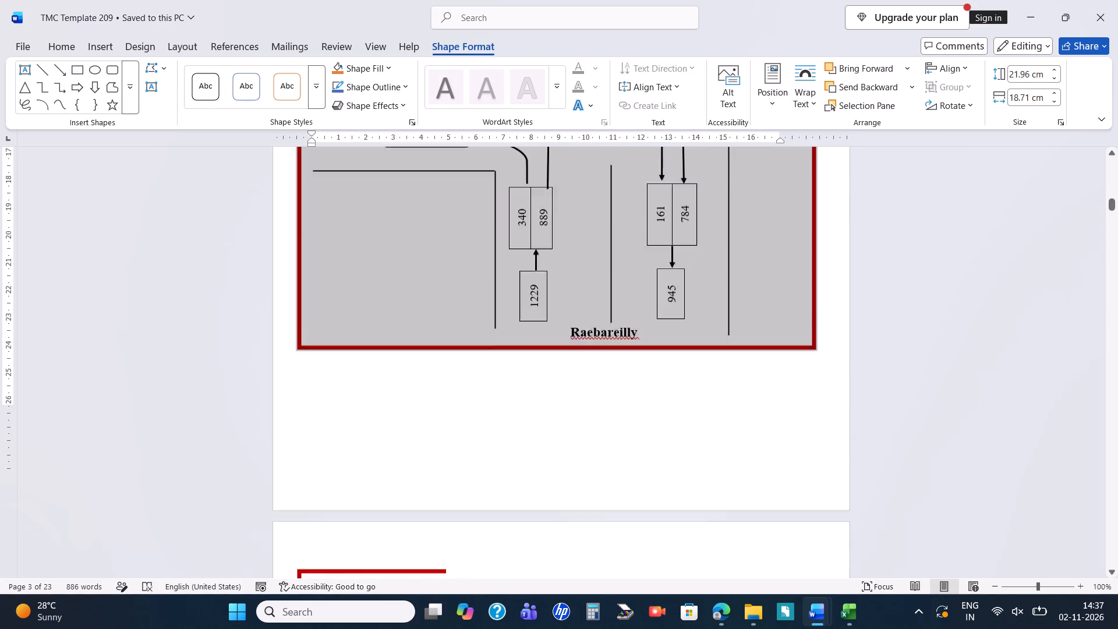
pyautogui.moveTo(564, 460); pyautogui.dragTo(563, 460)
pyautogui.scroll(-19, 564, 460)
pyautogui.hotkey('ctrl', 'c')
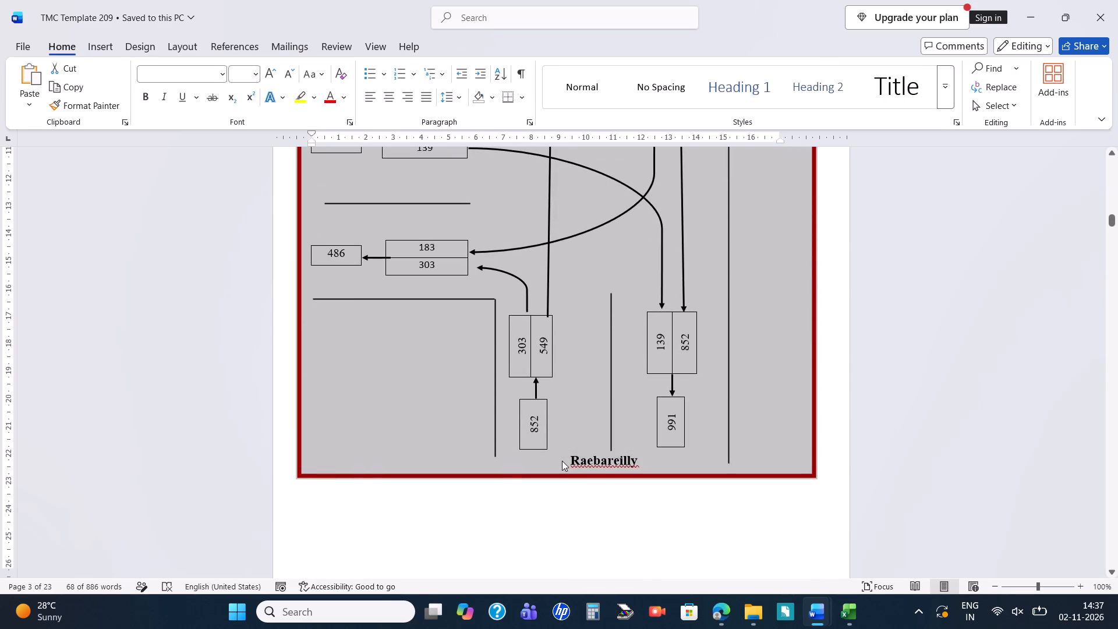
pyautogui.hotkey('alt', 'Tab')
pyautogui.hotkey('ctrl', 'v')
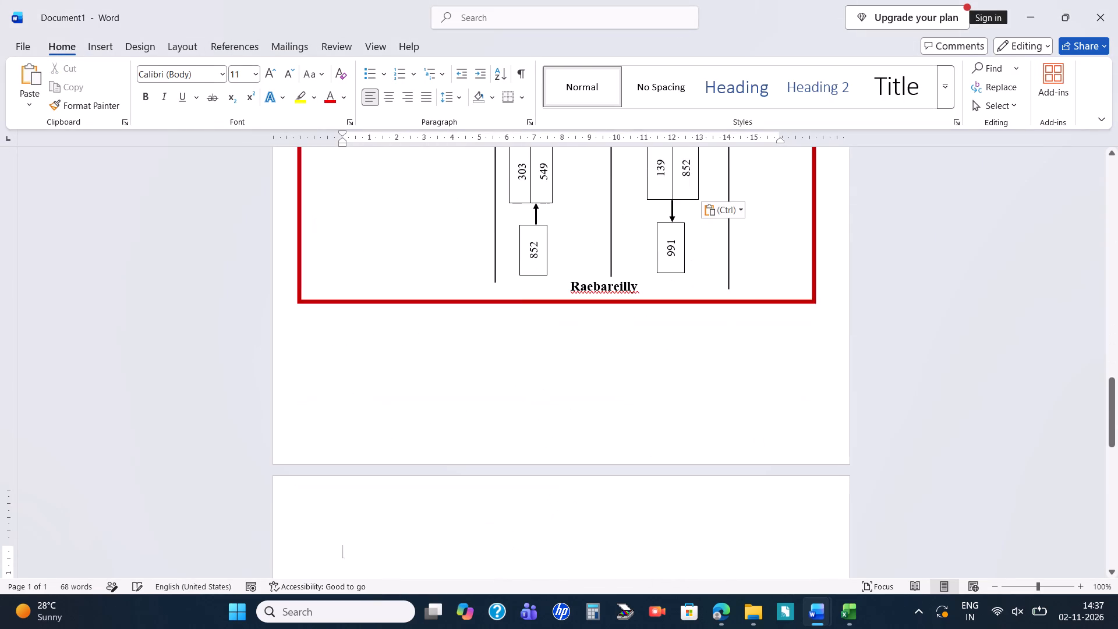
pyautogui.scroll(-13, 530, 394)
pyautogui.scroll(19, 530, 394)
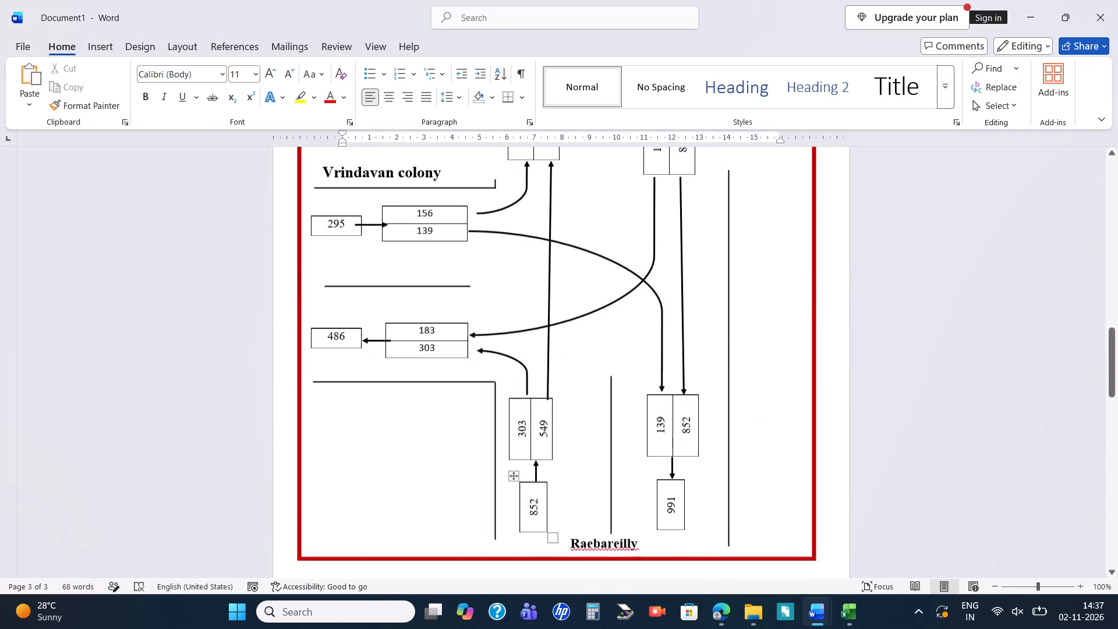
# Delete the extra blank paragraphs after the pasted CH. 14.700 evening diagram in Document1.
pyautogui.scroll(20, 530, 394)
pyautogui.scroll(20, 530, 394)
pyautogui.scroll(4, 530, 394)
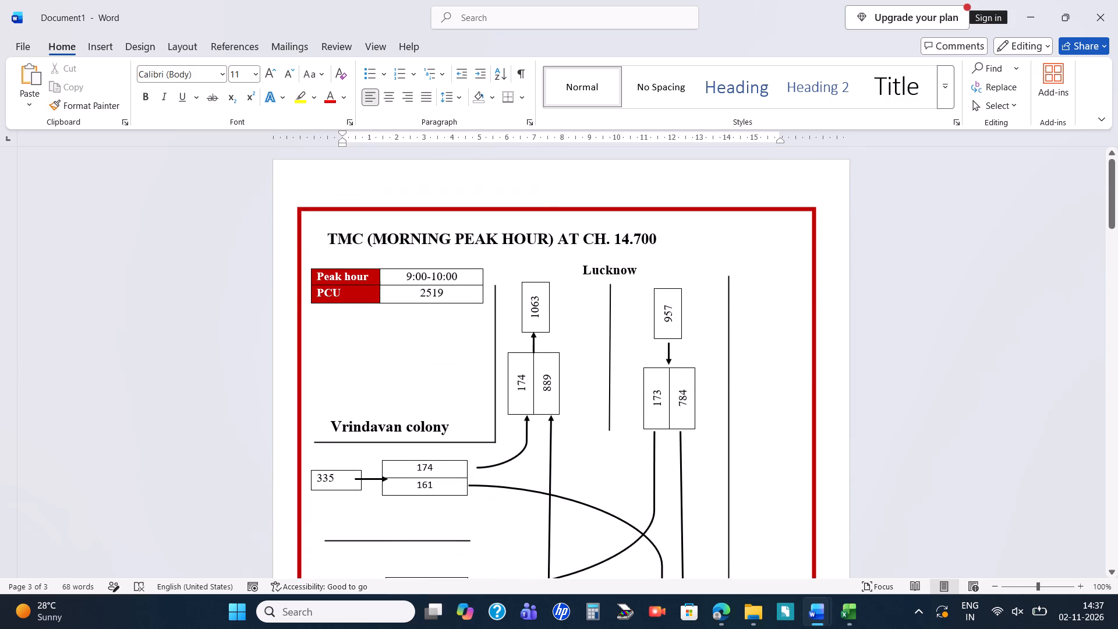
pyautogui.press('BackSpace')
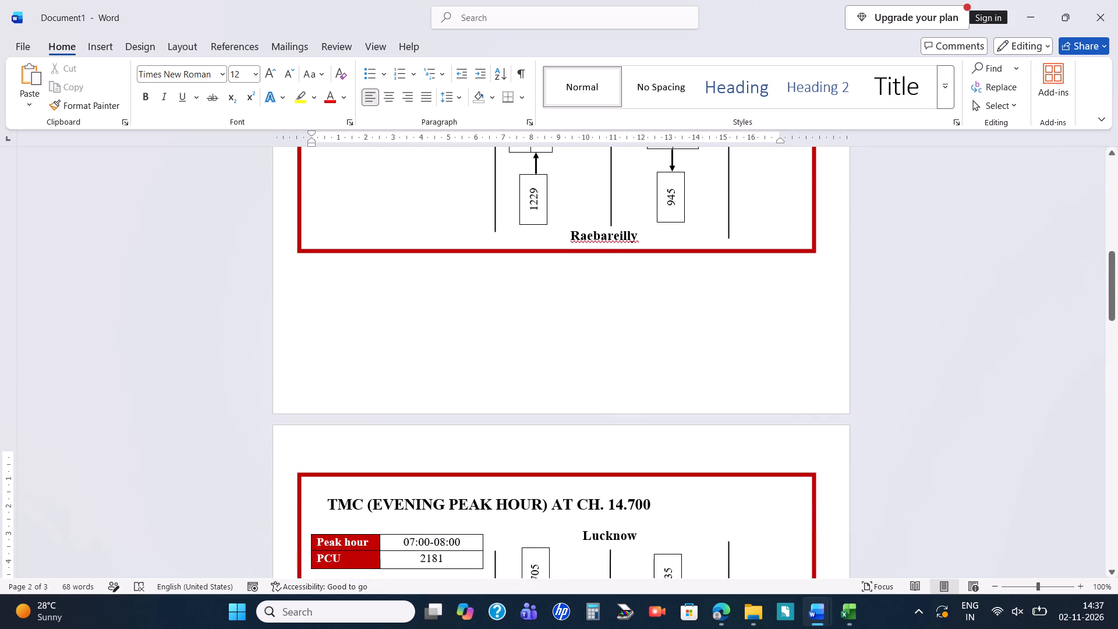
pyautogui.scroll(-15, 530, 394)
pyautogui.scroll(-13, 530, 394)
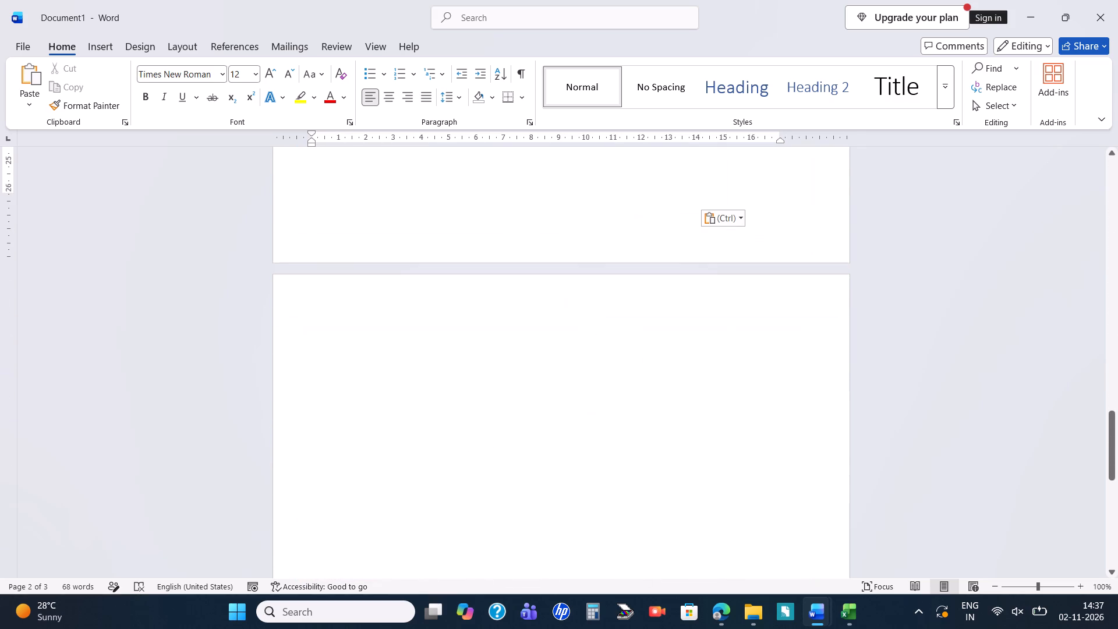
pyautogui.press('BackSpace')
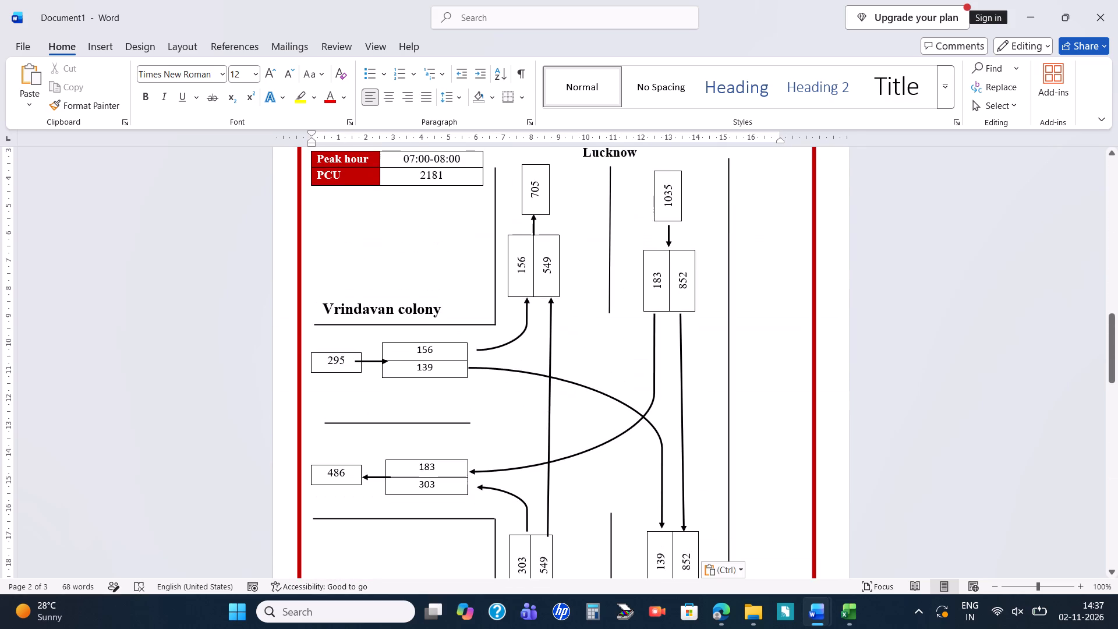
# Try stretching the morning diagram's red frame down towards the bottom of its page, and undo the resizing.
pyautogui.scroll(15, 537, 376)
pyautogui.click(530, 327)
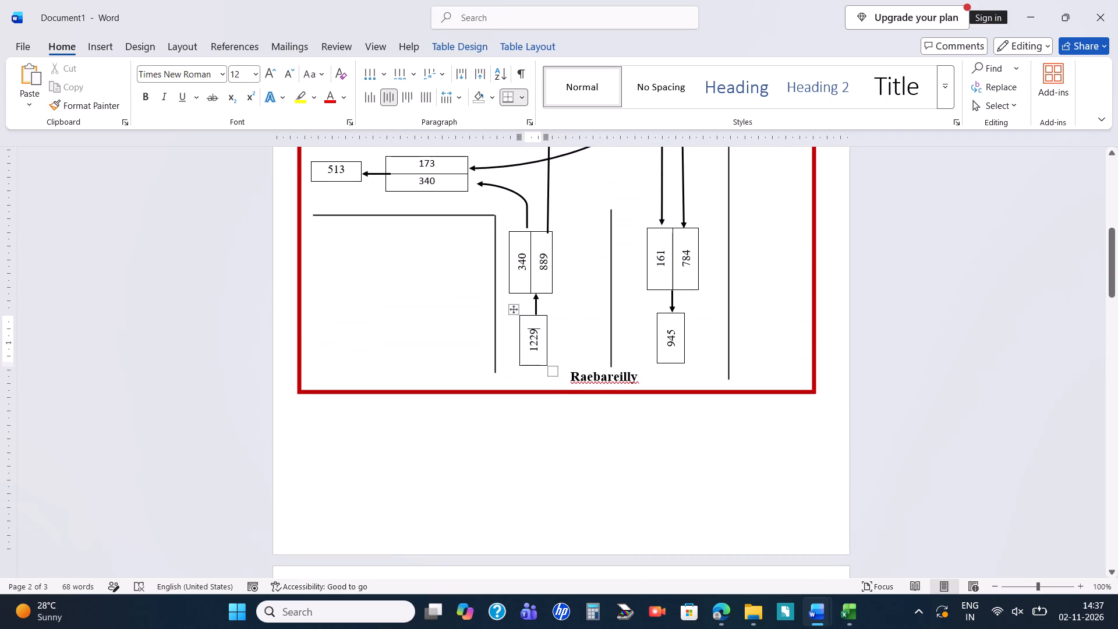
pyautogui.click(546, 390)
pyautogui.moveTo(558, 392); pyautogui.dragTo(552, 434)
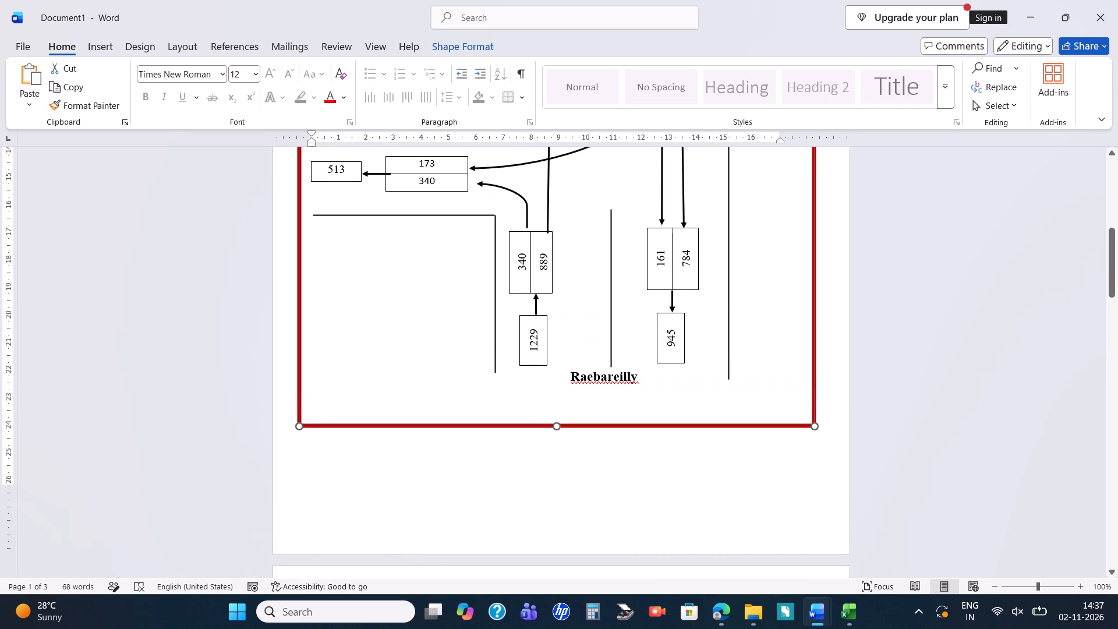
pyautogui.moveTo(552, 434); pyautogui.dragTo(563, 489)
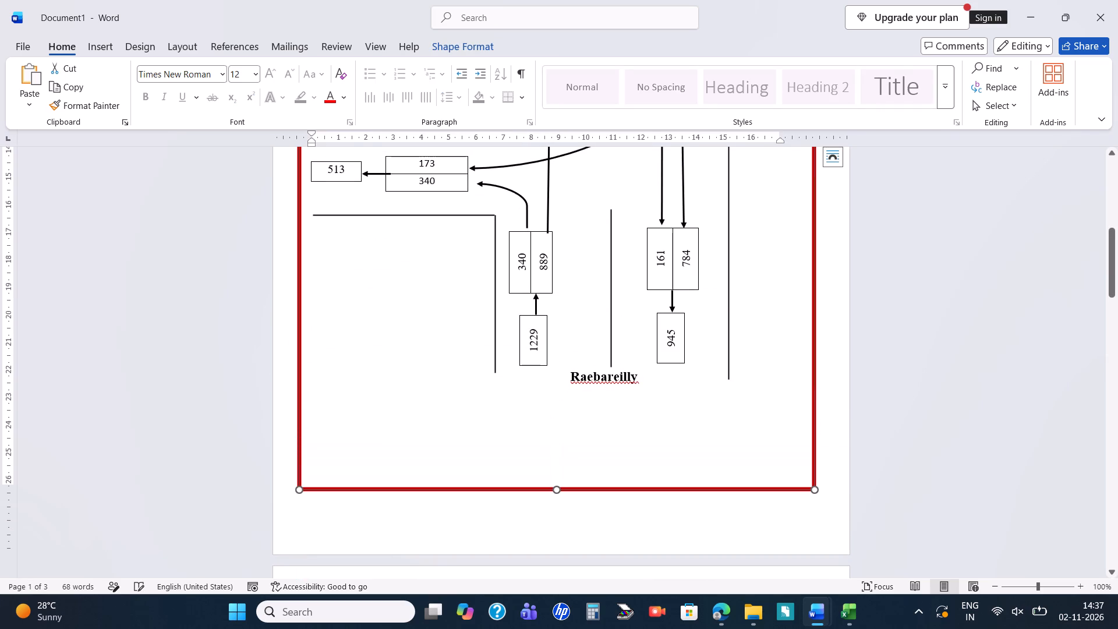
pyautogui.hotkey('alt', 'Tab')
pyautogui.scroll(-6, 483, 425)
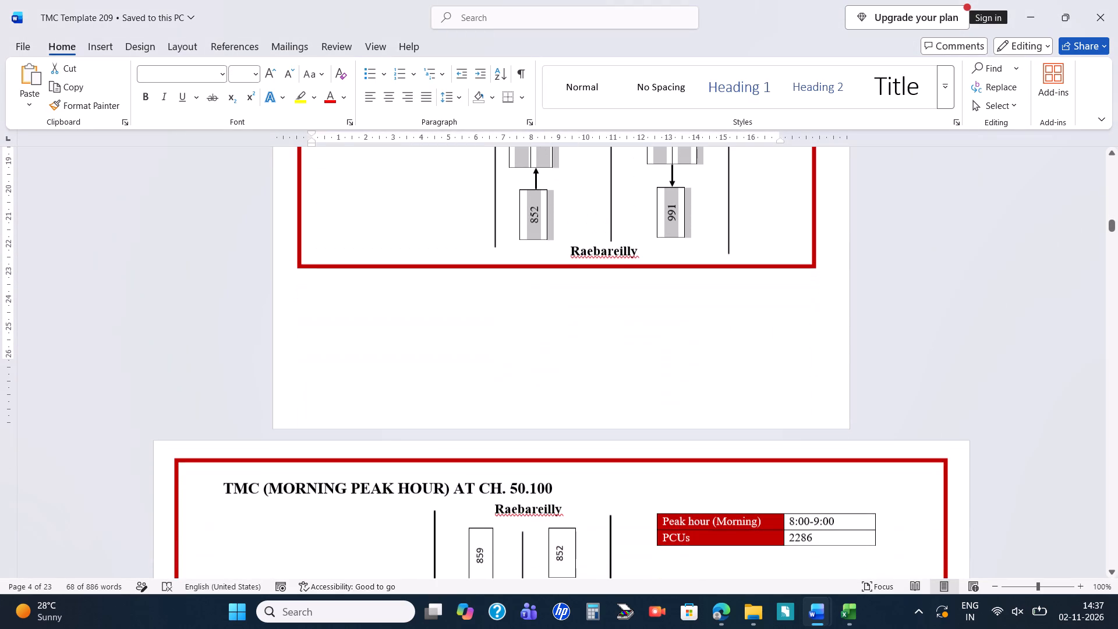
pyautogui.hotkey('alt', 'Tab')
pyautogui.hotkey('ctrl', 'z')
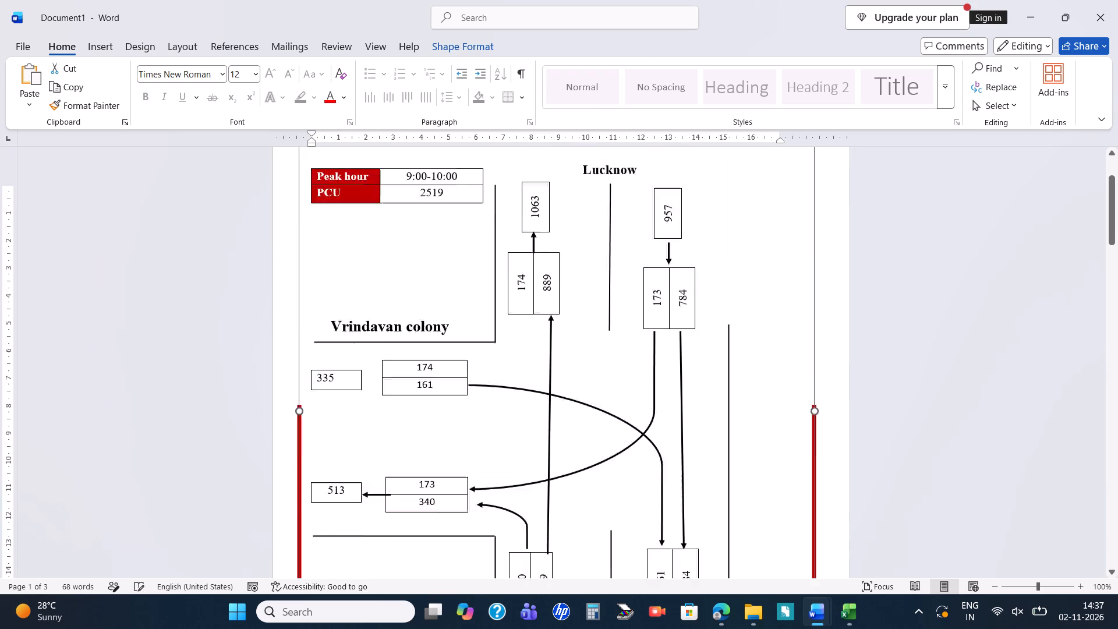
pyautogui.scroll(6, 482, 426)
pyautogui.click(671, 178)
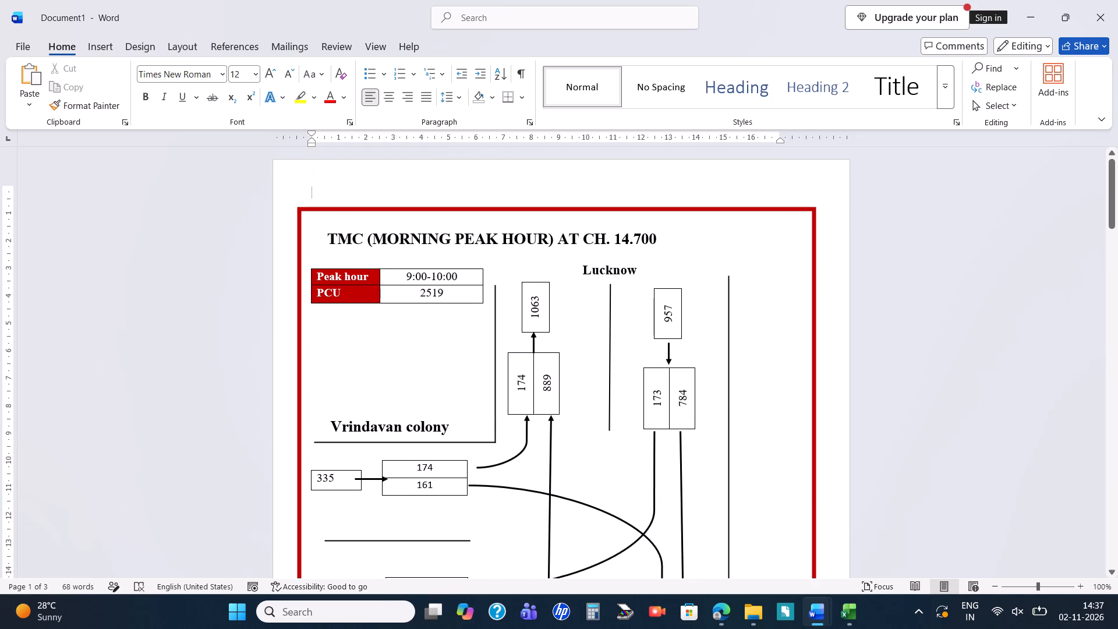
# Save the new diagram document in the Downloads folder as TMC 127 - 000.
pyautogui.hotkey('ctrl', 's')
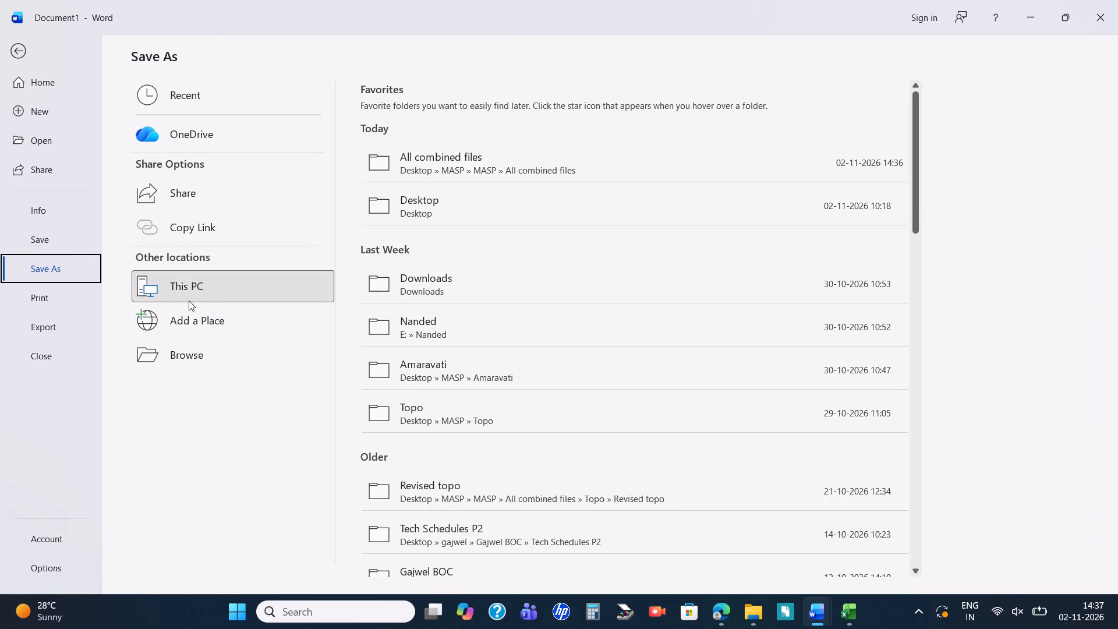
pyautogui.click(173, 346)
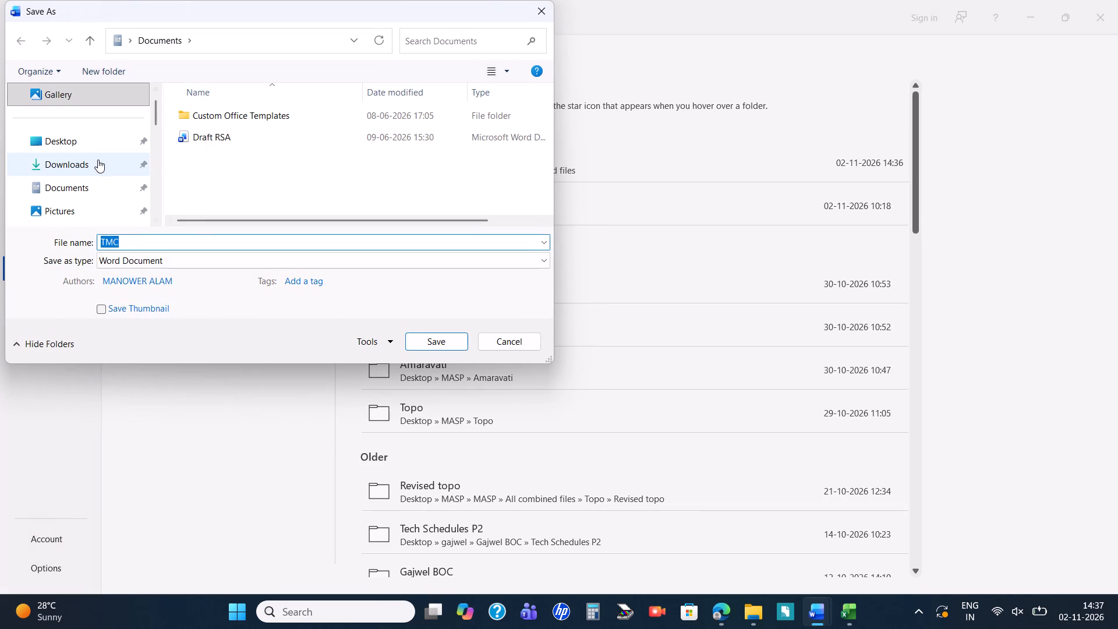
pyautogui.click(98, 160)
pyautogui.click(150, 245)
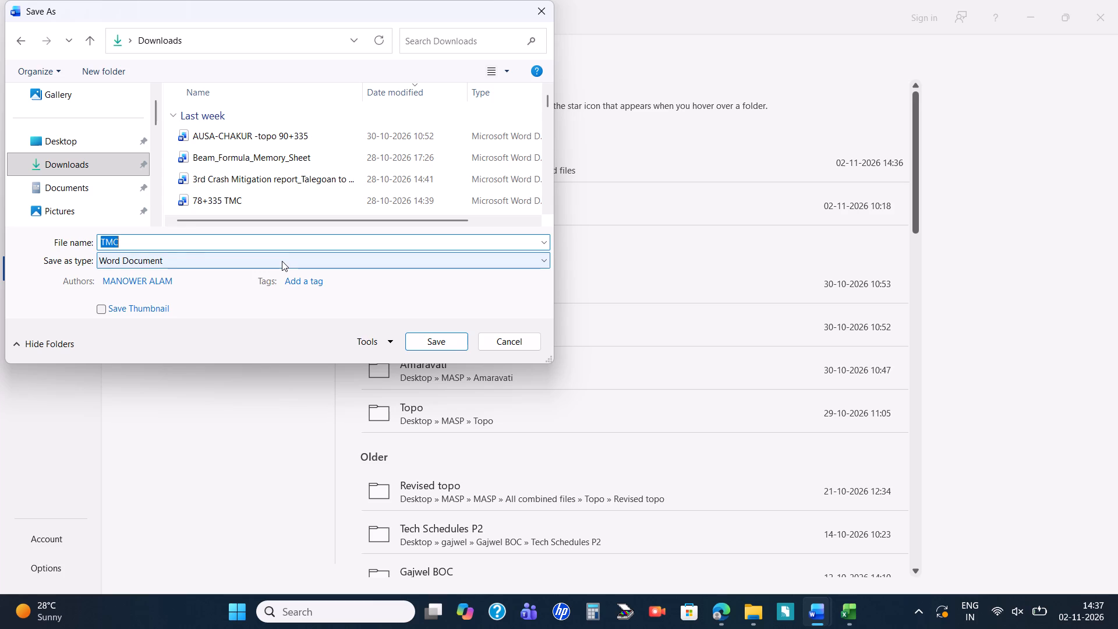
pyautogui.press('Right')
pyautogui.press('space')
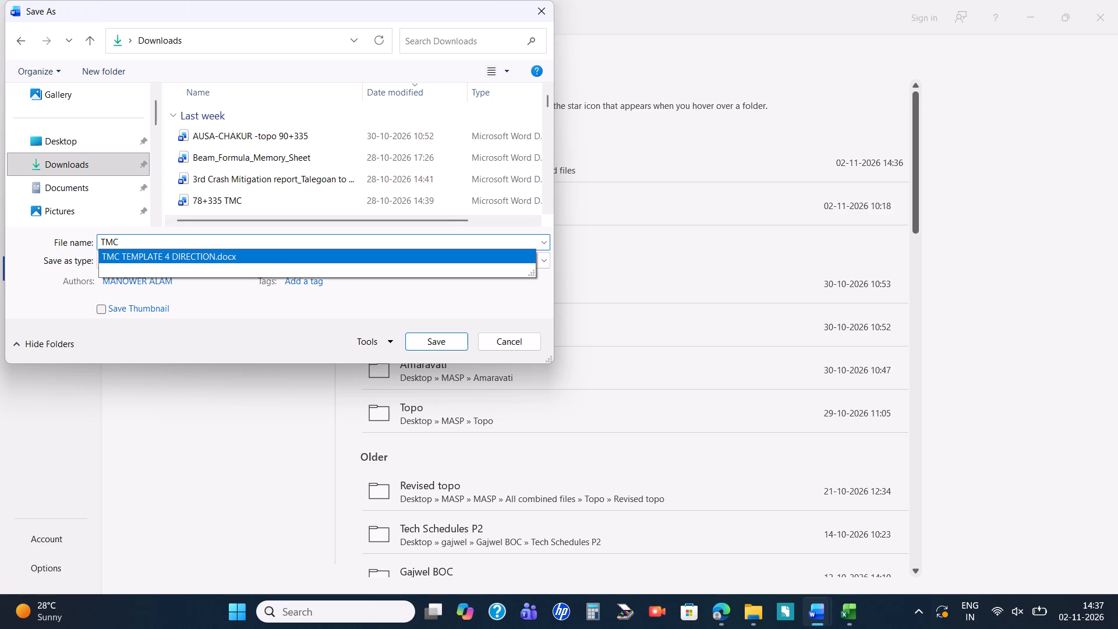
pyautogui.write('127')
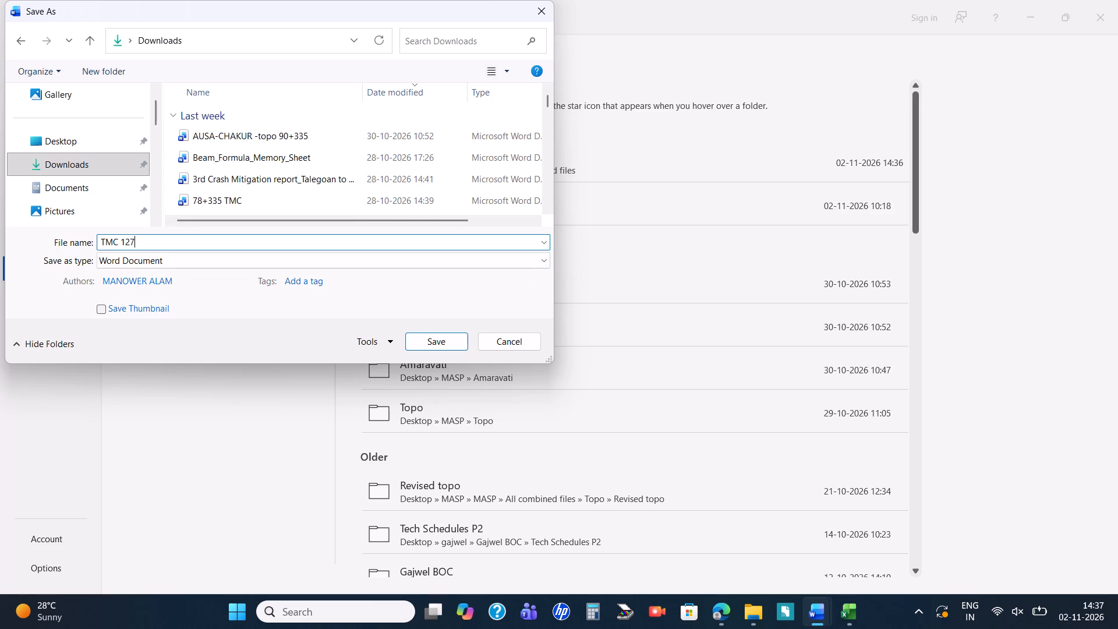
pyautogui.press('-')
pyautogui.press('BackSpace')
pyautogui.press('space')
pyautogui.write('-')
pyautogui.press('space')
pyautogui.write('000')
pyautogui.press('Return')
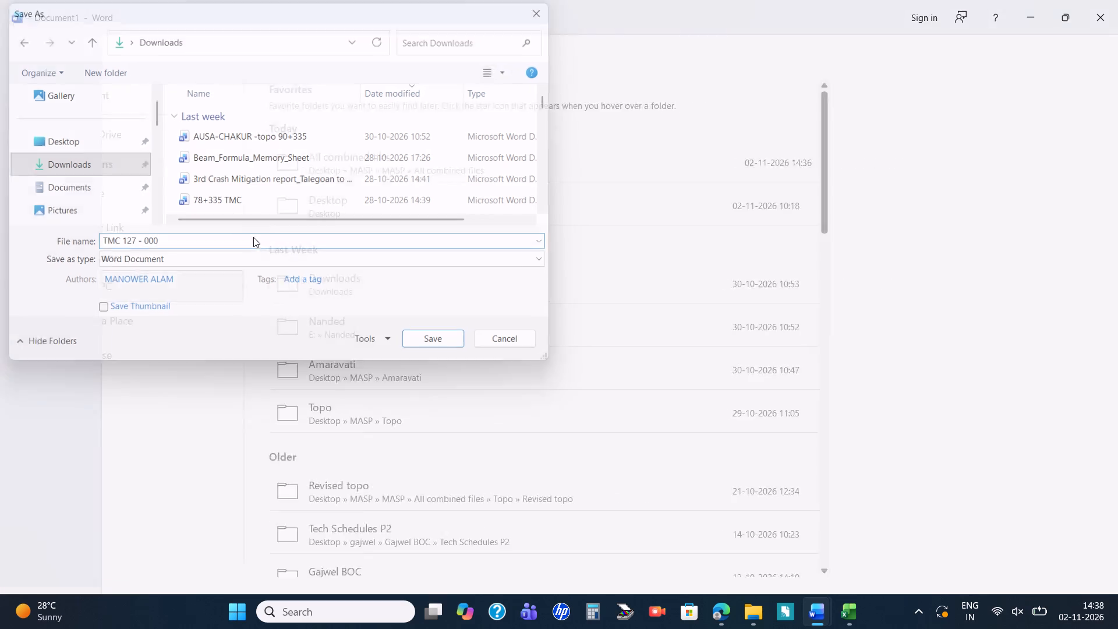
# Close the TMC Template 209 document.
pyautogui.hotkey('alt', 'Tab')
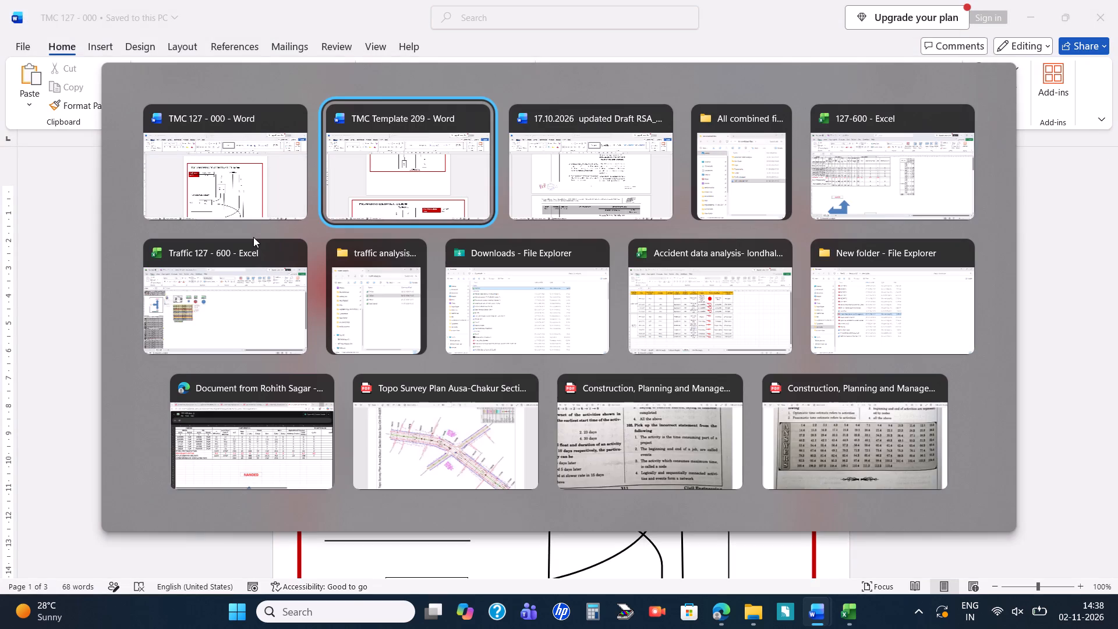
pyautogui.keyDown('alt'); pyautogui.click(467, 116); pyautogui.keyUp('alt')
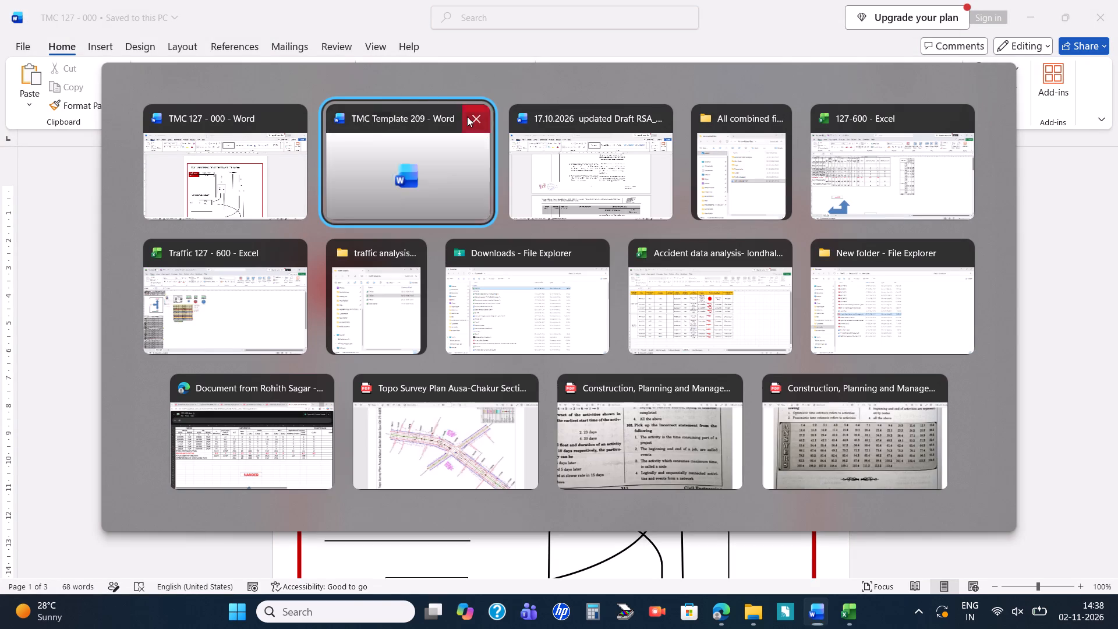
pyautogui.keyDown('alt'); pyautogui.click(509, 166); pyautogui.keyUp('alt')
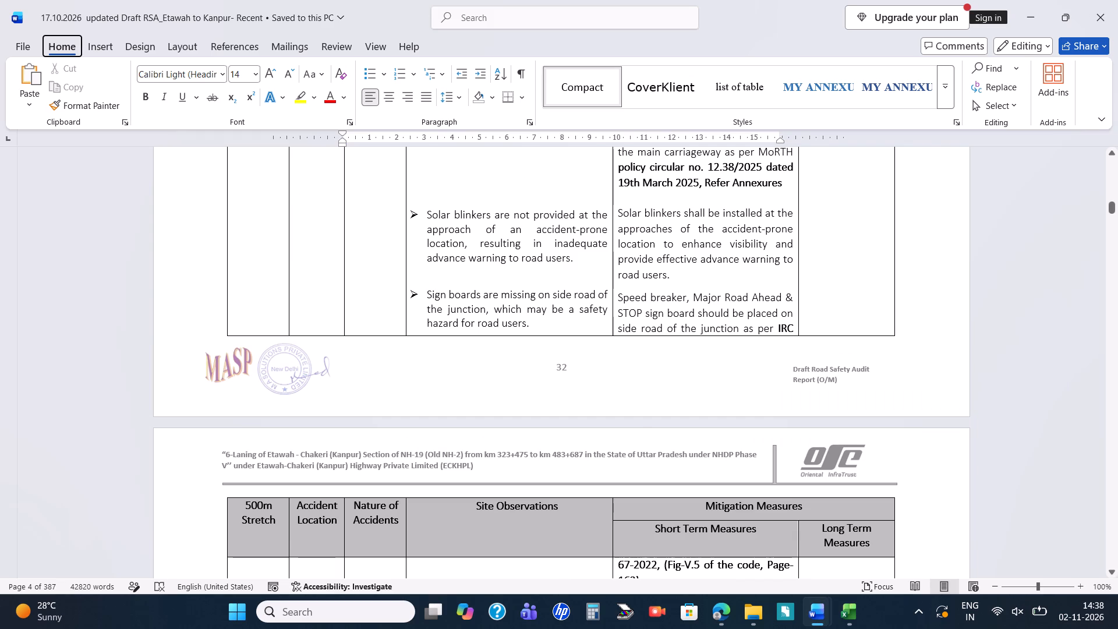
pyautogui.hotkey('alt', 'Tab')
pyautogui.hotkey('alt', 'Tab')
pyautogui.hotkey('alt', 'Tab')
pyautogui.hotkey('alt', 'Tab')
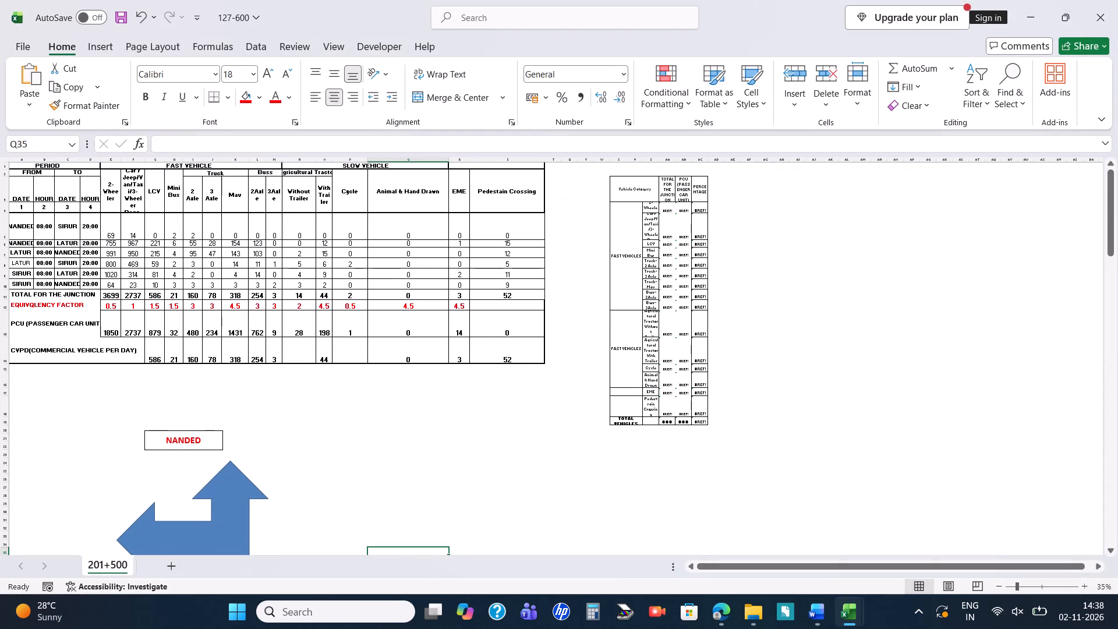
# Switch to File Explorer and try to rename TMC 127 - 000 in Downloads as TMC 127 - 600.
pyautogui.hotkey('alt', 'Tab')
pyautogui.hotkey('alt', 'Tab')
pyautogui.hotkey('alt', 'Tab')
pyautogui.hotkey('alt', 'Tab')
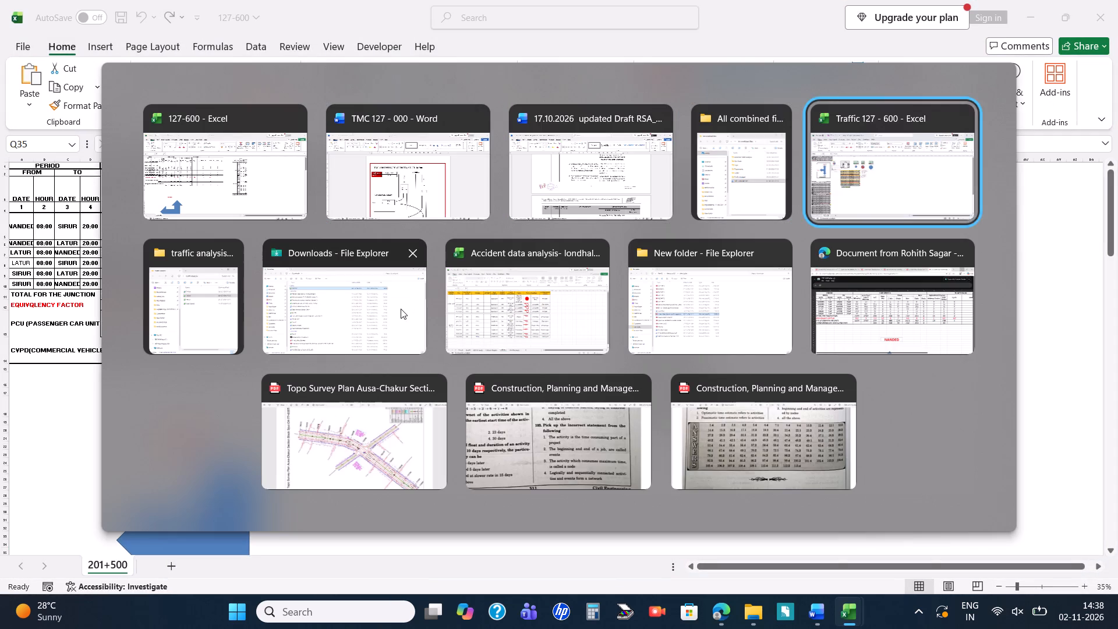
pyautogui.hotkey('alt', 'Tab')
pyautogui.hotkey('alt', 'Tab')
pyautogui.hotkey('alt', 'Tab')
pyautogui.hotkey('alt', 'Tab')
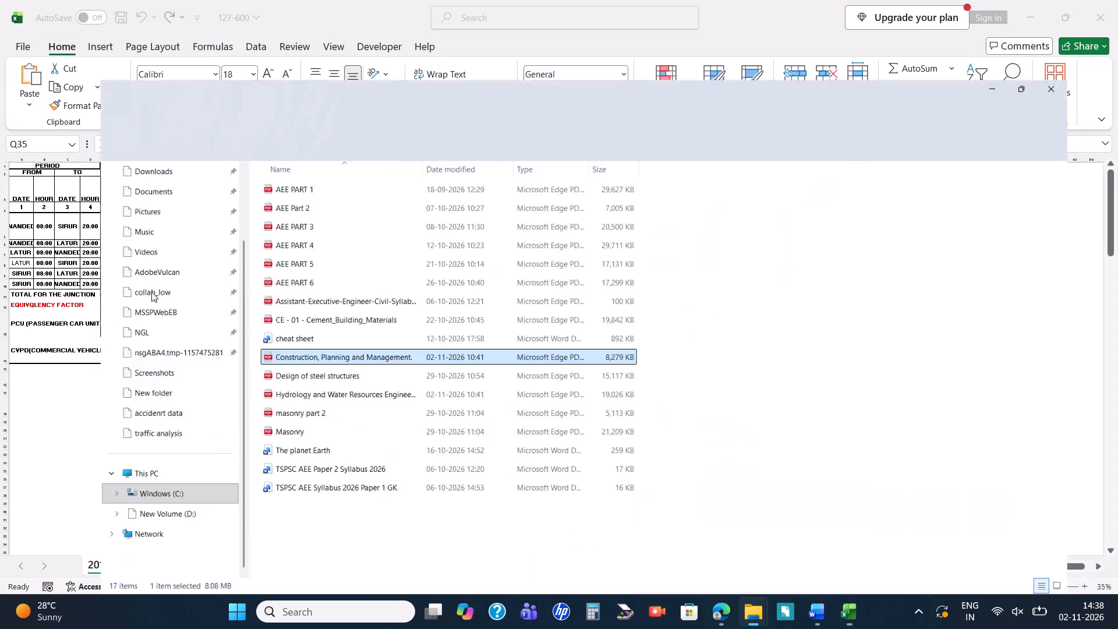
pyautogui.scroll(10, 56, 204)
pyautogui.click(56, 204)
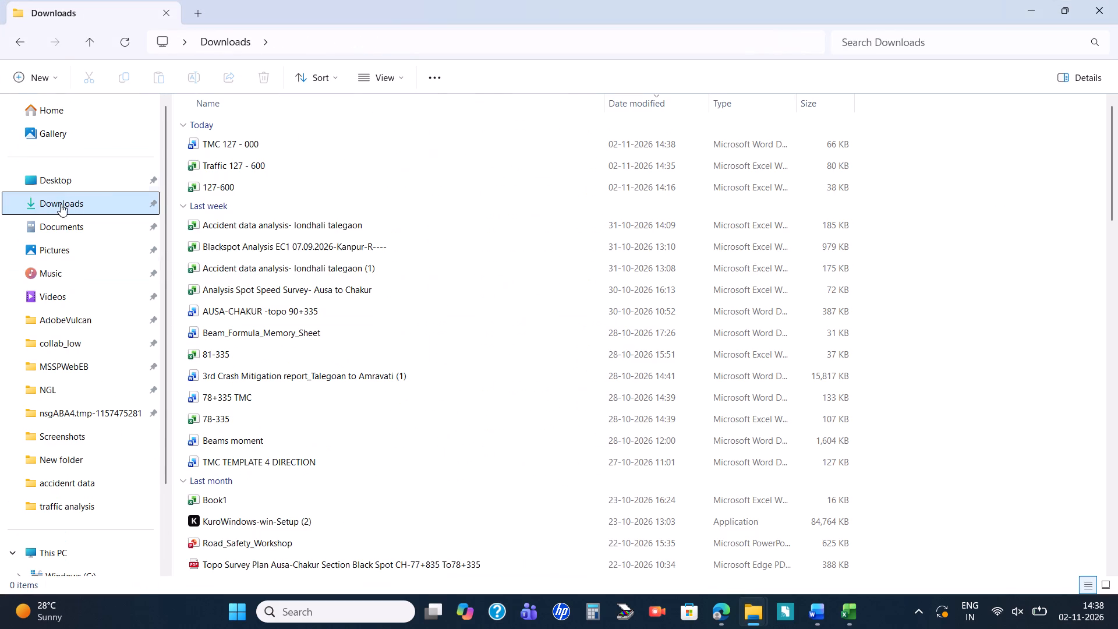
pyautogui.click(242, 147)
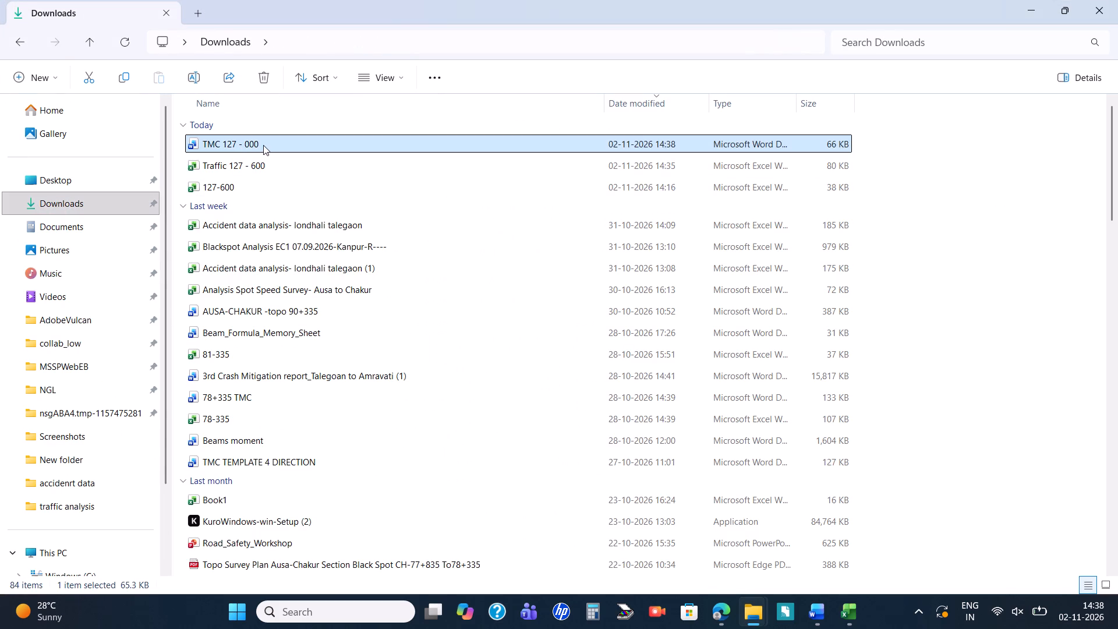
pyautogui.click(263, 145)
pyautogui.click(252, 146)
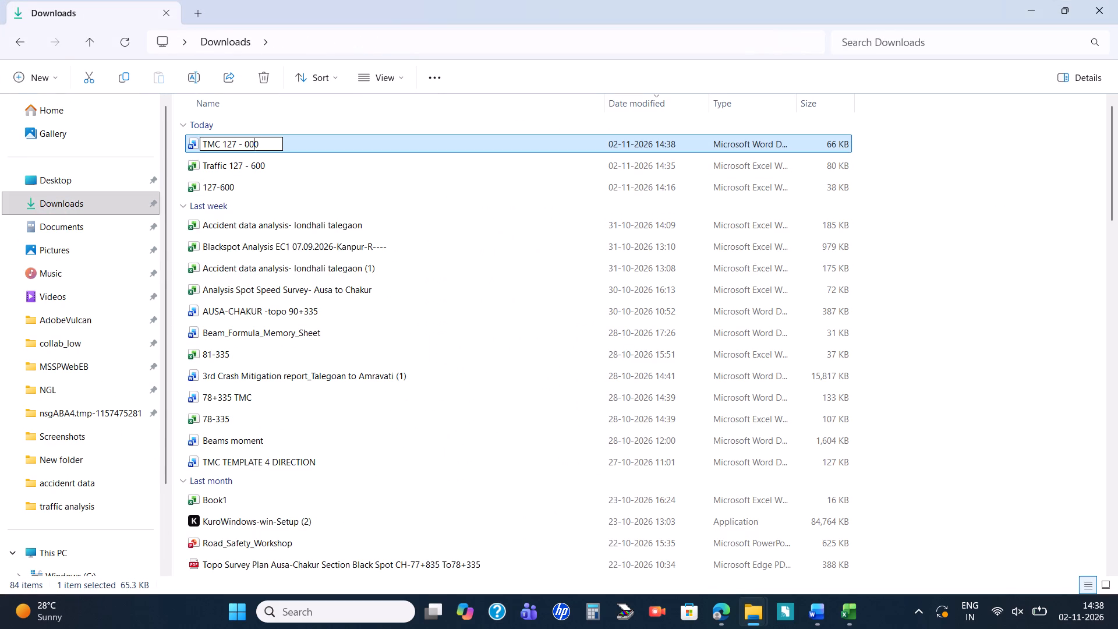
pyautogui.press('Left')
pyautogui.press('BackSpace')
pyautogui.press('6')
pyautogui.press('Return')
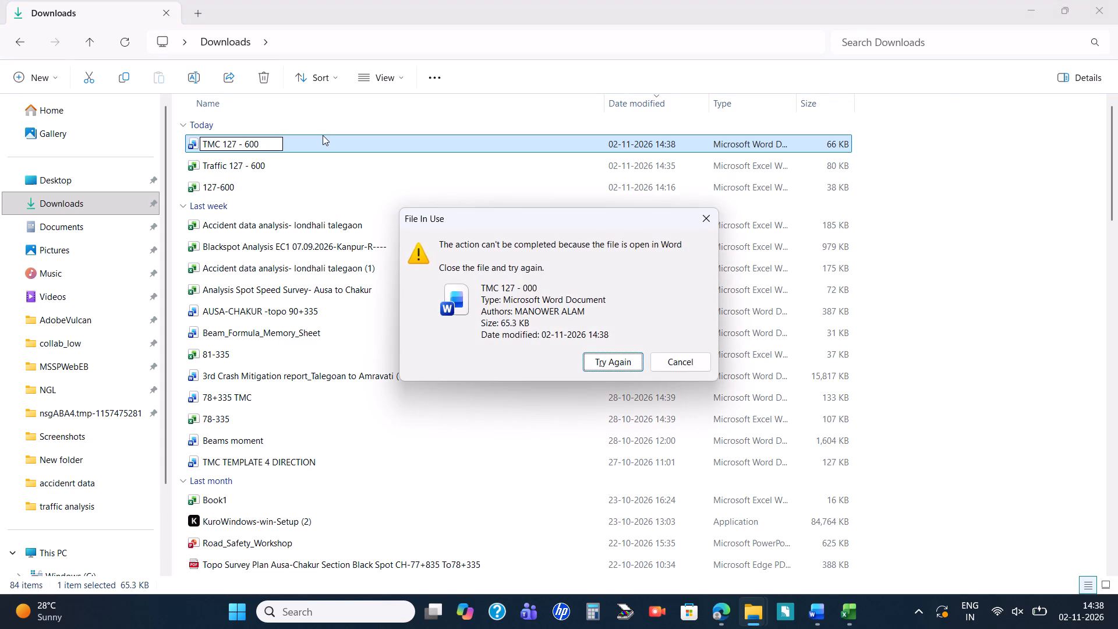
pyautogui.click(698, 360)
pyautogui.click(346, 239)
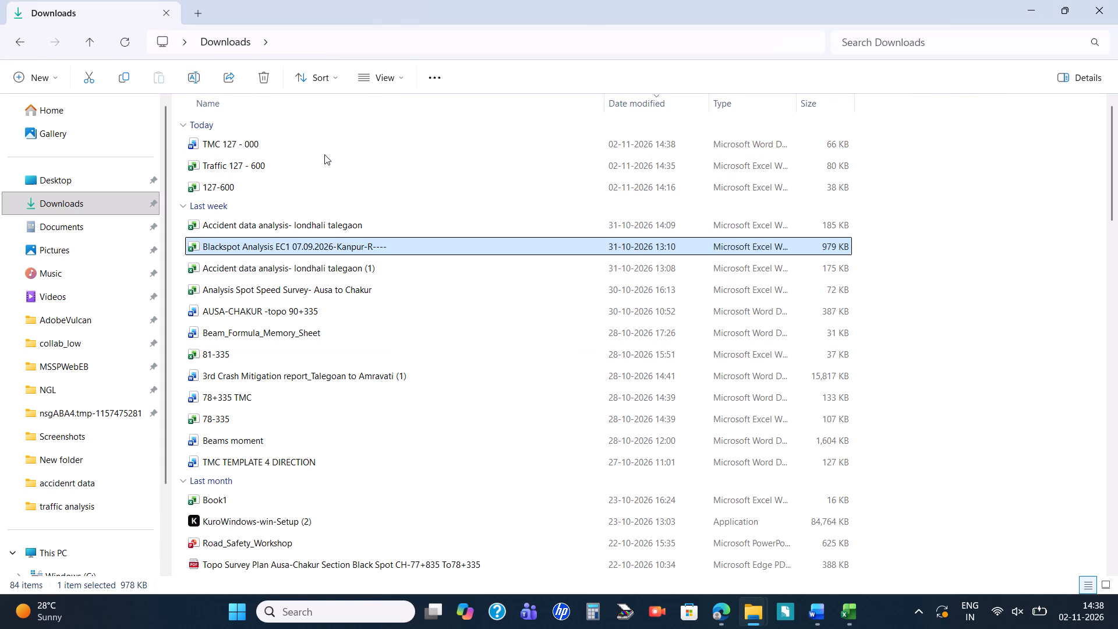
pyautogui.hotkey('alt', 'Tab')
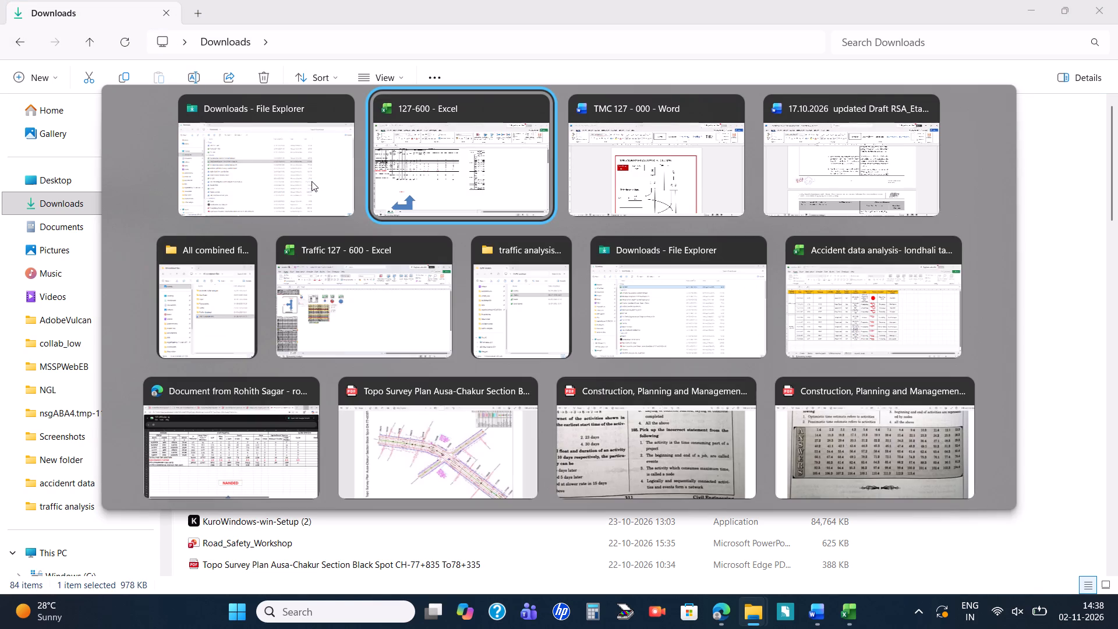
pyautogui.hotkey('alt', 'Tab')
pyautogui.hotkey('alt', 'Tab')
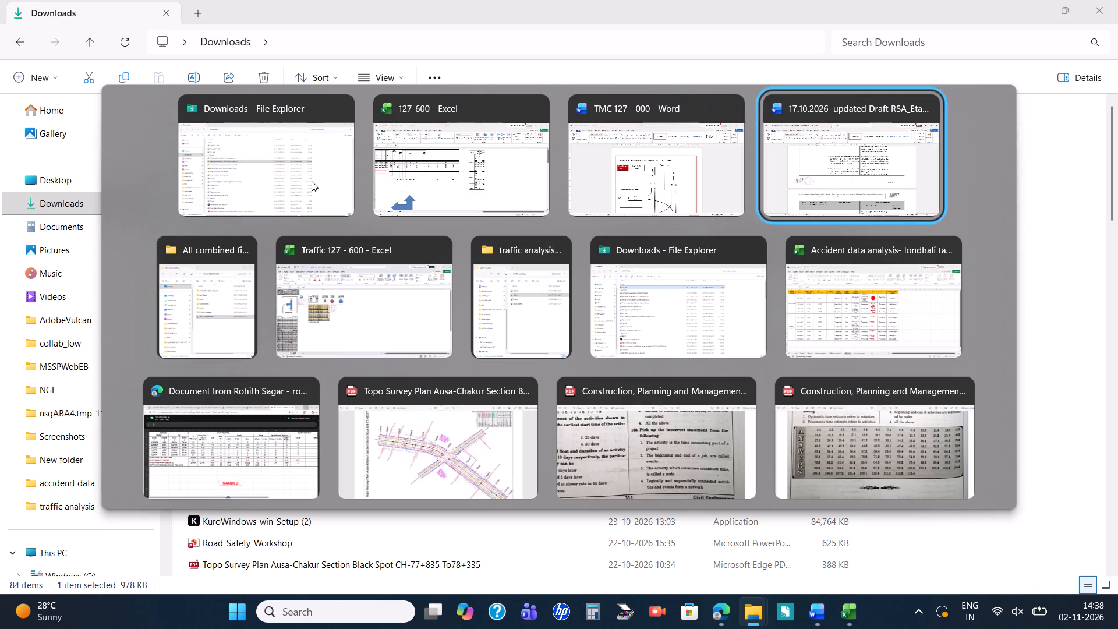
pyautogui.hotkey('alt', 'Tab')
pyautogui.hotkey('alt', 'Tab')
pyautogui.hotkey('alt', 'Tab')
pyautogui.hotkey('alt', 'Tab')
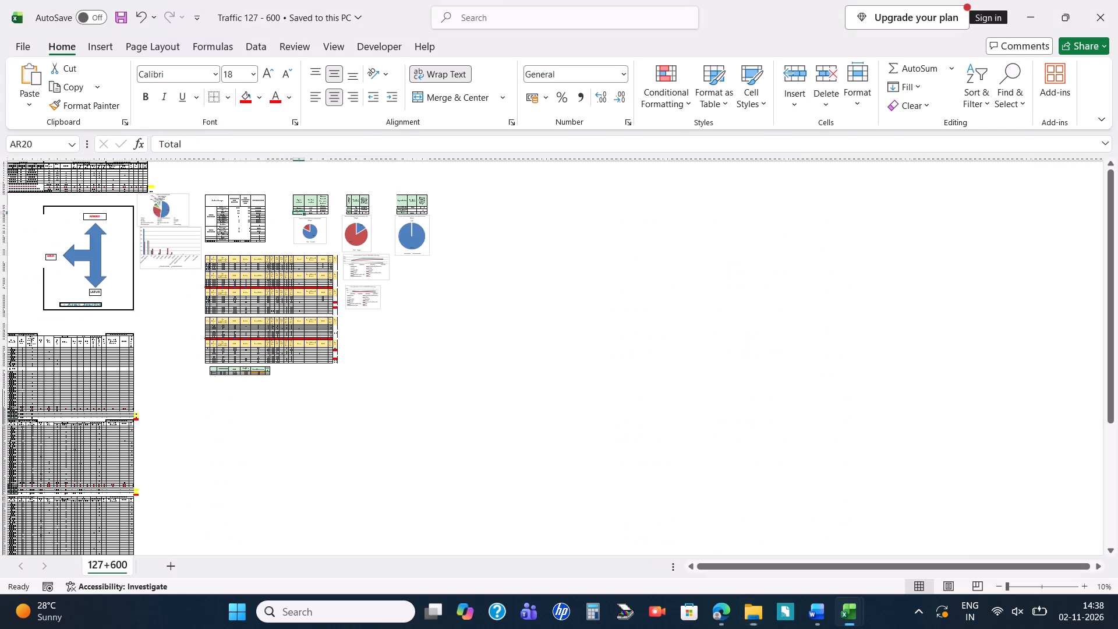
# Switch to the TMC 127 - 000 document in Word and change the chainage in the morning peak hour title to 127.600.
pyautogui.hotkey('alt', 'Tab')
pyautogui.hotkey('alt', 'Tab')
pyautogui.hotkey('alt', 'Tab')
pyautogui.hotkey('alt', 'Tab')
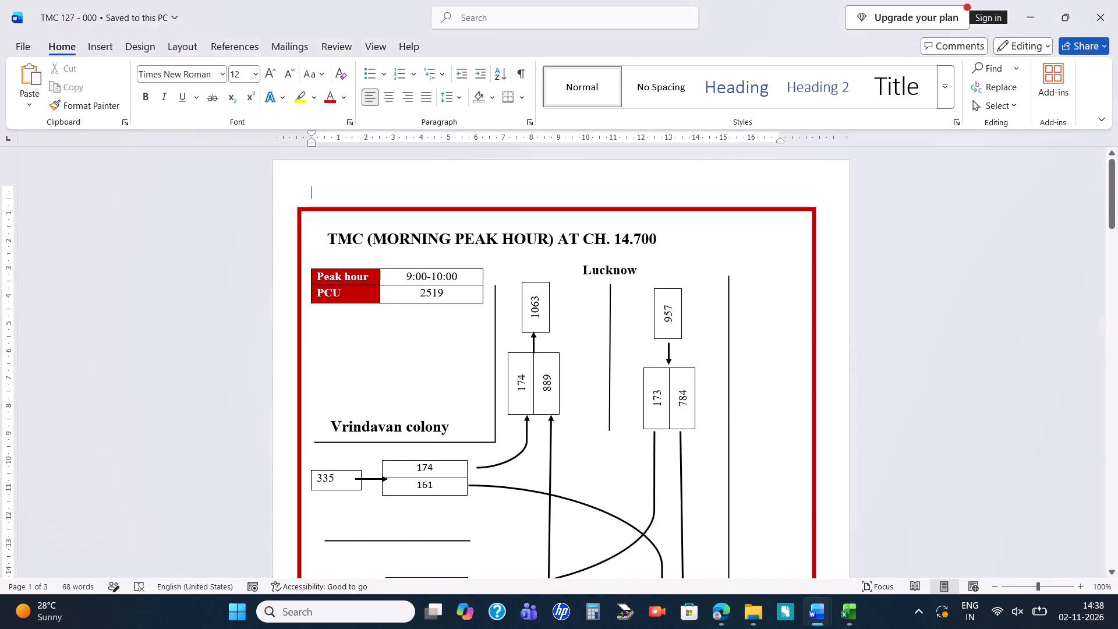
pyautogui.hotkey('alt', 'Tab')
pyautogui.click(629, 236)
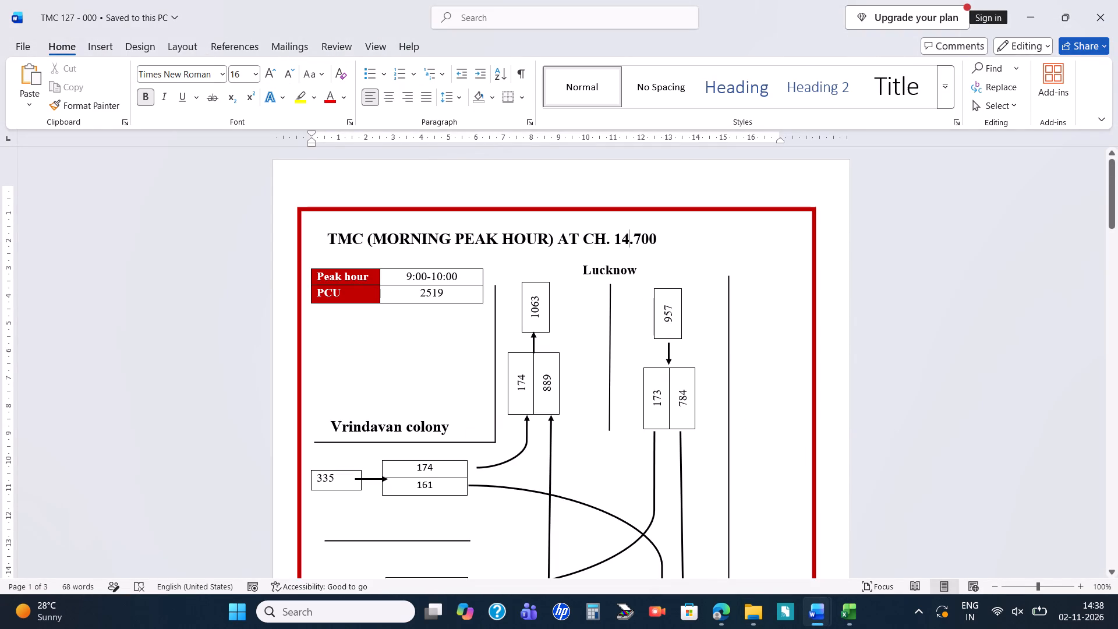
pyautogui.press('BackSpace')
pyautogui.press('BackSpace')
pyautogui.write('127')
pyautogui.press('Right')
pyautogui.press('Right')
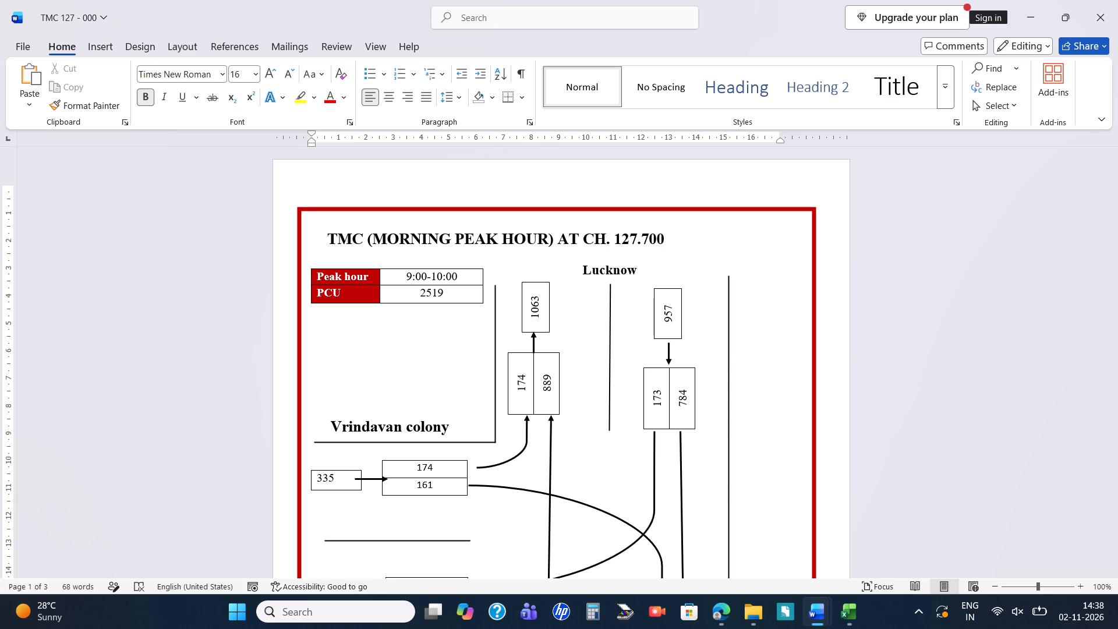
pyautogui.press('BackSpace')
pyautogui.press('6')
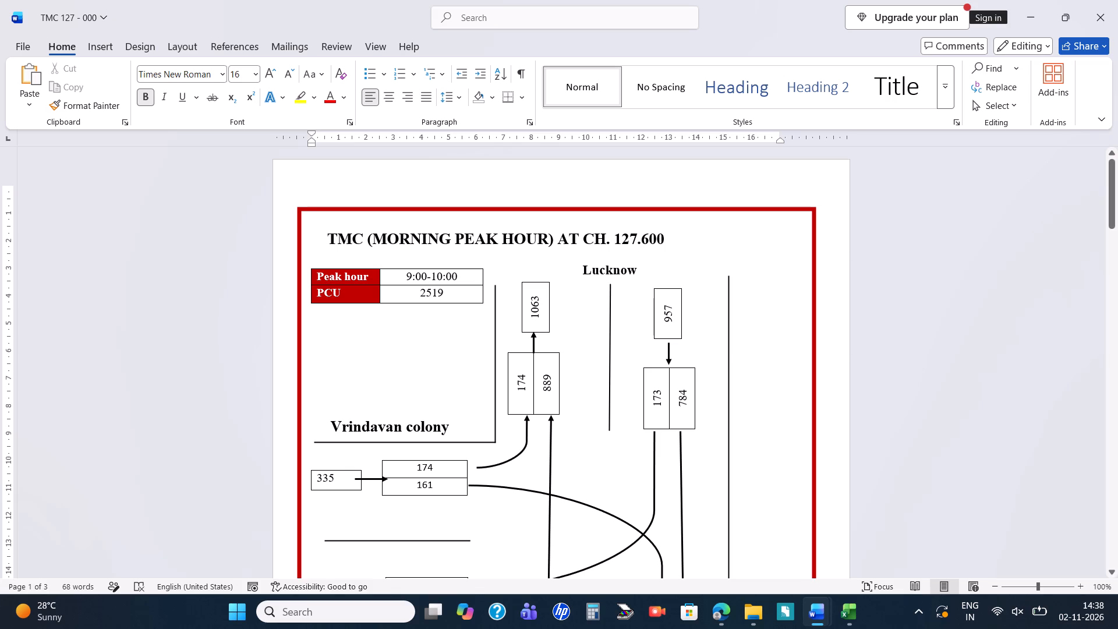
# Switch to the Traffic 127 - 600 workbook in Excel and check the peak hour and PCU in the morning and evening peak-hour summary table.
pyautogui.scroll(-1, 434, 314)
pyautogui.hotkey('alt', 'Tab')
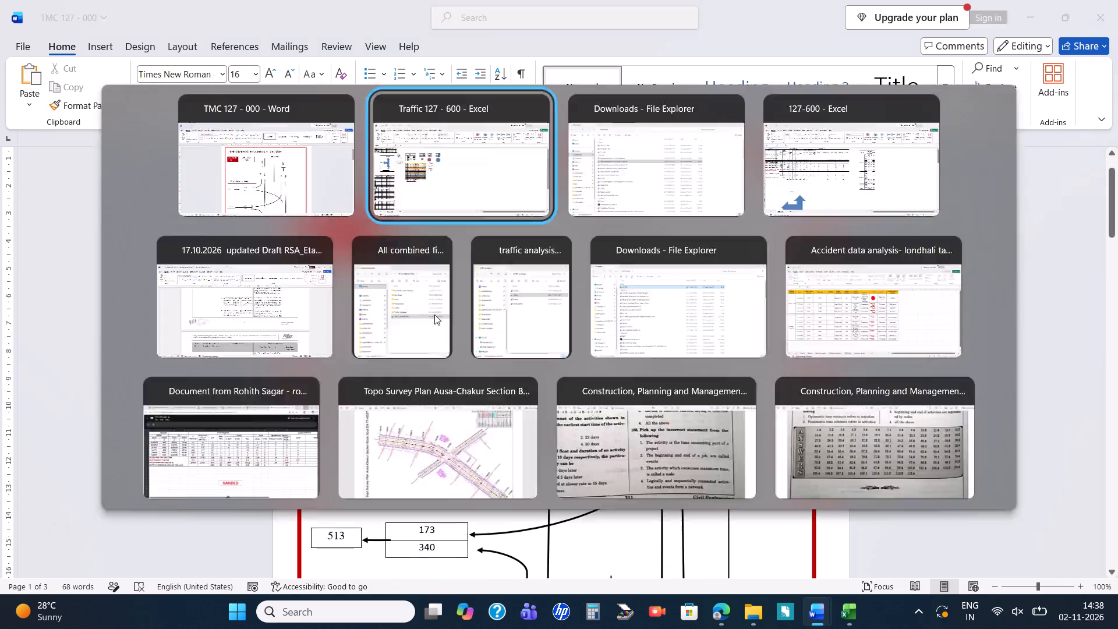
pyautogui.hotkey('alt', 'Tab')
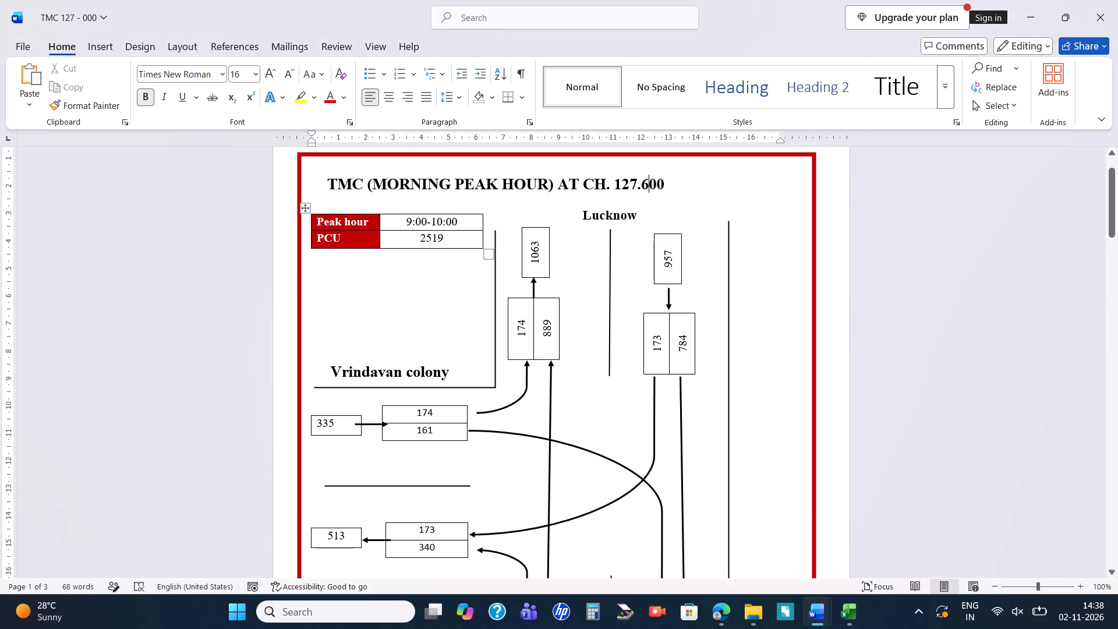
pyautogui.hotkey('alt', 'Tab')
pyautogui.hscroll(6, 432, 305)
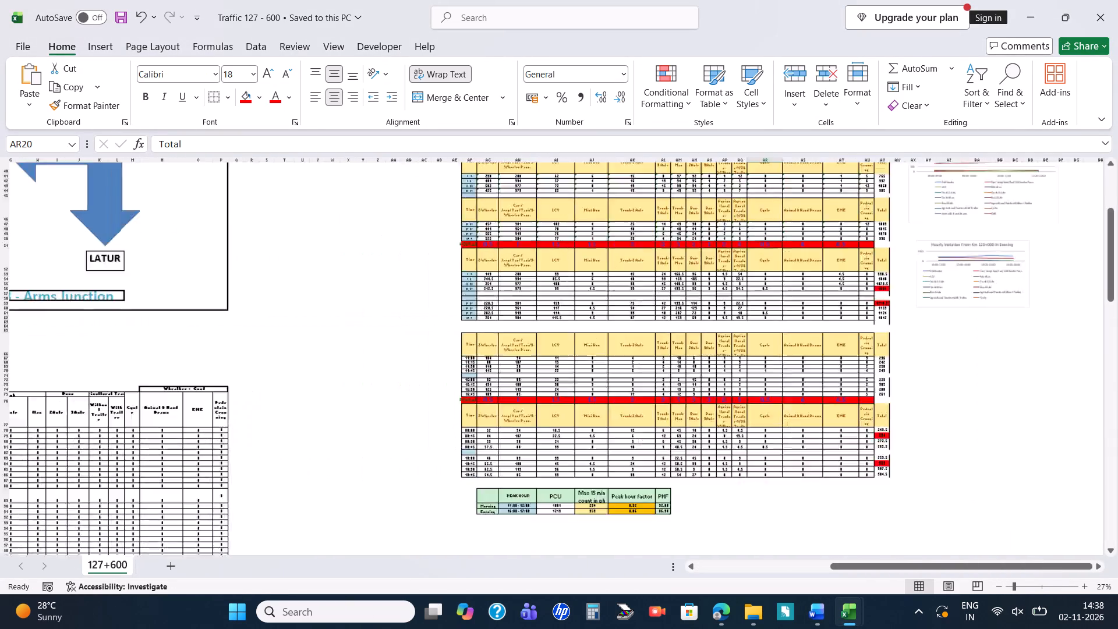
pyautogui.scroll(-2, 432, 305)
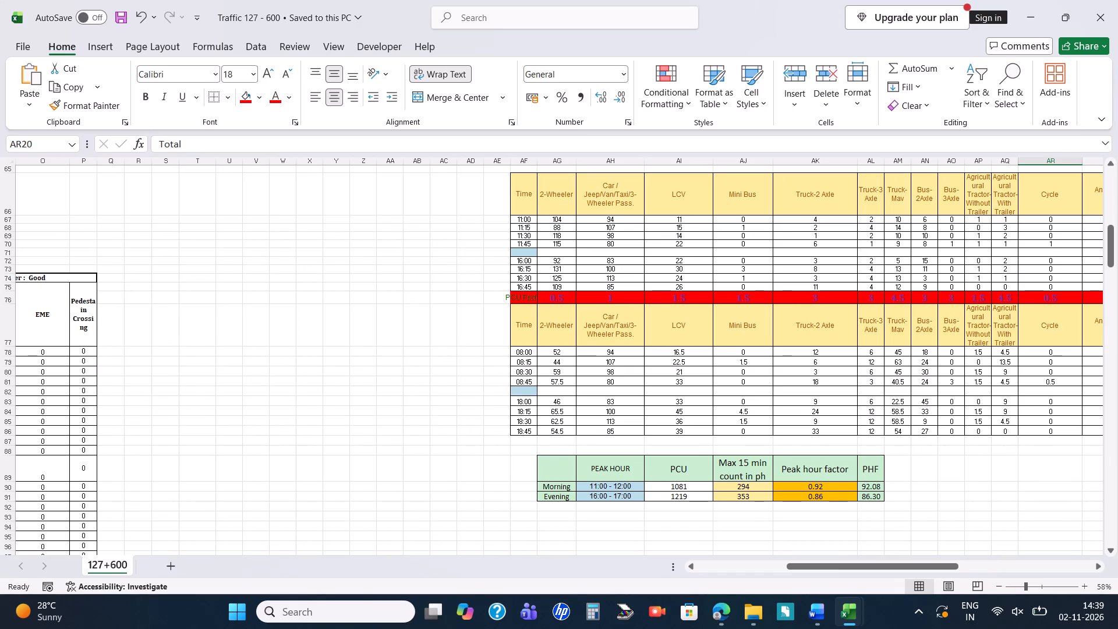
pyautogui.hscroll(-1, 594, 315)
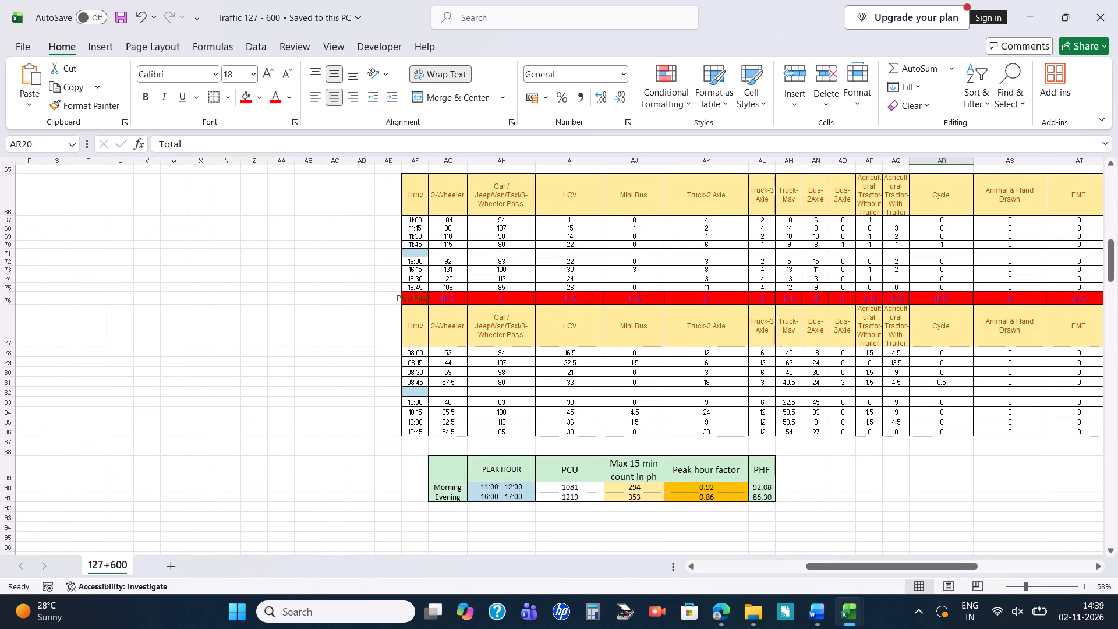
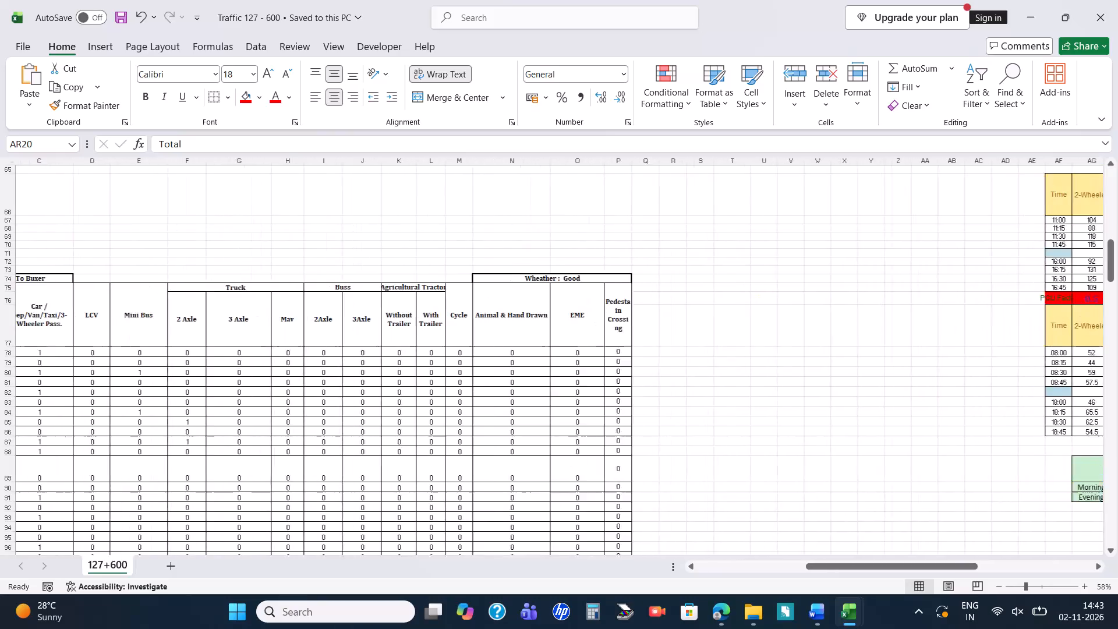
# Examine the direction-wise count tables and their morning and evening peak-hour PCU rows, from Bhojpur To Buxer through Churmanpur To Buxer.
pyautogui.scroll(-1, 594, 315)
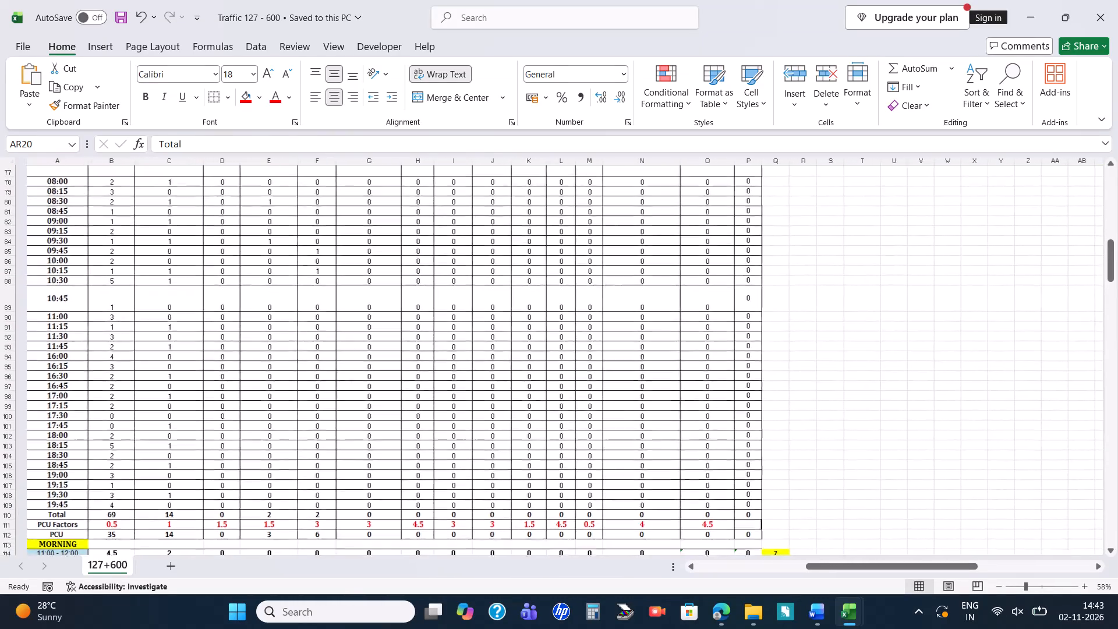
pyautogui.scroll(-1, 594, 315)
pyautogui.hscroll(1, 594, 315)
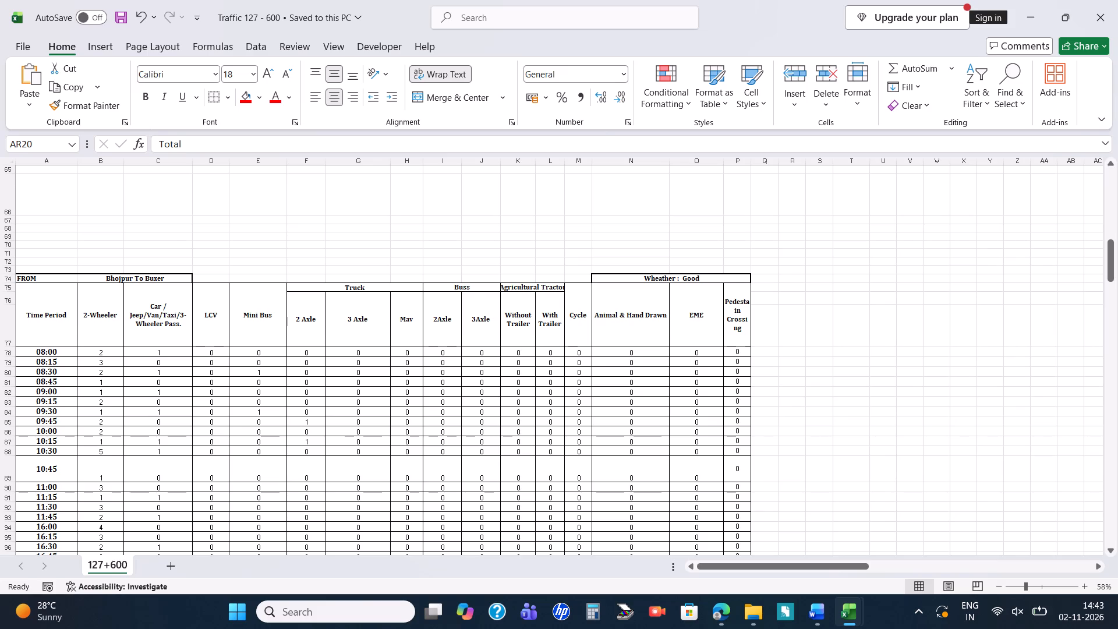
pyautogui.scroll(-3, 594, 315)
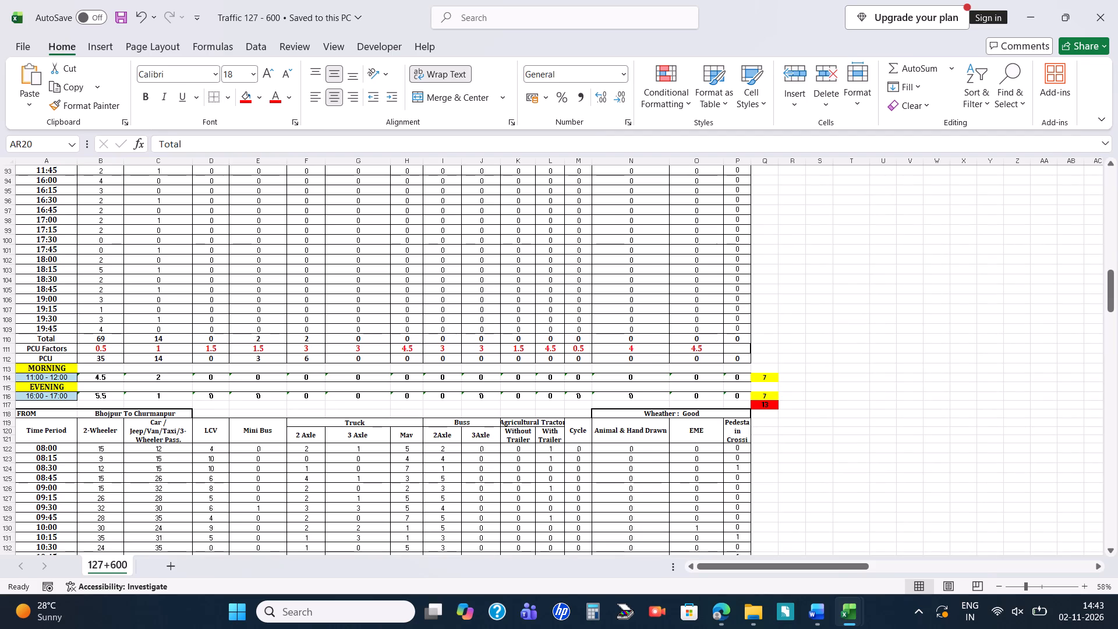
pyautogui.scroll(-4, 594, 315)
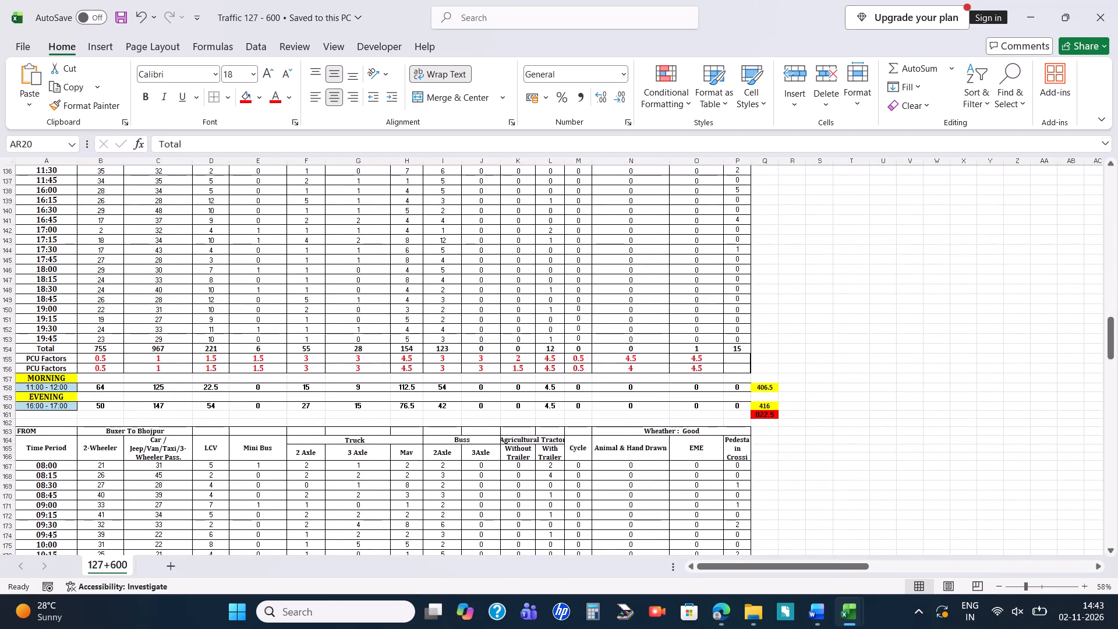
pyautogui.scroll(-2, 594, 315)
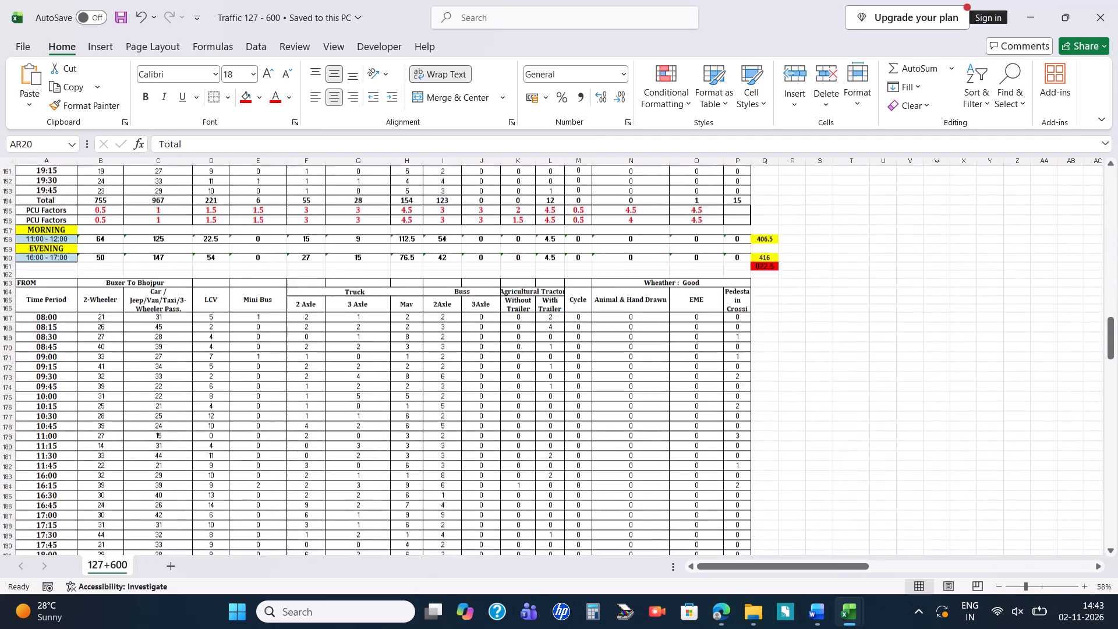
pyautogui.scroll(-4, 594, 315)
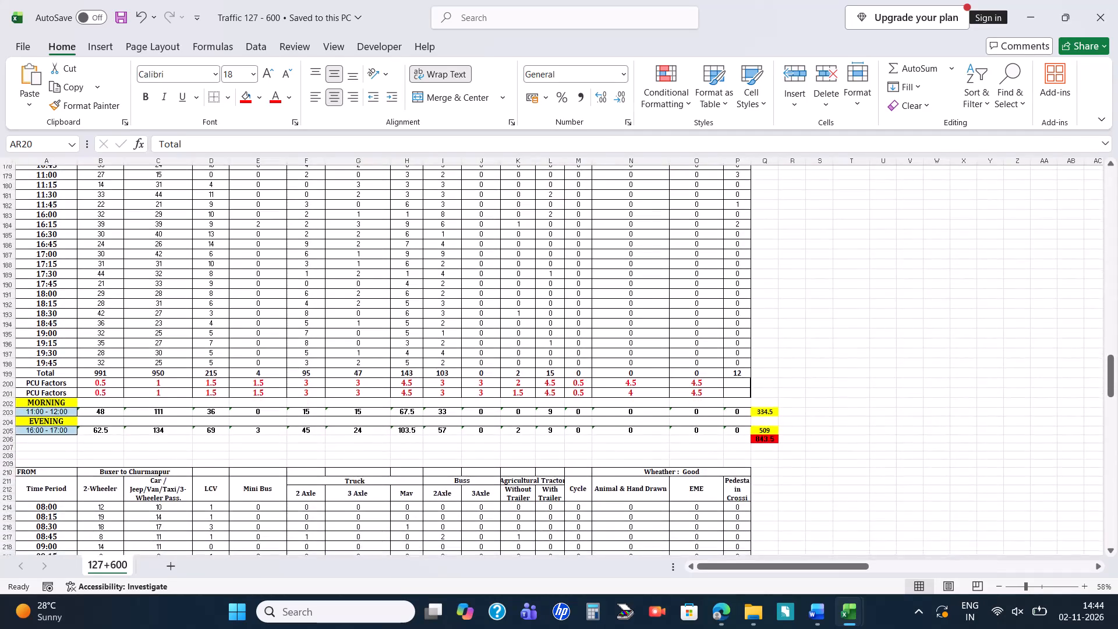
pyautogui.scroll(1, 594, 315)
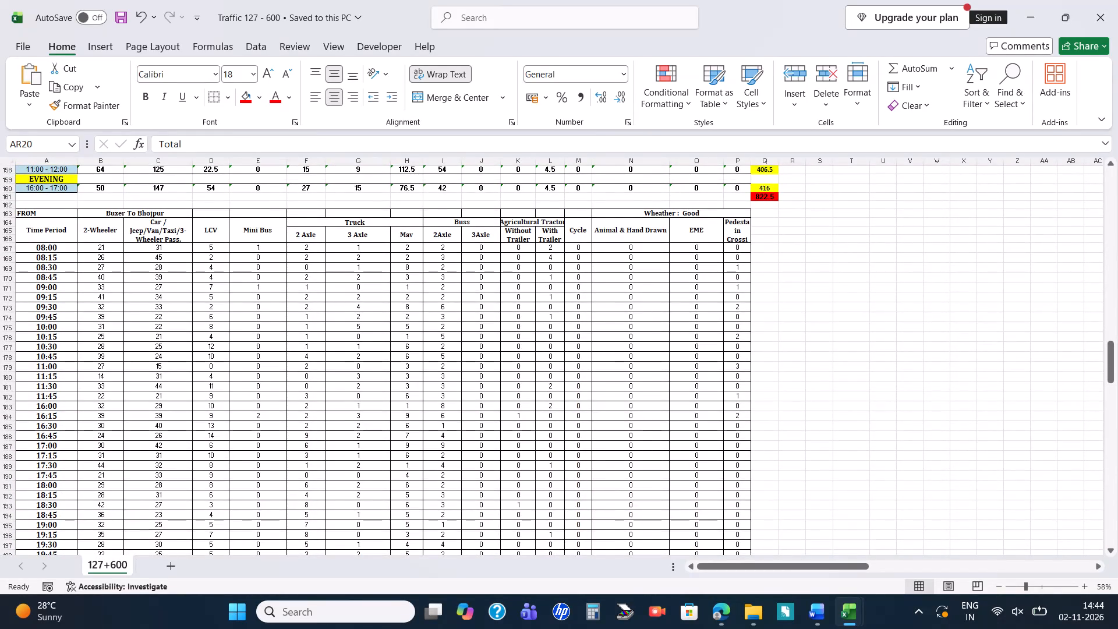
pyautogui.scroll(-1, 594, 315)
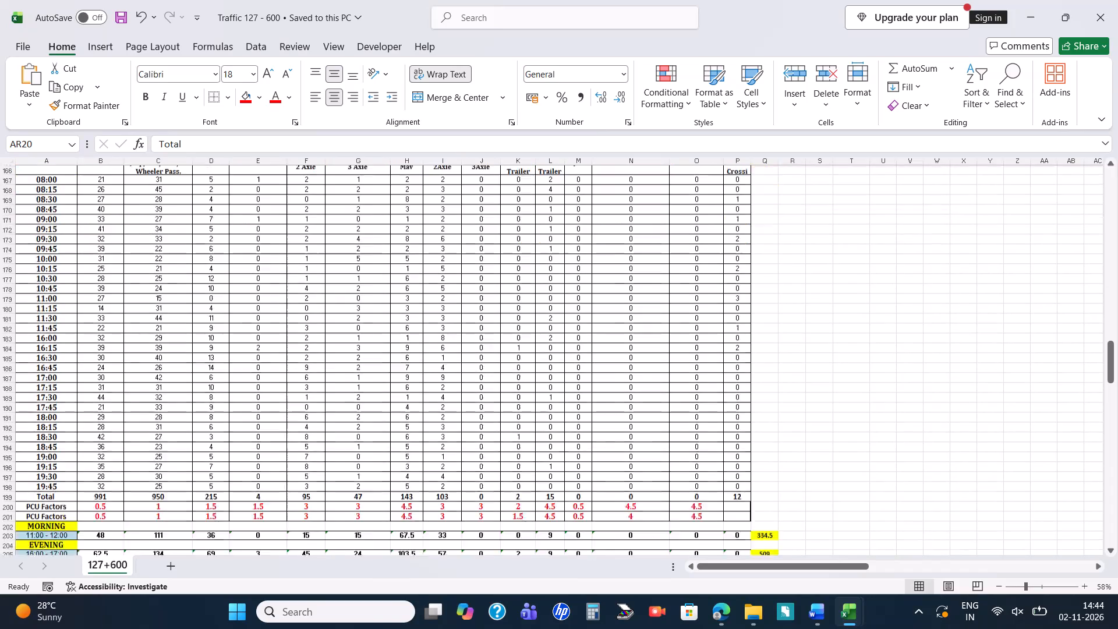
pyautogui.scroll(-2, 594, 315)
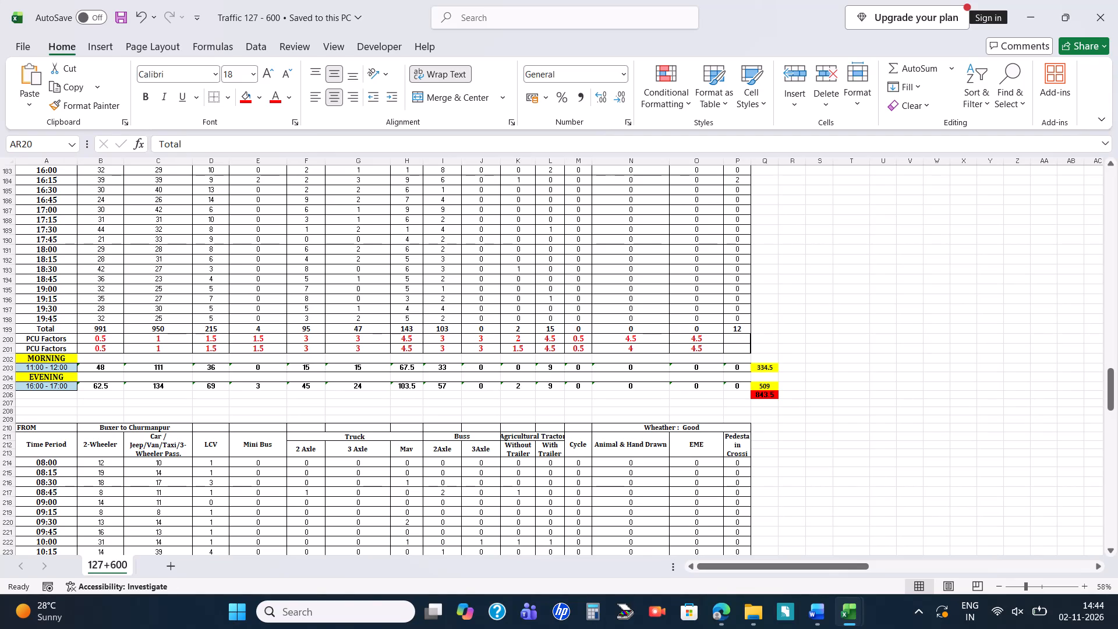
pyautogui.scroll(-4, 594, 315)
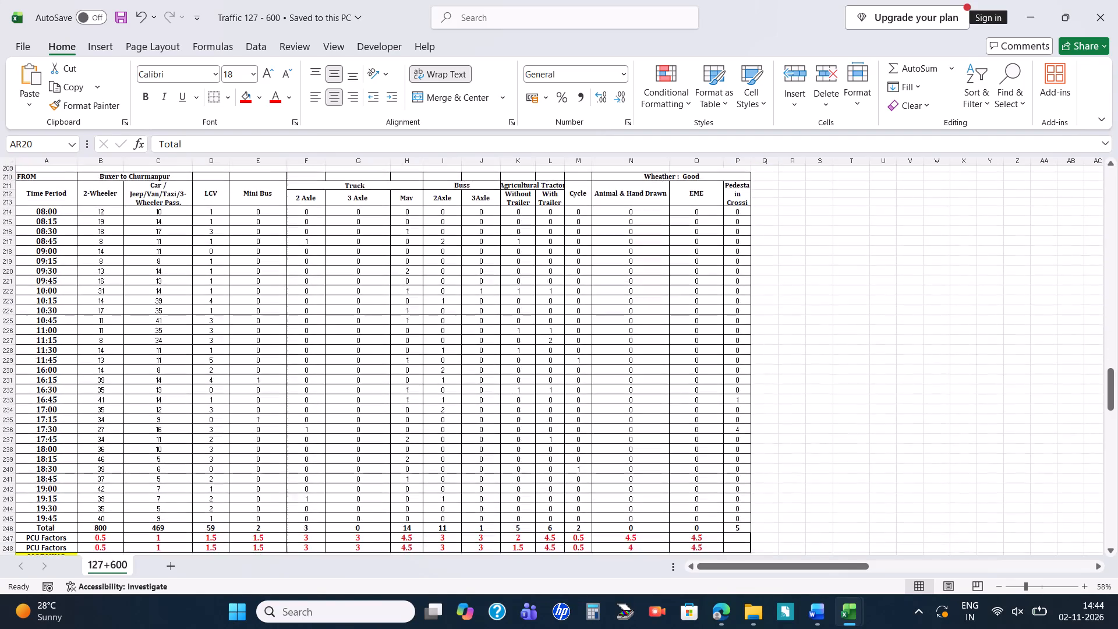
pyautogui.scroll(-1, 594, 315)
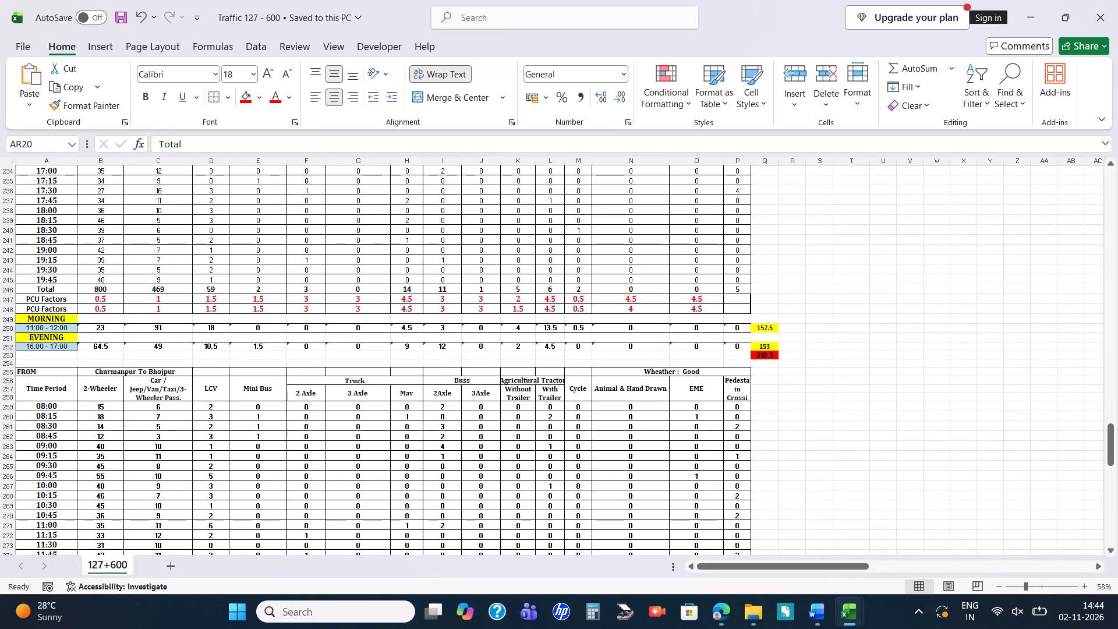
pyautogui.scroll(-4, 594, 315)
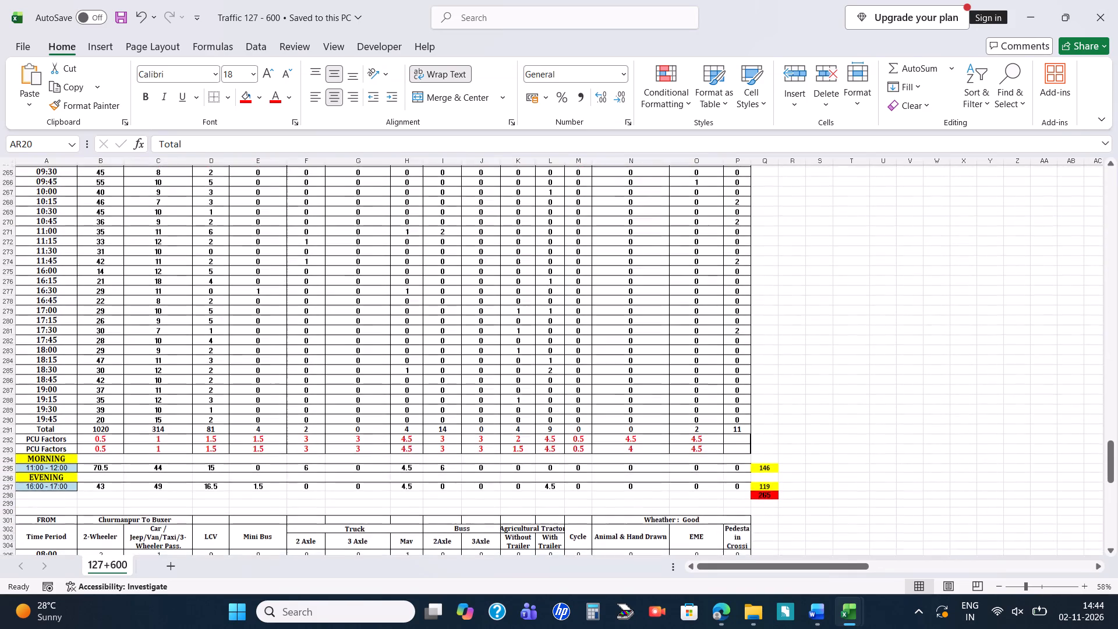
pyautogui.scroll(-1, 594, 315)
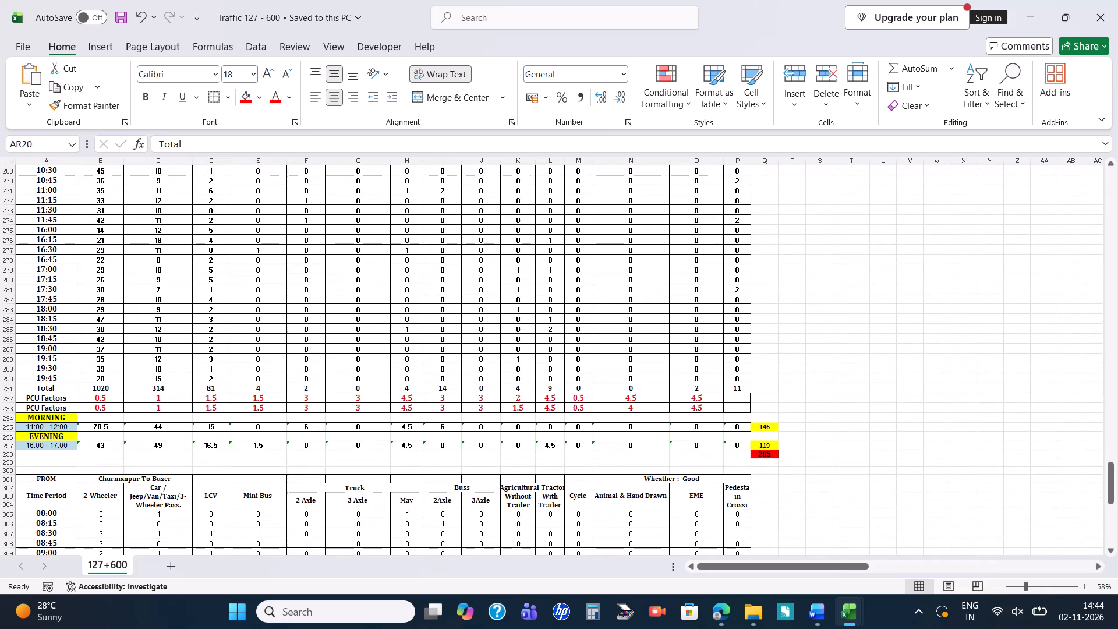
pyautogui.scroll(-2, 594, 315)
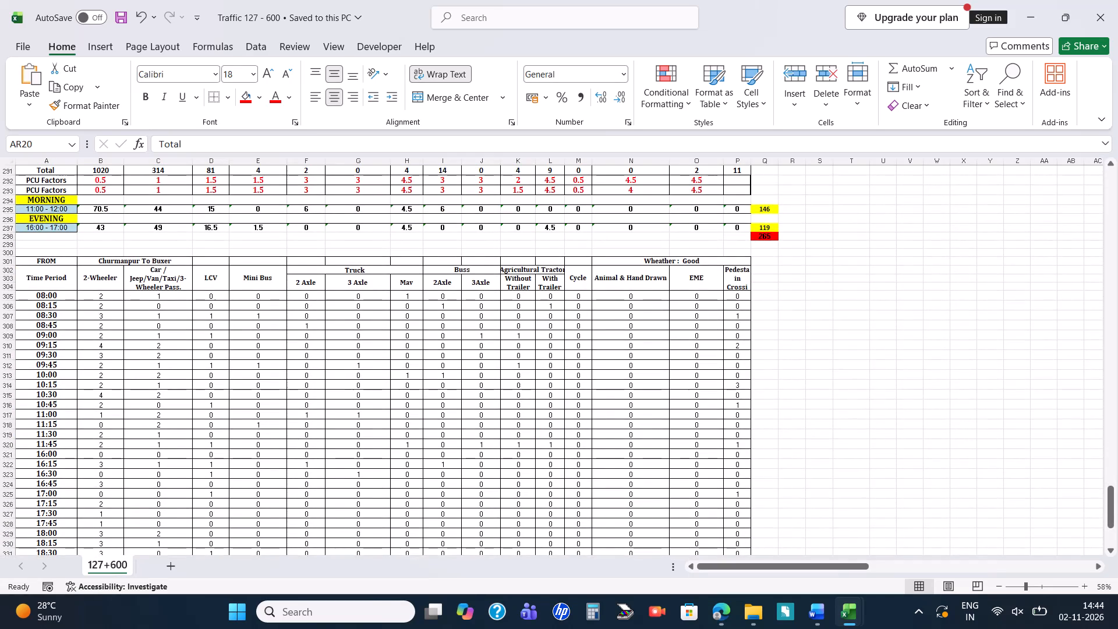
pyautogui.scroll(-1, 594, 315)
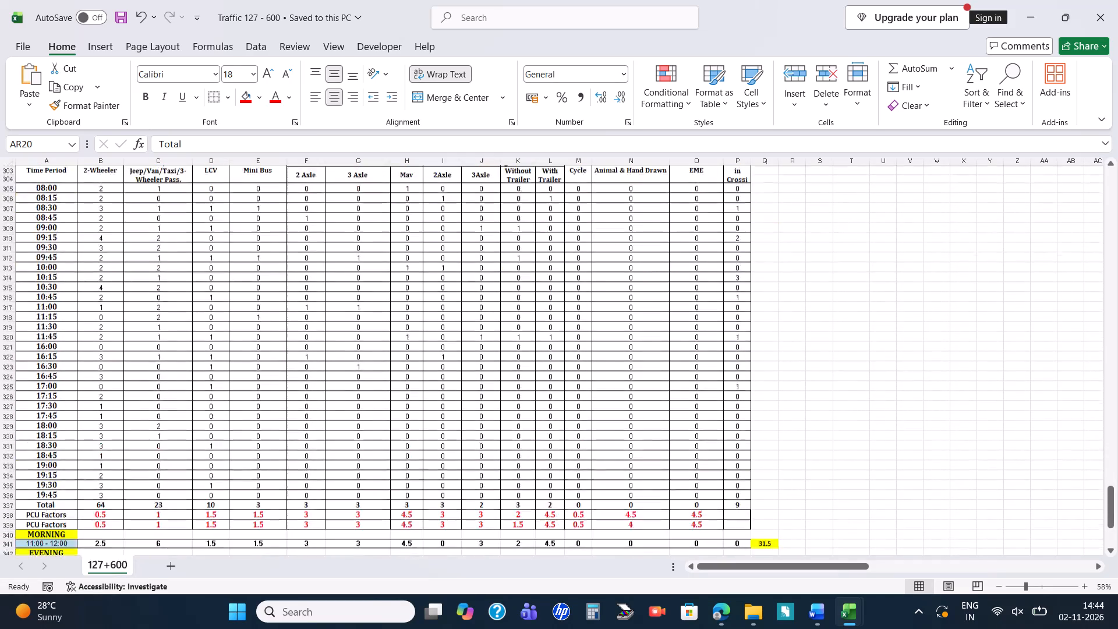
pyautogui.scroll(-2, 594, 315)
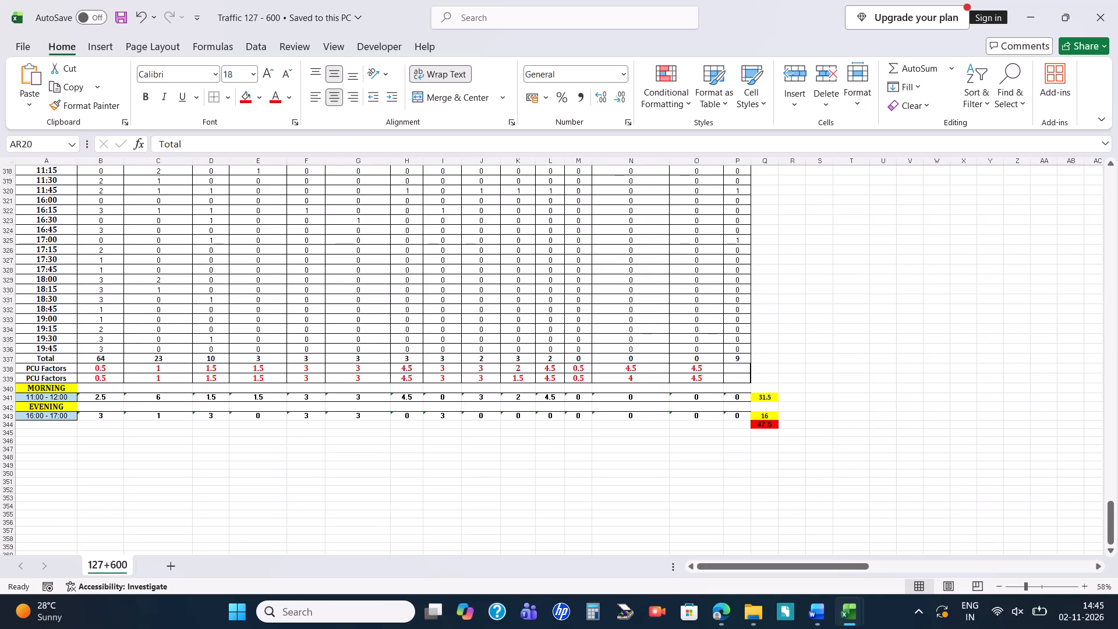
# Review the Nanded–Sirur–Latur junction diagram, charts and first direction table against the peak-hour summary.
pyautogui.scroll(12, 594, 315)
pyautogui.scroll(-1, 594, 315)
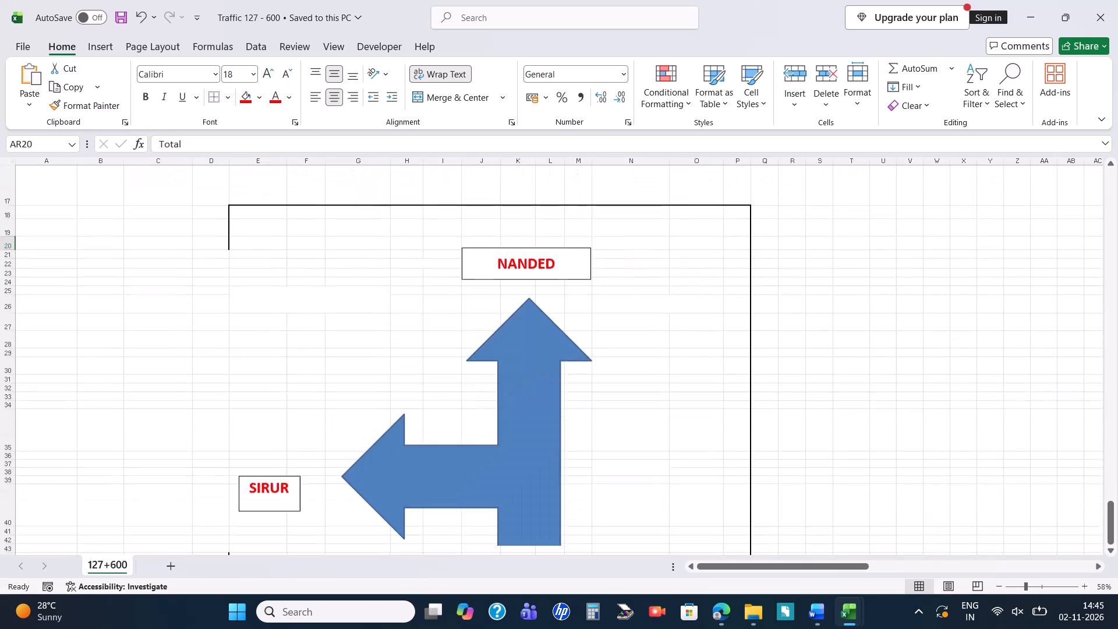
pyautogui.scroll(-4, 594, 315)
pyautogui.scroll(1, 594, 315)
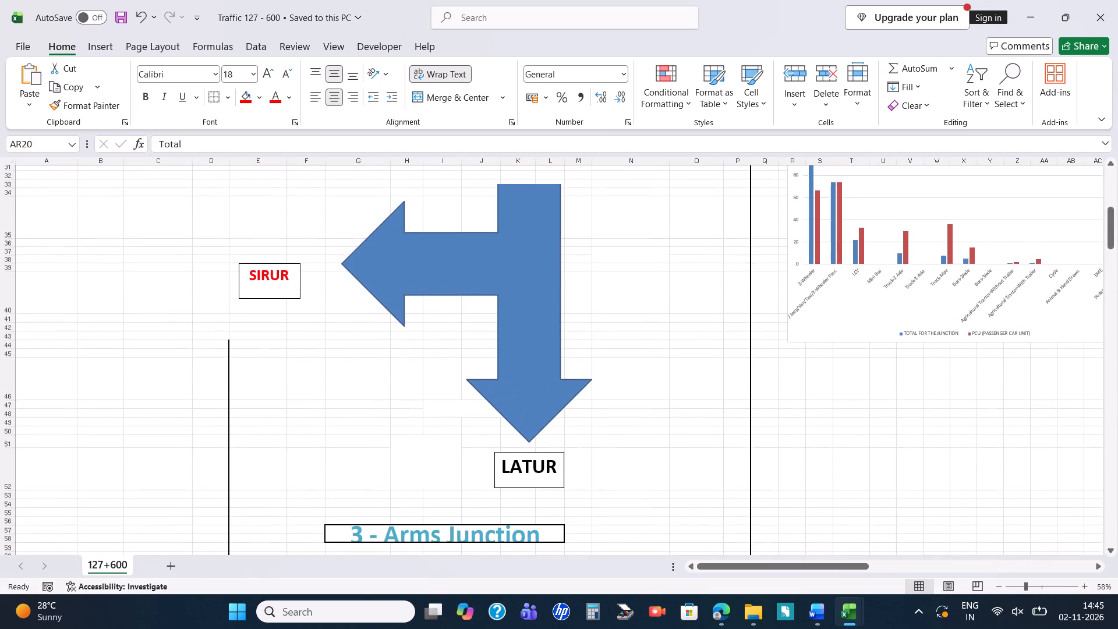
pyautogui.scroll(4, 594, 315)
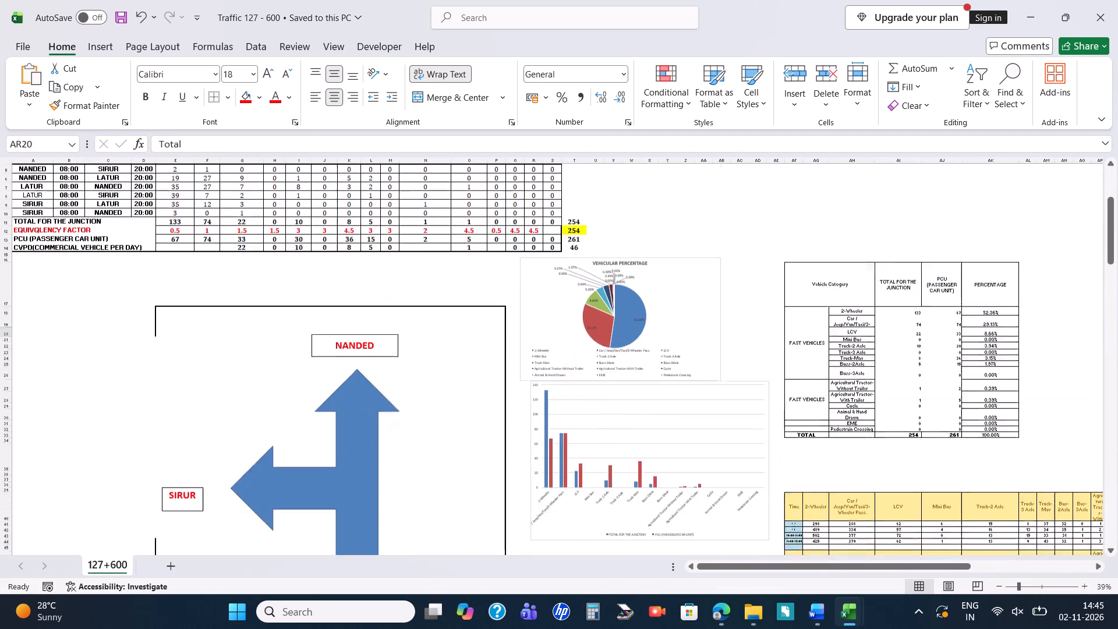
pyautogui.scroll(1, 594, 315)
pyautogui.scroll(-5, 471, 331)
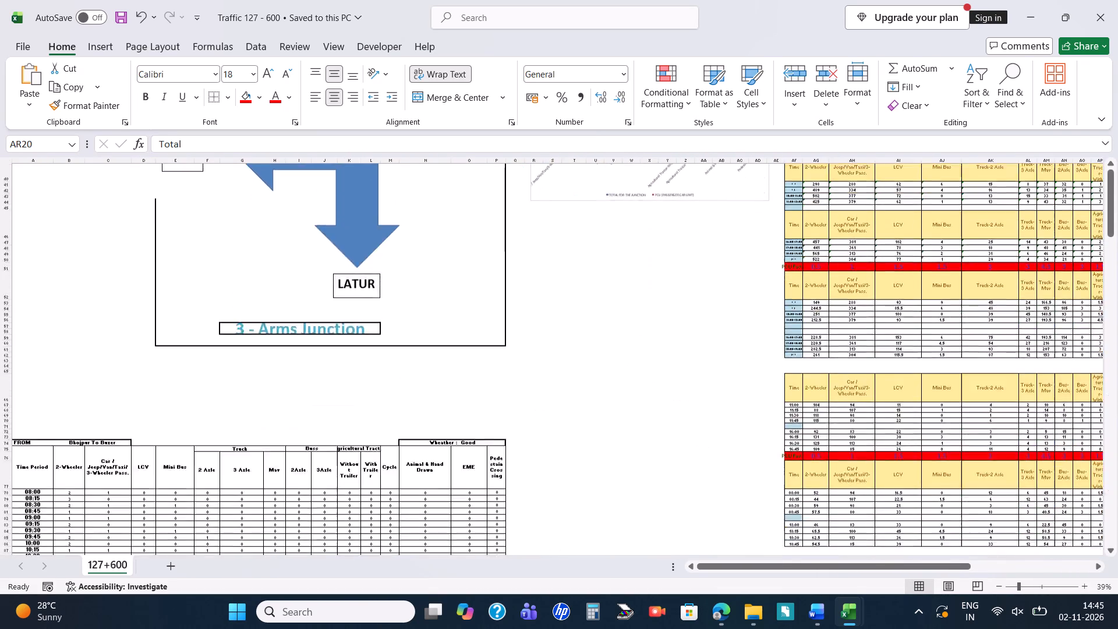
pyautogui.scroll(-2, 471, 331)
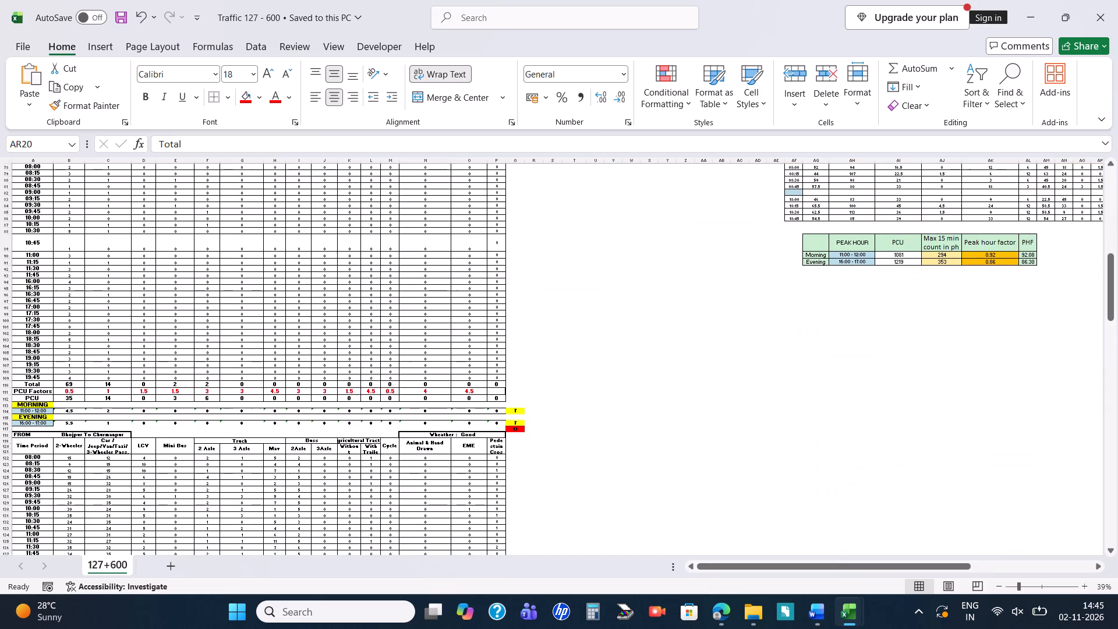
pyautogui.scroll(2, 471, 331)
# Switch to the 127-600 workbook and copy the full-width header rows of the Nanded to Sirur count table.
pyautogui.hotkey('alt', 'Tab')
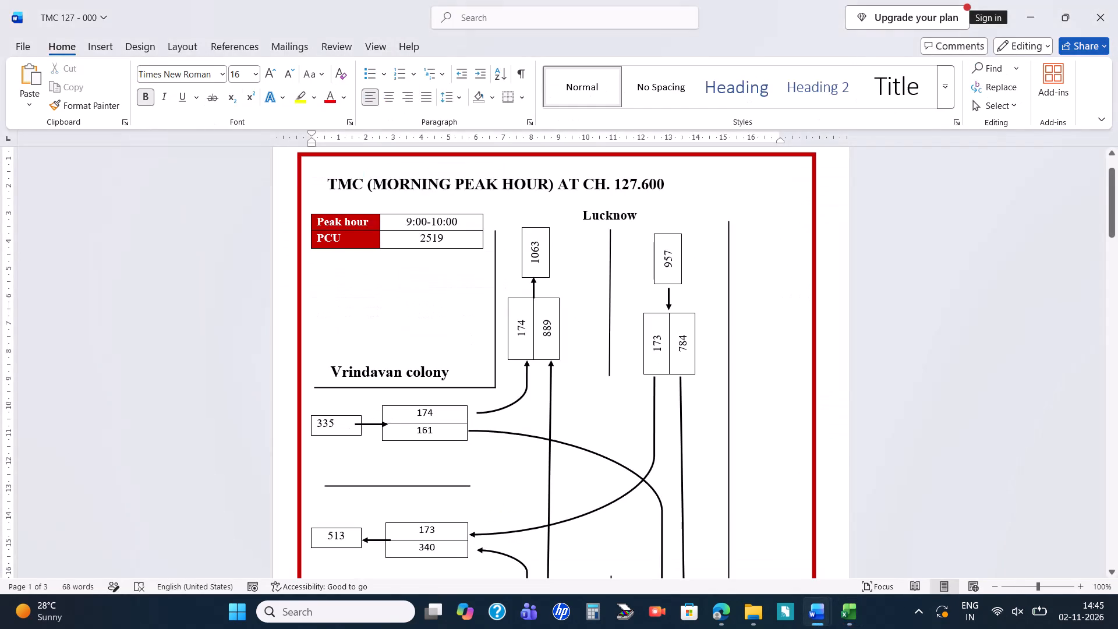
pyautogui.hotkey('alt', 'Tab')
pyautogui.hotkey('alt', 'Tab')
pyautogui.hotkey('alt', 'Tab')
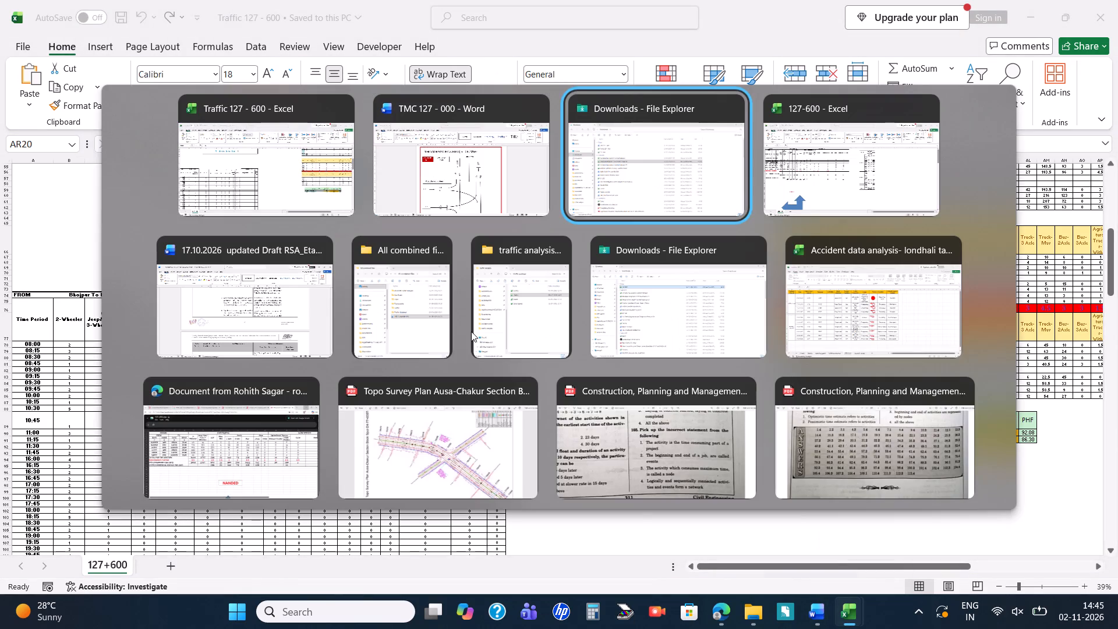
pyautogui.hotkey('alt', 'Tab')
pyautogui.scroll(-5, 209, 408)
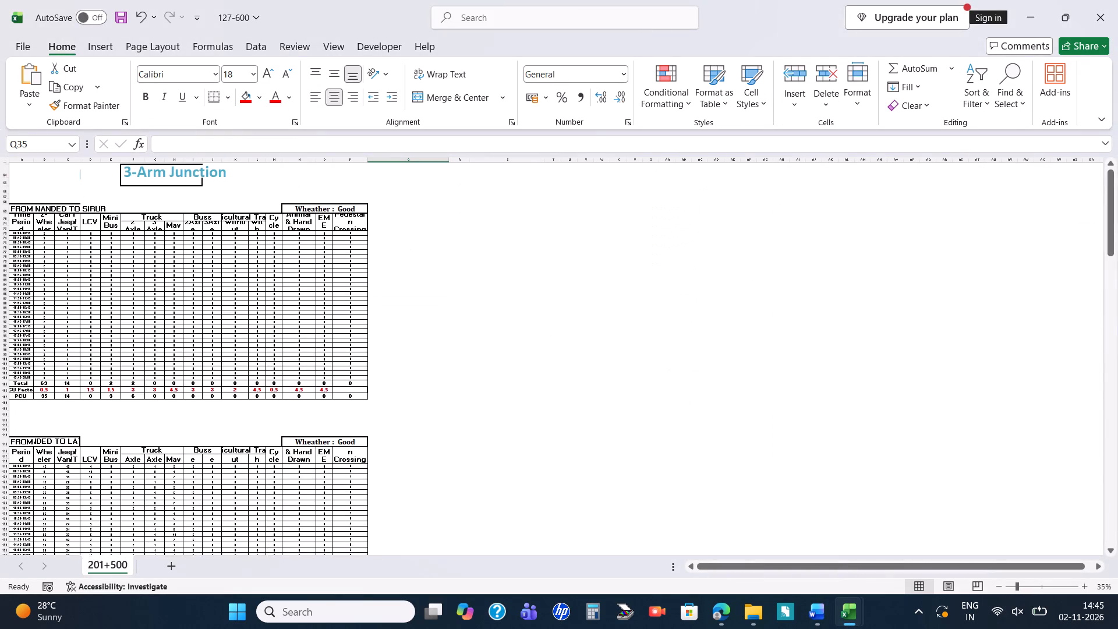
pyautogui.scroll(-1, 209, 408)
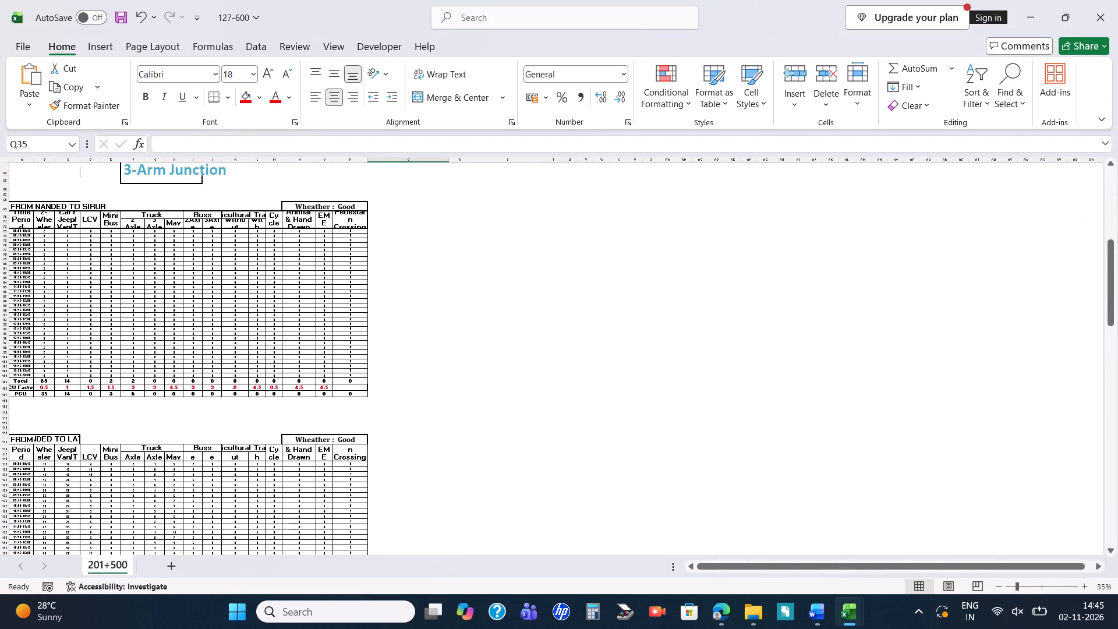
pyautogui.click(23, 206)
pyautogui.hotkey('shift', 'Down')
pyautogui.hotkey('shift', 'Down')
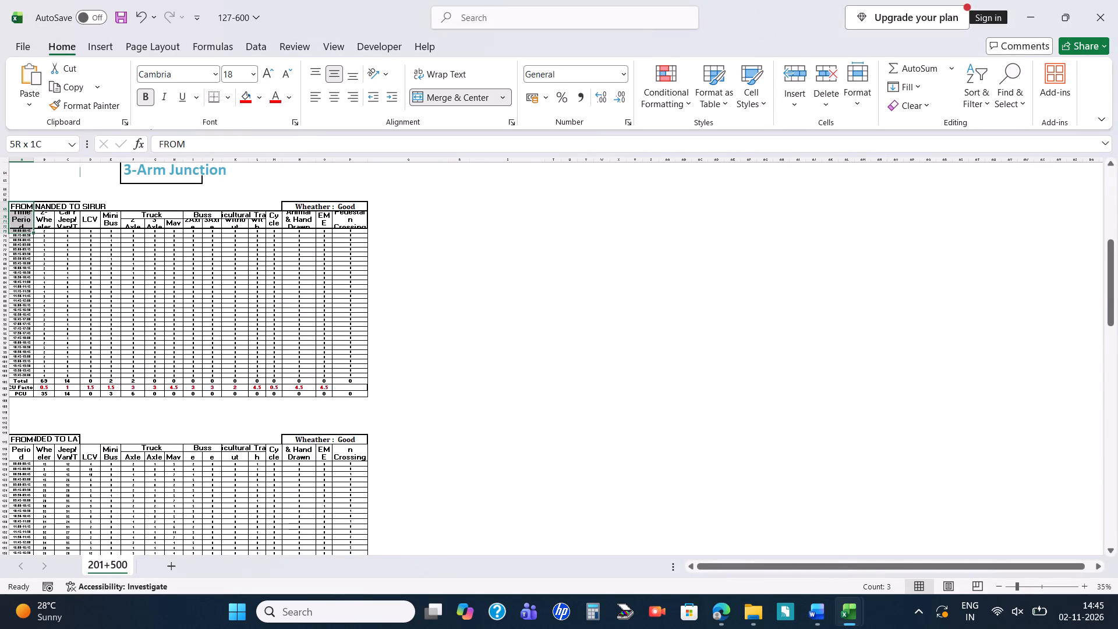
pyautogui.hotkey('shift', 'Up')
pyautogui.hotkey('shift', 'Right')
pyautogui.hotkey('shift', 'Right')
pyautogui.hotkey('shift', 'Right')
pyautogui.hotkey('shift', 'Right')
pyautogui.hotkey('shift', 'Right')
pyautogui.hotkey('shift', 'Right')
pyautogui.hotkey('shift', 'Right')
pyautogui.hotkey('shift', 'Right')
pyautogui.hotkey('shift', 'Right')
pyautogui.hotkey('shift', 'Right')
pyautogui.hotkey('shift', 'Right')
pyautogui.hotkey('shift', 'Right')
pyautogui.hotkey('shift', 'Left')
pyautogui.hotkey('shift', 'Left')
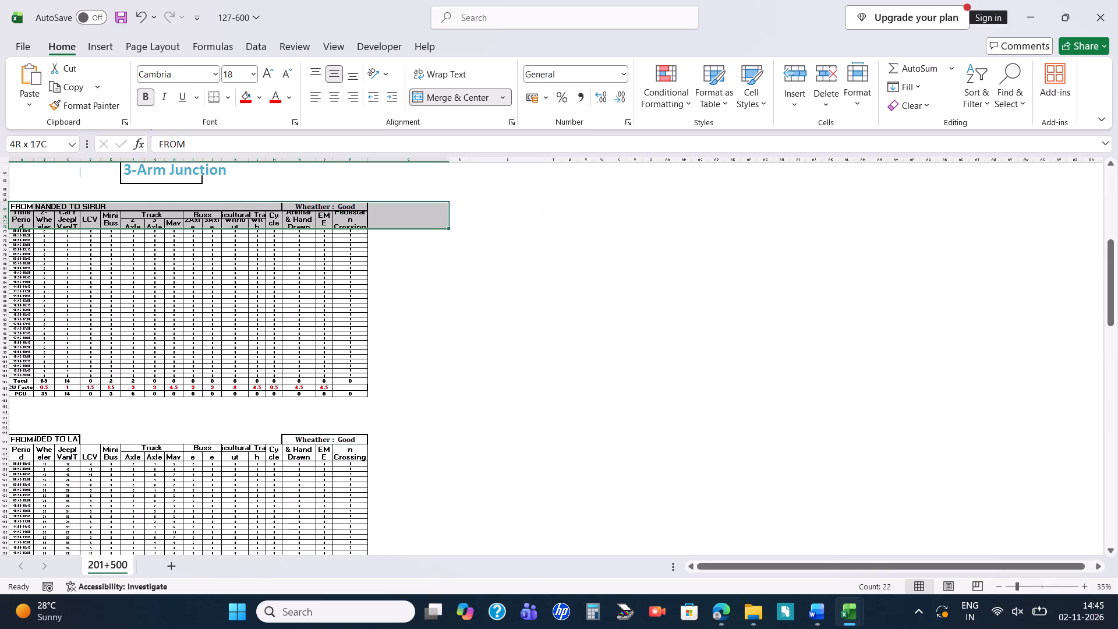
pyautogui.hotkey('shift', 'Left')
pyautogui.hotkey('shift', 'Left')
pyautogui.hotkey('shift', 'Right')
pyautogui.hotkey('shift', 'Right')
pyautogui.hotkey('shift', 'Left')
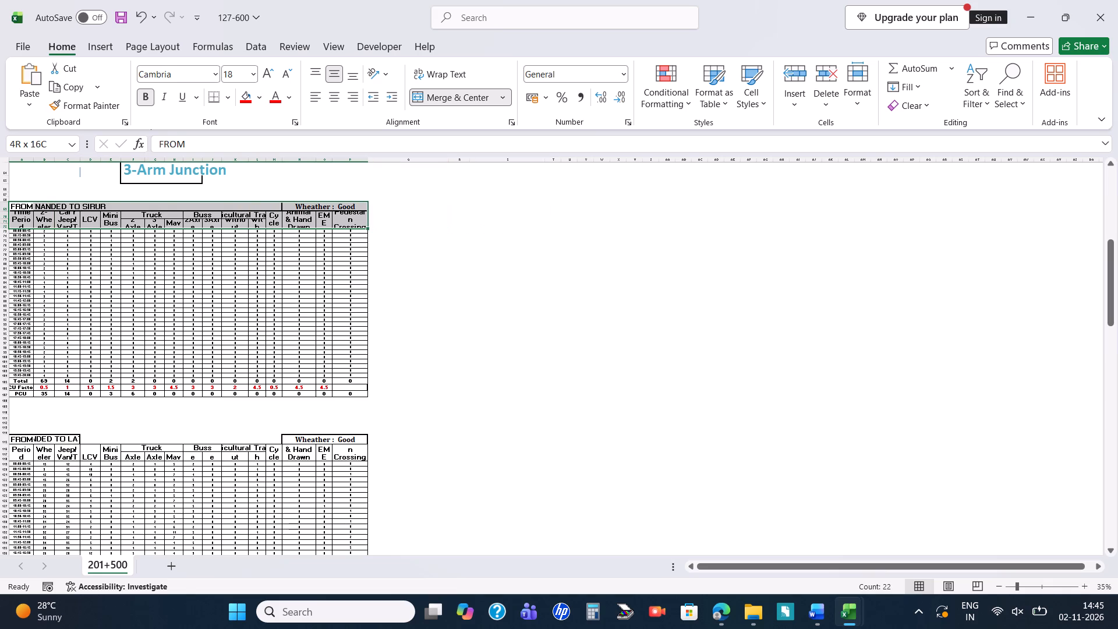
pyautogui.hotkey('ctrl', 'c')
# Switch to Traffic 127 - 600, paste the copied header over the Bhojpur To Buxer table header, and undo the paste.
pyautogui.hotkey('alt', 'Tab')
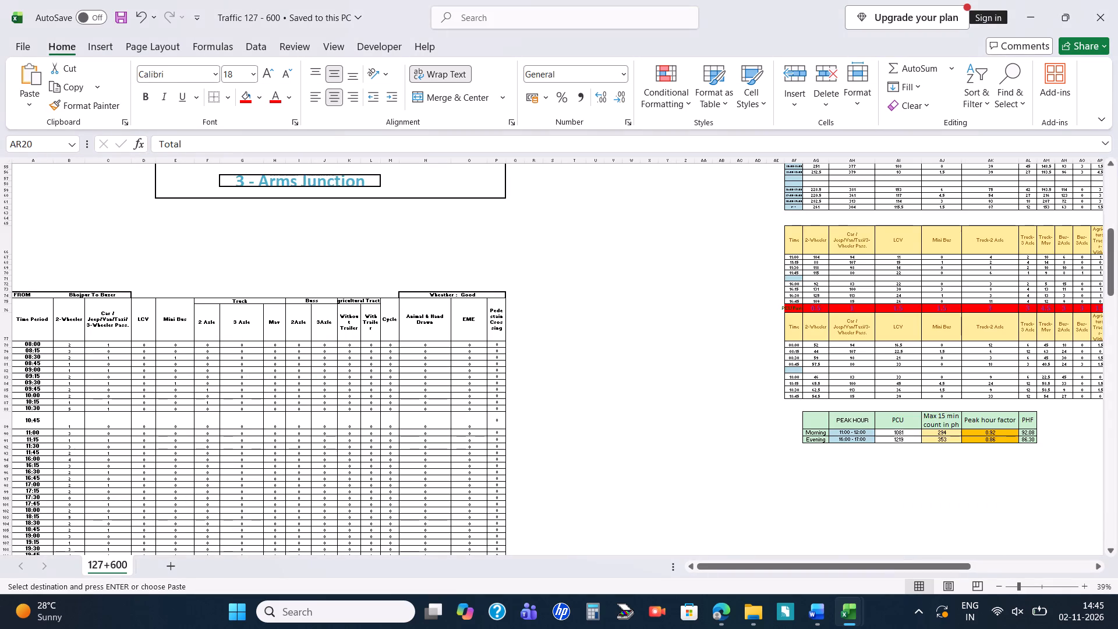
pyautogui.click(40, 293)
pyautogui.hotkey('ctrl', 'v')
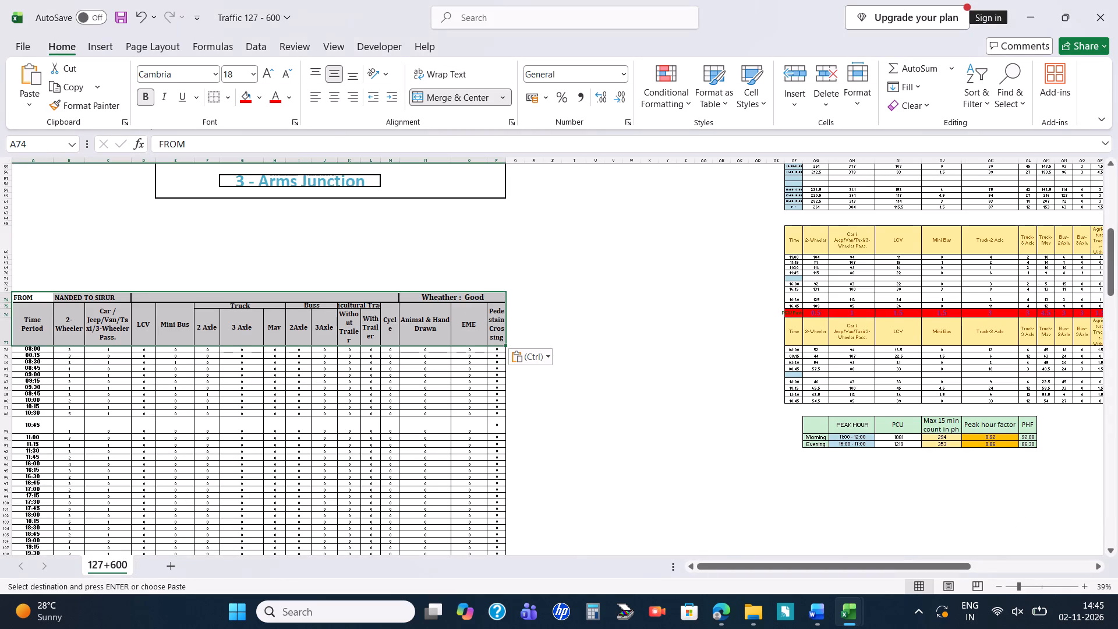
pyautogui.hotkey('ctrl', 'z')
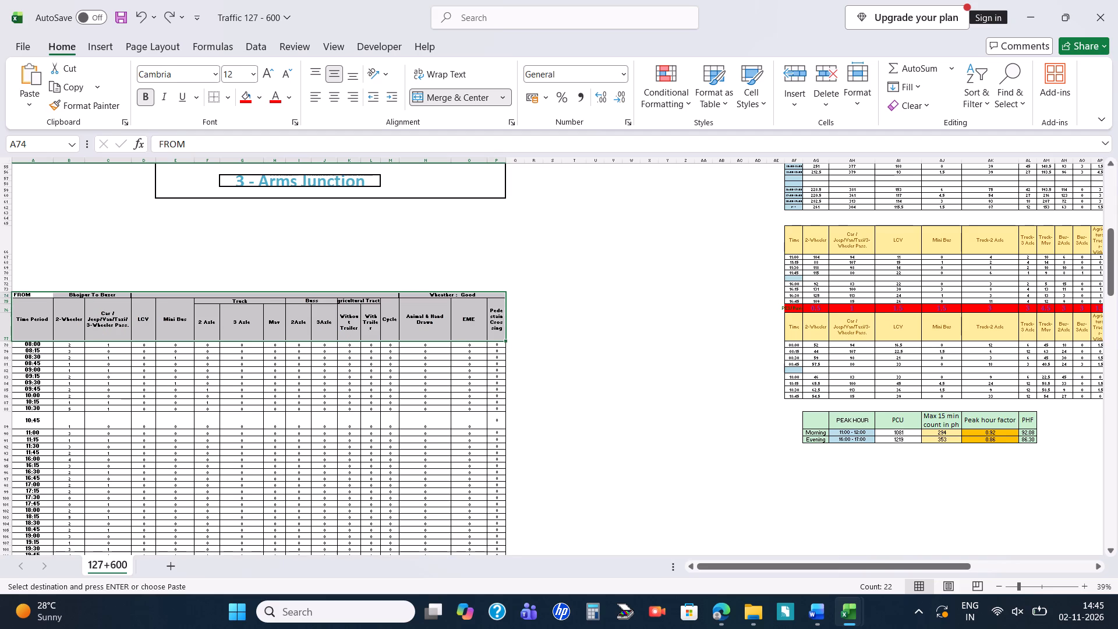
# Recopy the Nanded to Sirur header from the 127-600 workbook and paste it over the Bhojpur To Buxer header in Traffic 127 - 600.
pyautogui.hotkey('ctrl', 'c')
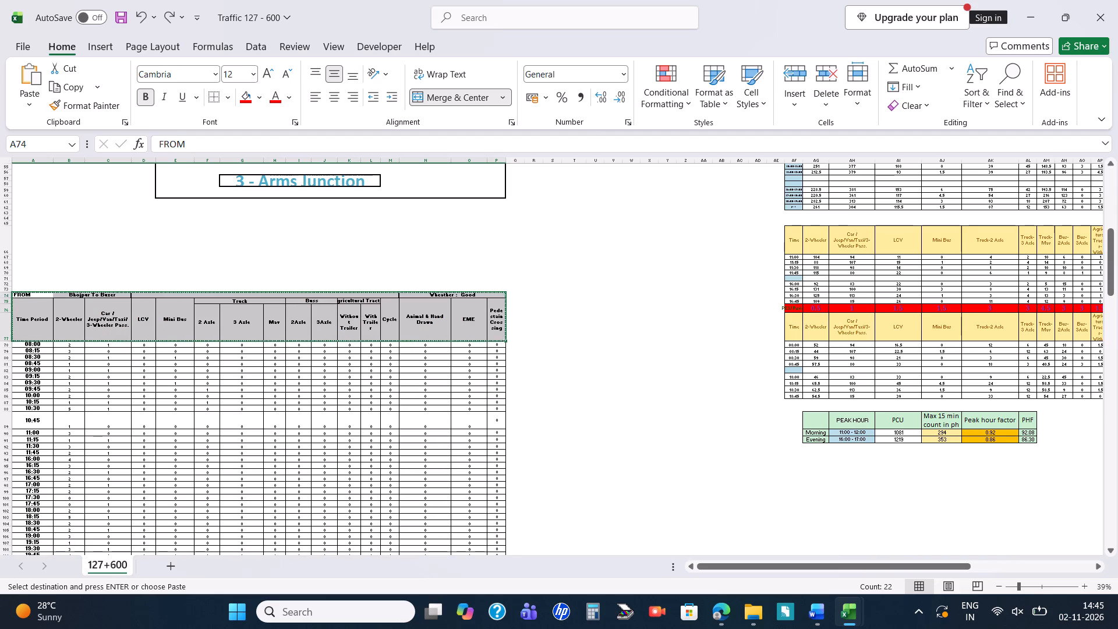
pyautogui.hotkey('alt', 'Tab')
pyautogui.hotkey('ctrl', 'c')
pyautogui.hotkey('alt', 'Tab')
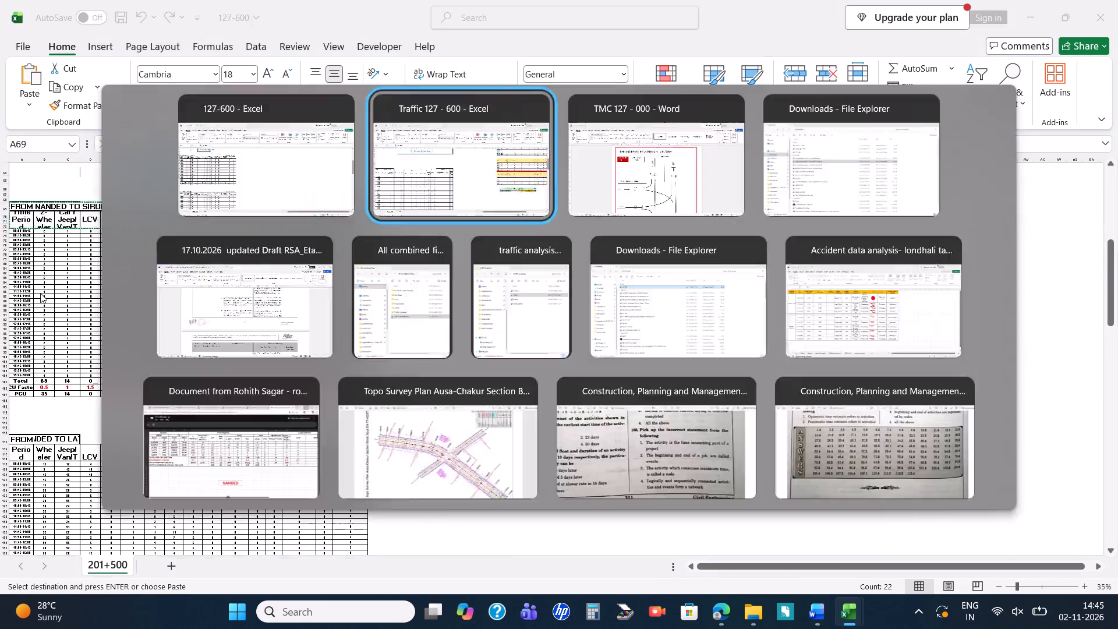
pyautogui.click(40, 293)
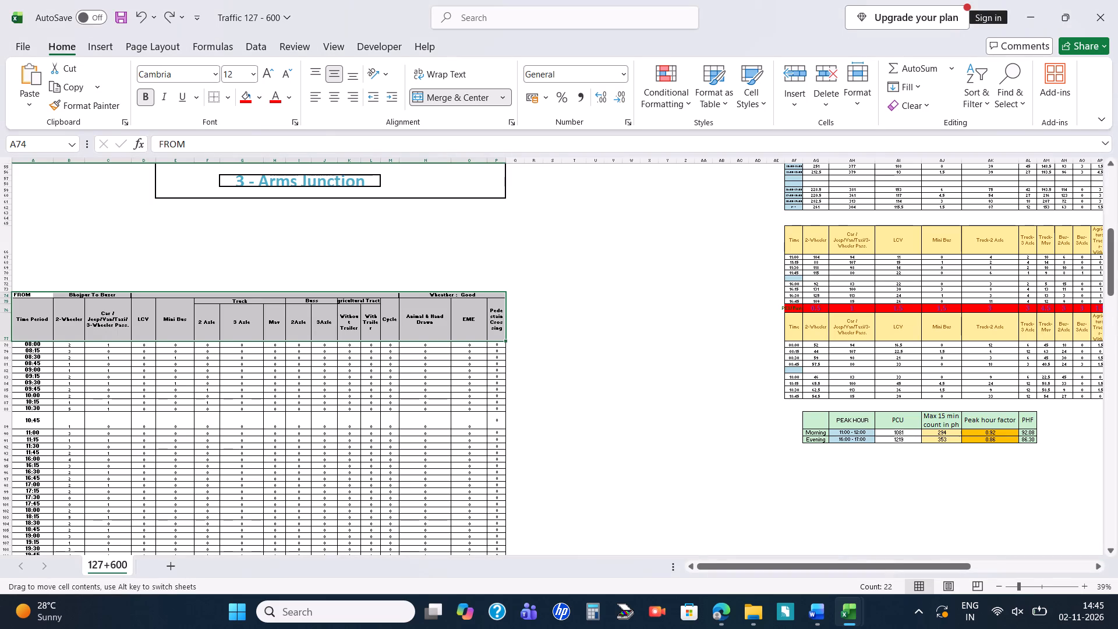
pyautogui.hotkey('ctrl', 'v')
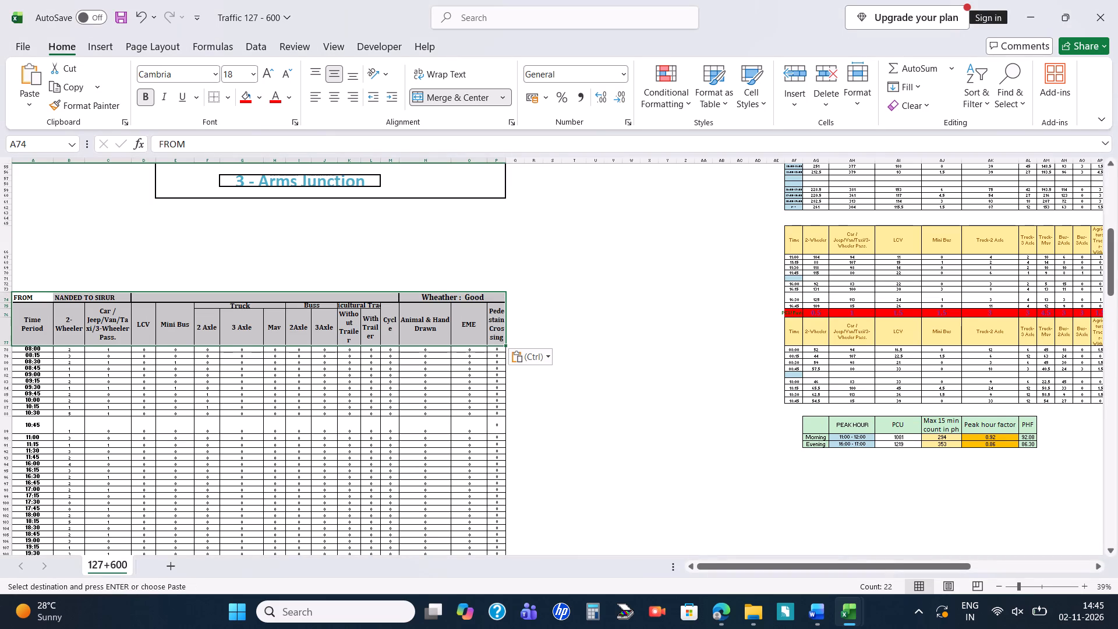
# Undo the header paste and paste the Nanded to Sirur header again over the Bhojpur To Buxer header.
pyautogui.hotkey('ctrl', 'z')
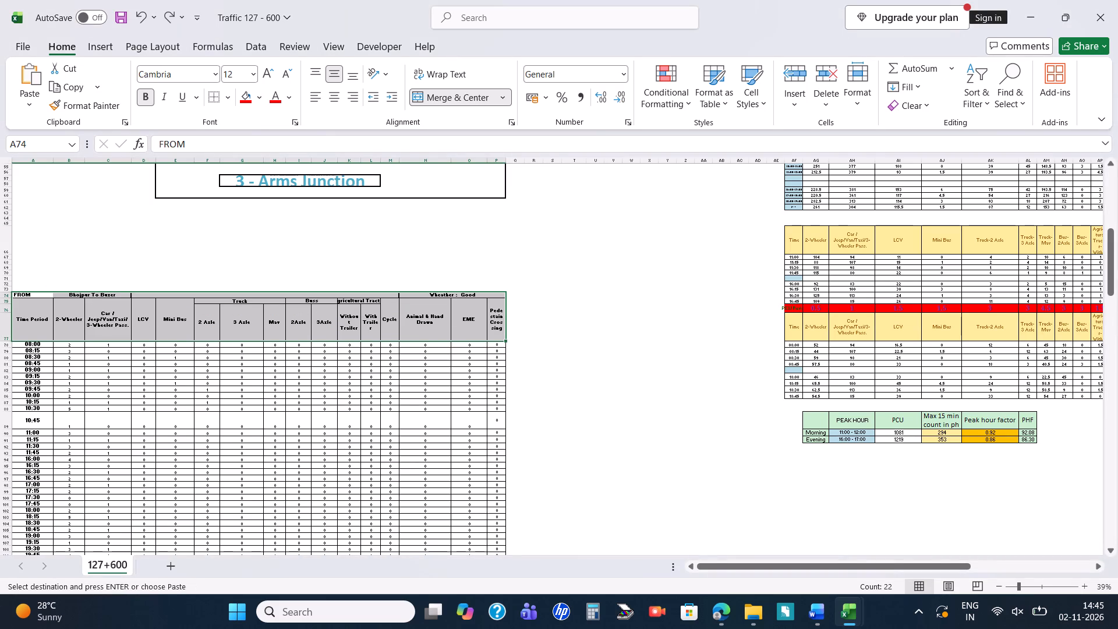
pyautogui.hotkey('ctrl', 'v')
# Copy the full-width NANDED TO LATUR header rows from the 127-600 workbook and paste them over the second direction table's header in Traffic 127 - 600.
pyautogui.hotkey('alt', 'Tab')
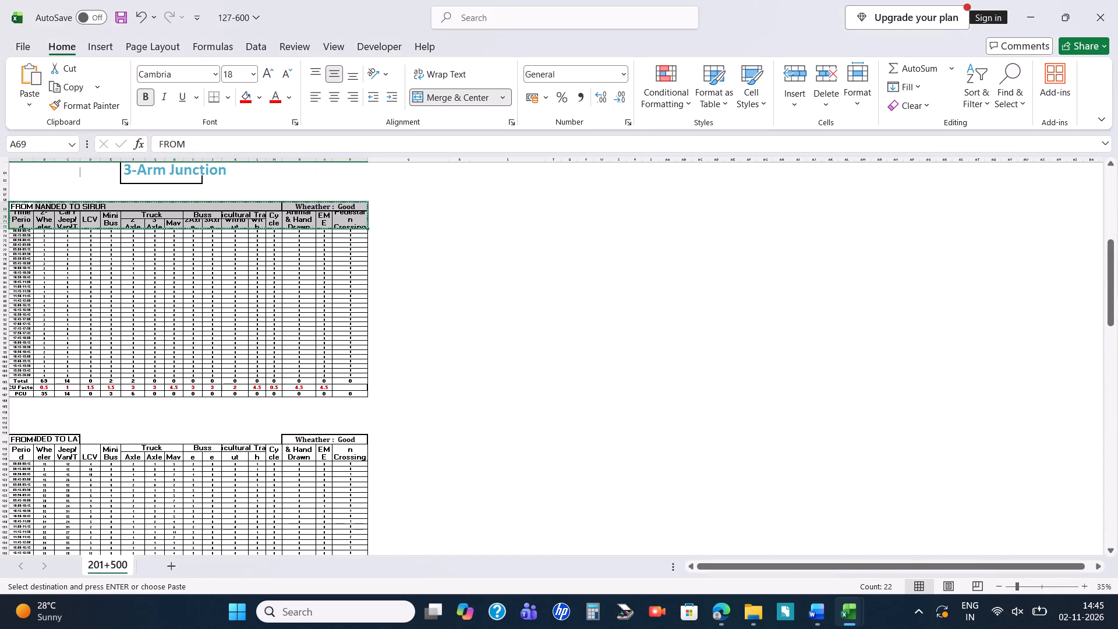
pyautogui.scroll(-1, 193, 367)
pyautogui.click(17, 312)
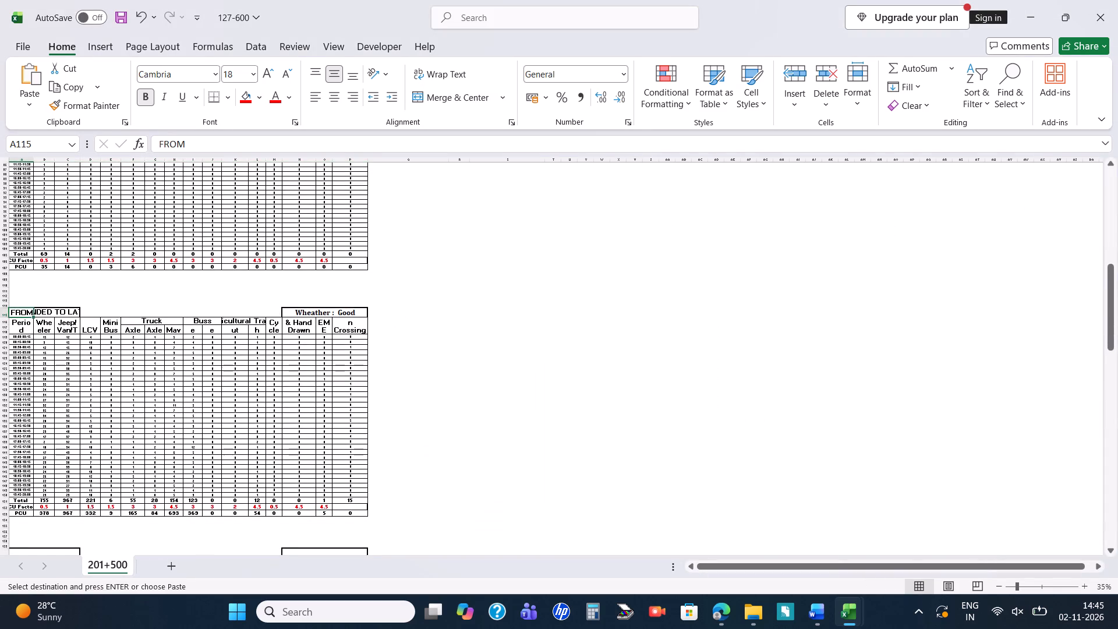
pyautogui.hotkey('shift', 'Down')
pyautogui.hotkey('shift', 'Down')
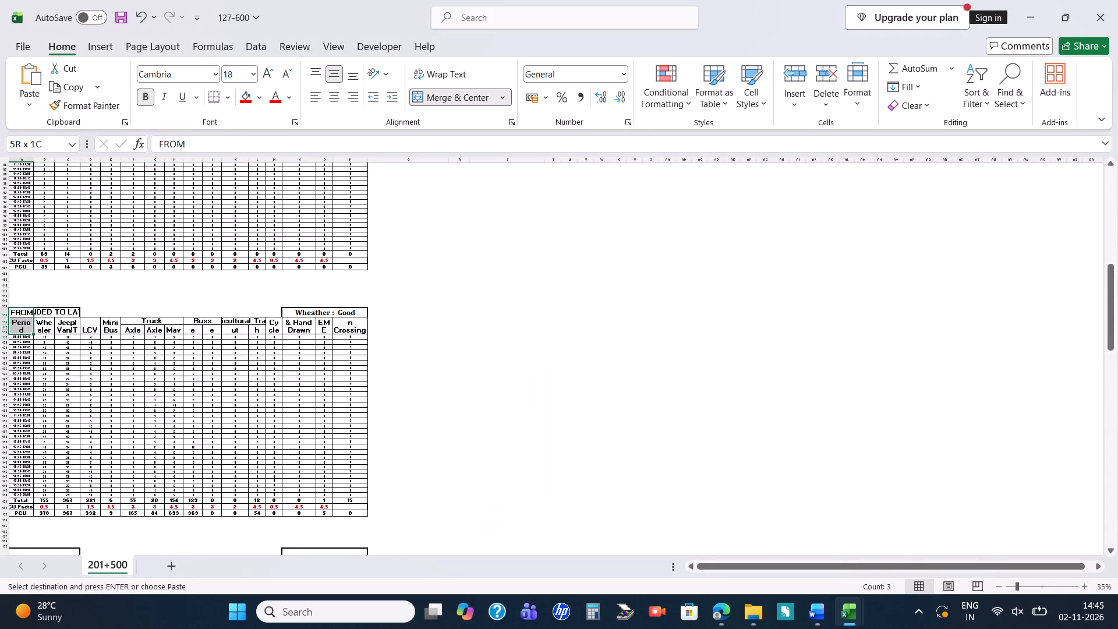
pyautogui.hotkey('shift', 'Up')
pyautogui.hotkey('shift', 'Right')
pyautogui.hotkey('shift', 'Right')
pyautogui.hotkey('shift', 'Right')
pyautogui.hotkey('shift', 'Right')
pyautogui.hotkey('shift', 'Right')
pyautogui.hotkey('shift', 'Right')
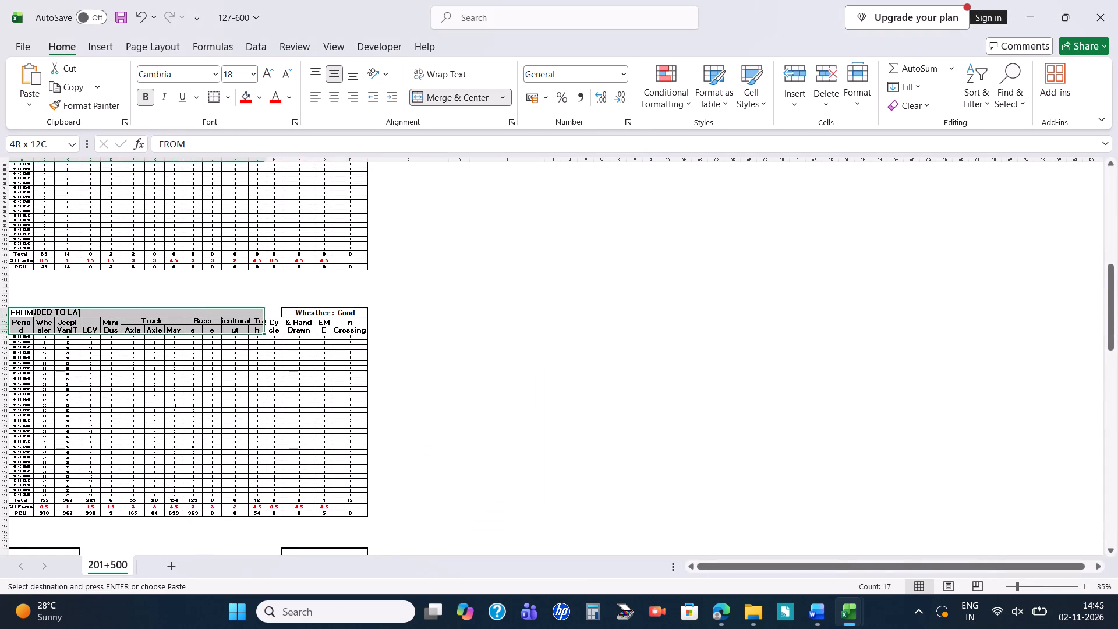
pyautogui.hotkey('shift', 'Right')
pyautogui.hotkey('shift', 'Right')
pyautogui.hotkey('ctrl', 'c')
pyautogui.hotkey('alt', 'Tab')
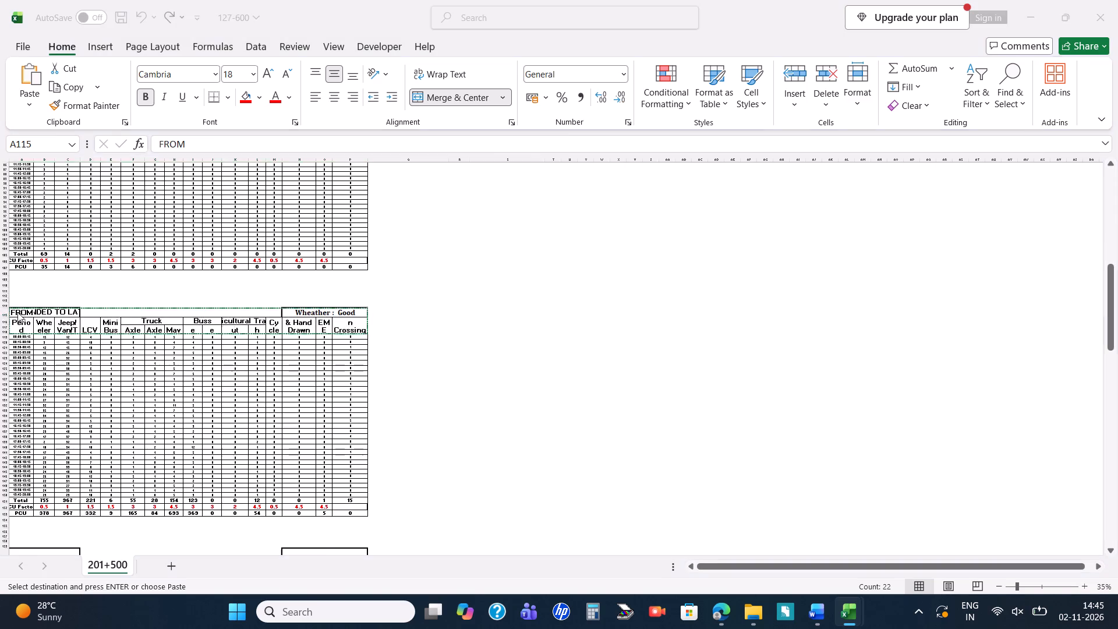
pyautogui.scroll(-4, 86, 419)
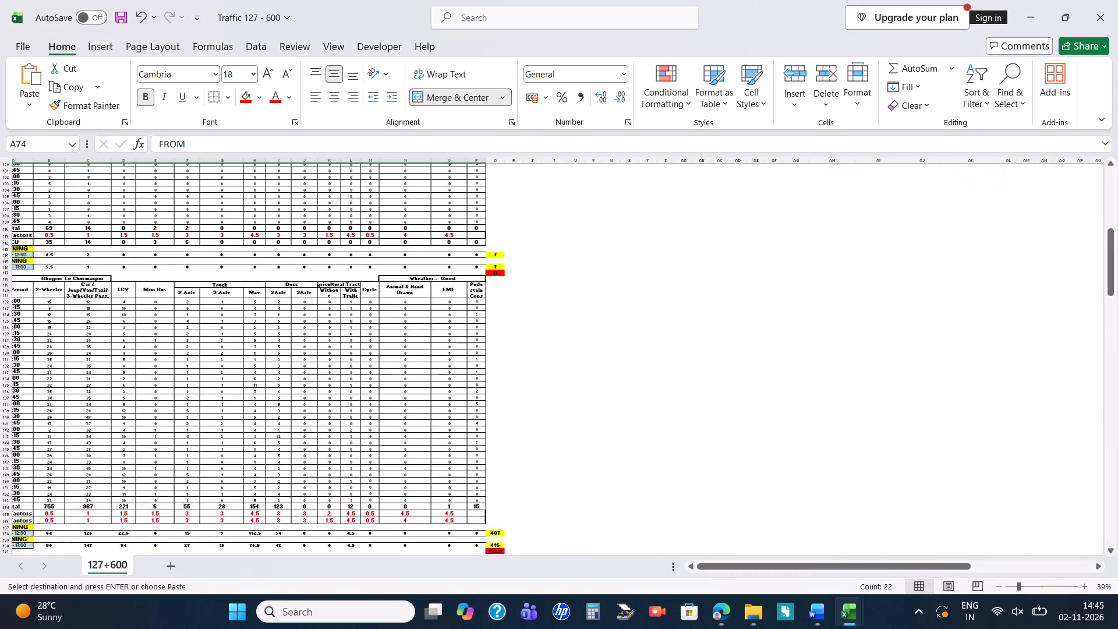
pyautogui.click(22, 292)
pyautogui.hotkey('ctrl', 'v')
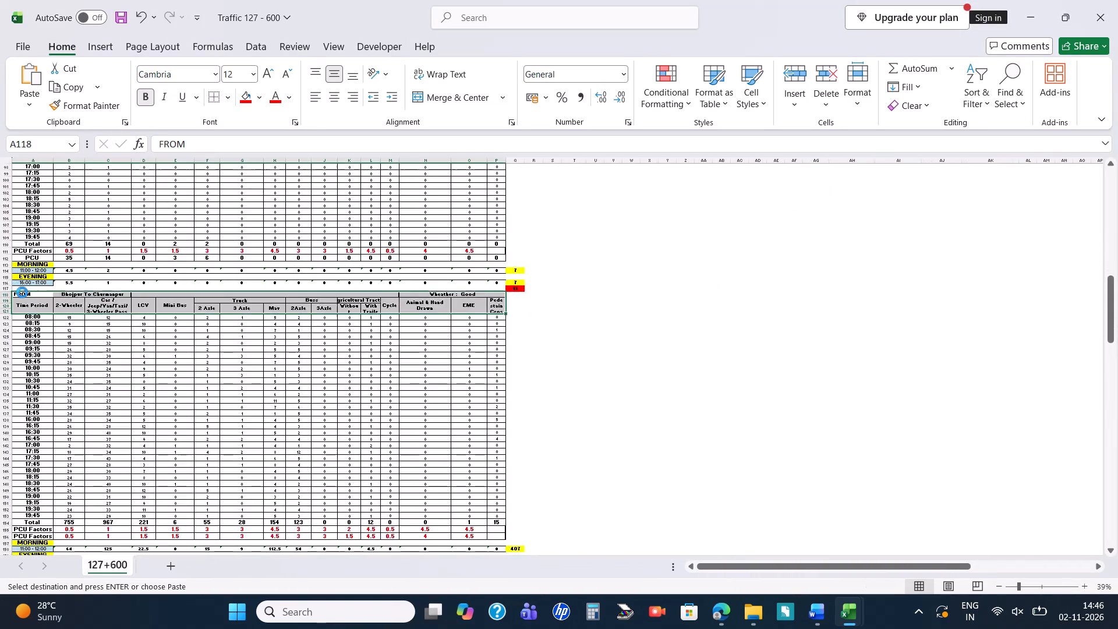
# Copy the full-width LATUR TO NANDED header rows from the 127-600 workbook and paste them over the Buxer To Bhojpur header in Traffic 127 - 600.
pyautogui.hotkey('alt', 'Tab')
pyautogui.scroll(-2, 22, 292)
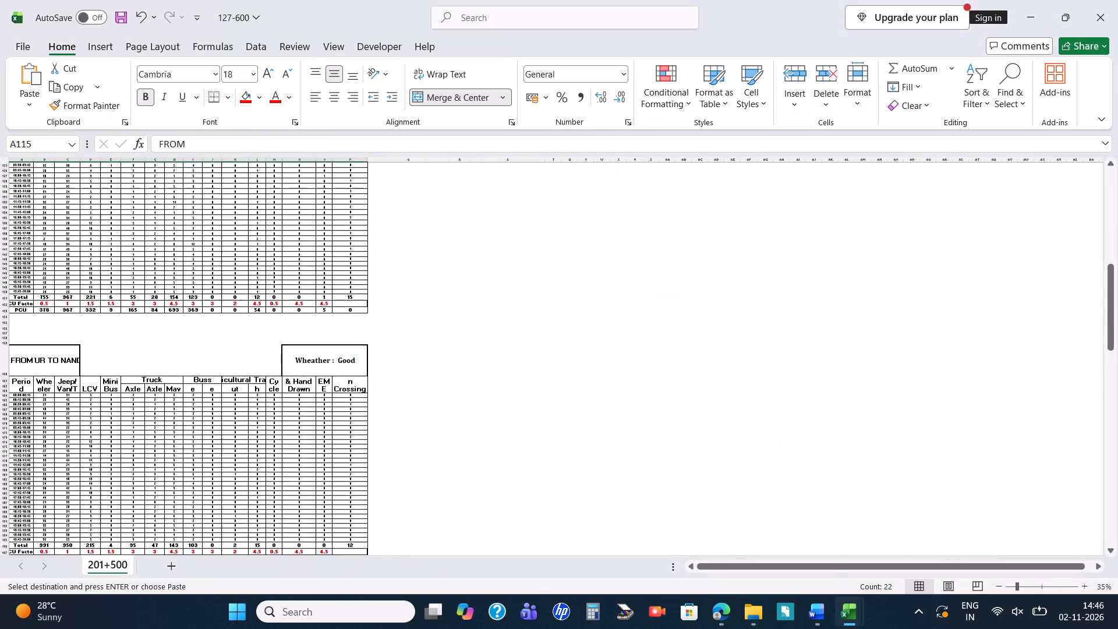
pyautogui.scroll(-1, 22, 292)
pyautogui.click(39, 358)
pyautogui.press('Left')
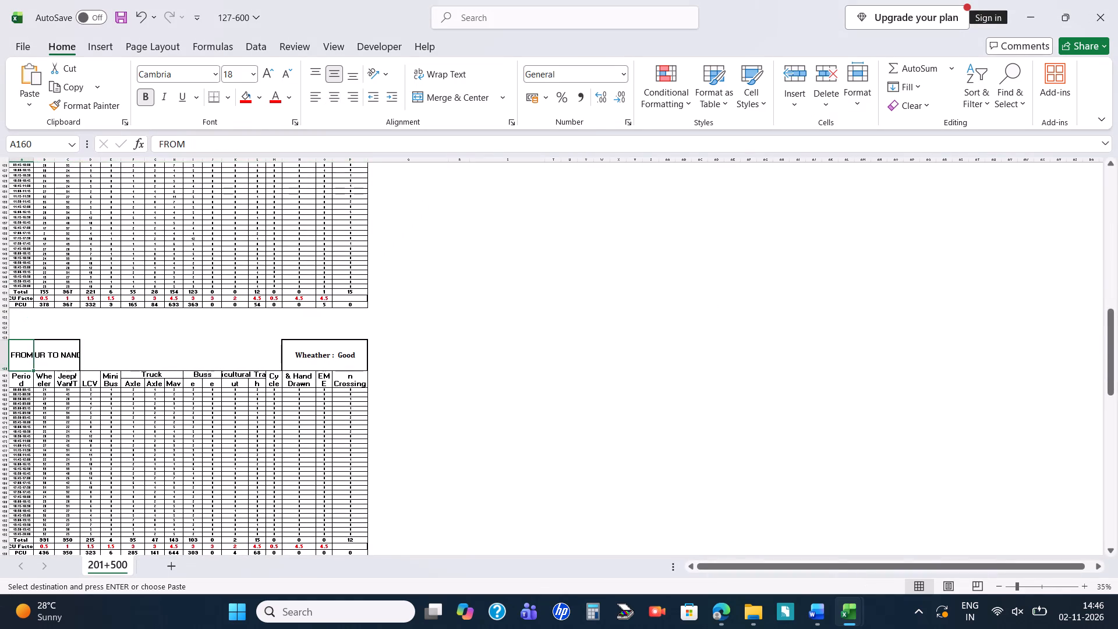
pyautogui.hotkey('shift', 'Down')
pyautogui.hotkey('shift', 'Right')
pyautogui.hotkey('shift', 'Right')
pyautogui.hotkey('shift', 'Right')
pyautogui.hotkey('shift', 'Right')
pyautogui.hotkey('shift', 'Right')
pyautogui.hotkey('shift', 'Right')
pyautogui.hotkey('shift', 'Right')
pyautogui.hotkey('shift', 'Right')
pyautogui.hotkey('shift', 'Right')
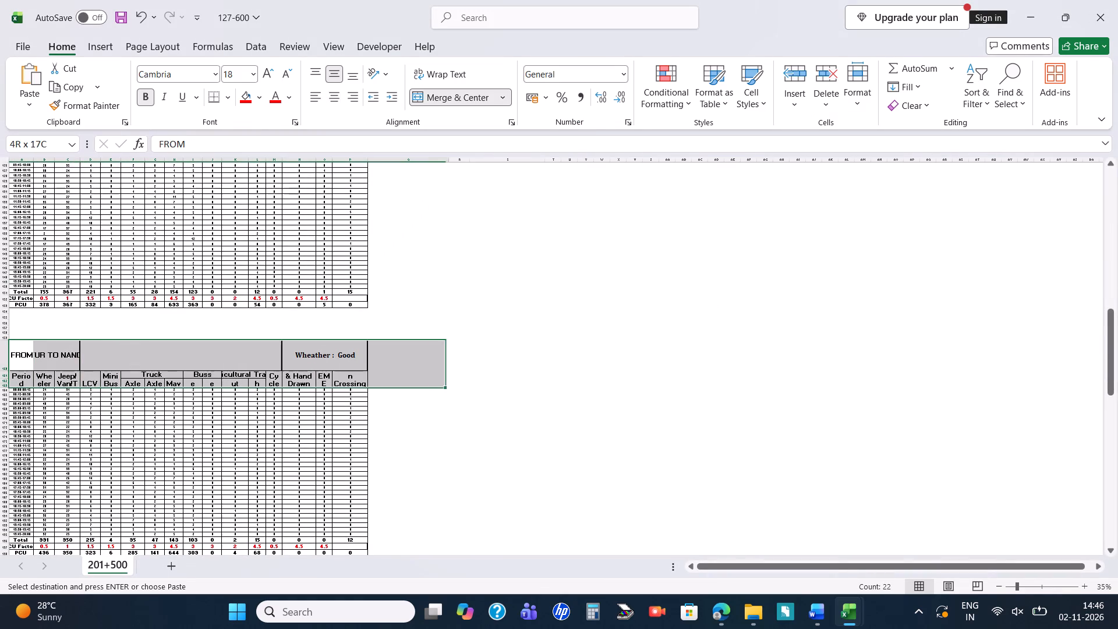
pyautogui.hotkey('shift', 'Right')
pyautogui.hotkey('shift', 'Left')
pyautogui.hotkey('shift', 'Left')
pyautogui.hotkey('shift', 'Left')
pyautogui.hotkey('shift', 'Right')
pyautogui.hotkey('ctrl', 'c')
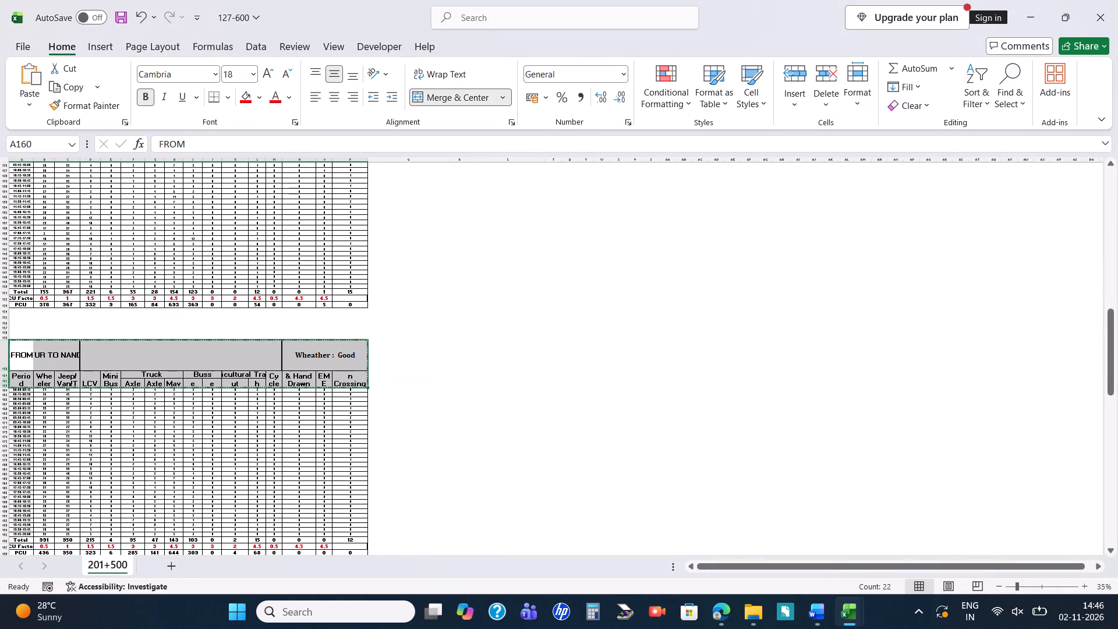
pyautogui.hotkey('alt', 'Tab')
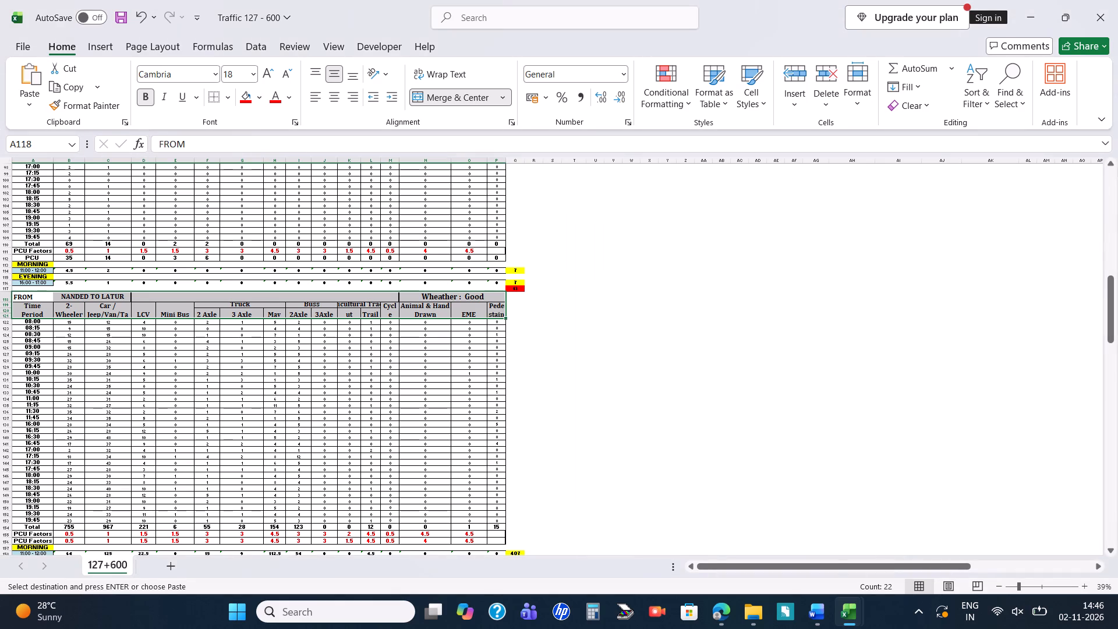
pyautogui.scroll(-4, 39, 358)
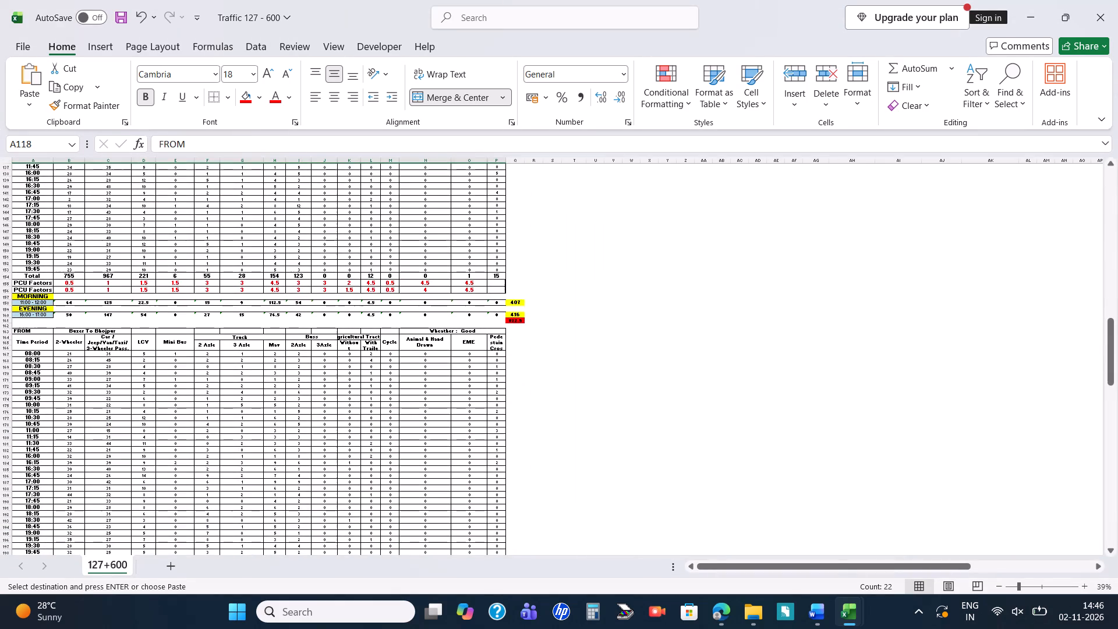
pyautogui.click(37, 330)
pyautogui.hotkey('ctrl', 'v')
# Copy the full-width LATUR TO SIRUR header rows from the 127-600 workbook and paste them at A210, over Traffic 127 - 600's fourth table header.
pyautogui.hotkey('alt', 'Tab')
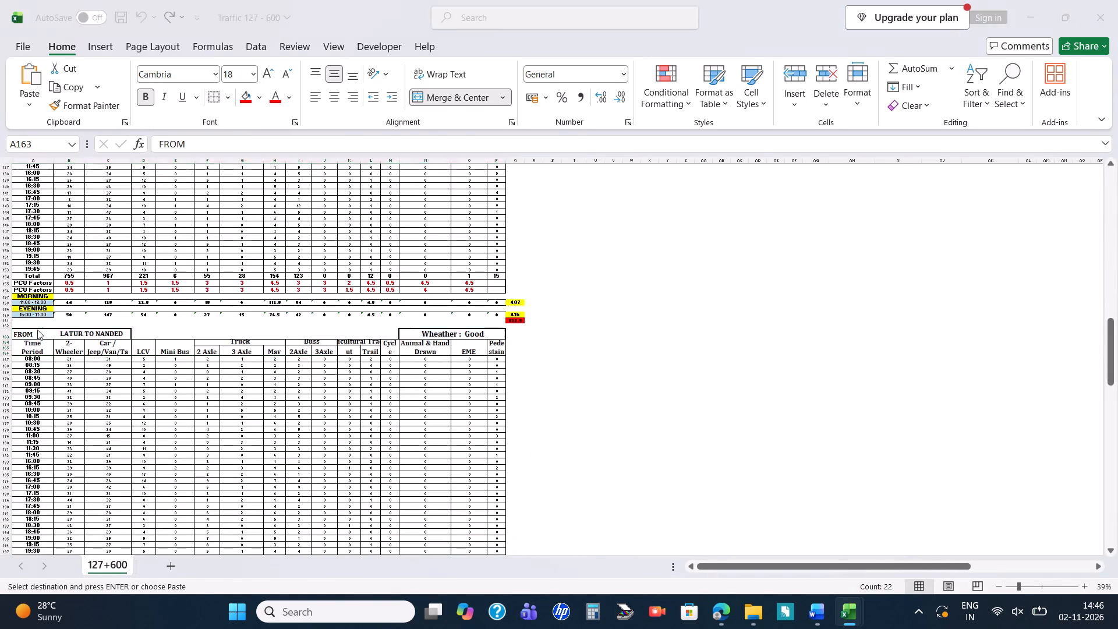
pyautogui.scroll(-2, 150, 465)
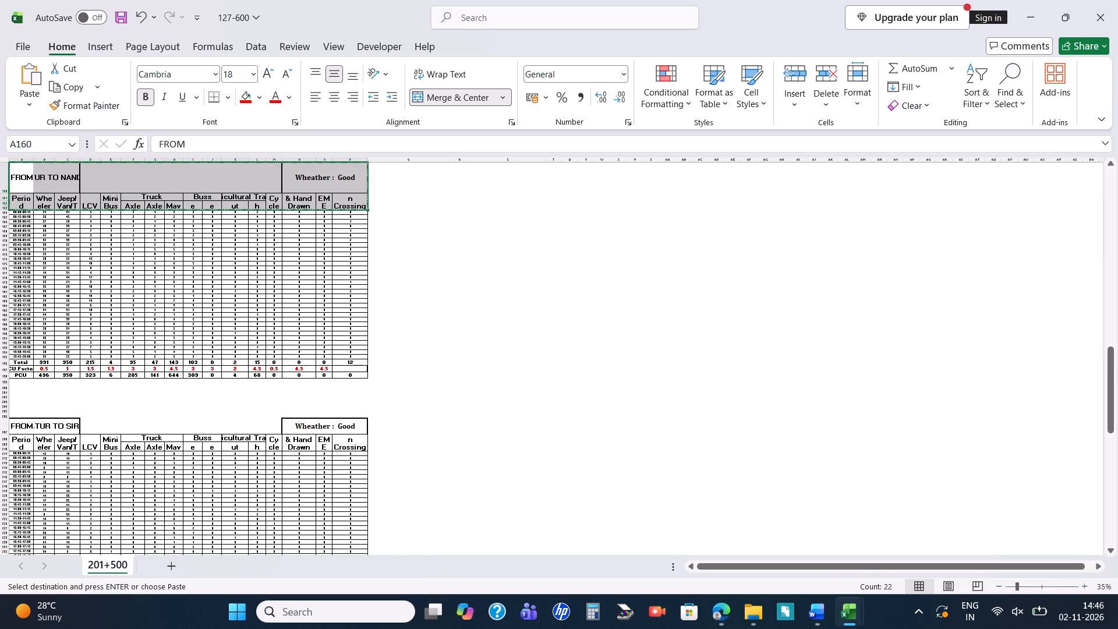
pyautogui.click(20, 432)
pyautogui.hotkey('shift', 'Down')
pyautogui.hotkey('shift', 'Right')
pyautogui.hotkey('shift', 'Right')
pyautogui.hotkey('shift', 'Right')
pyautogui.hotkey('shift', 'Right')
pyautogui.hotkey('shift', 'Right')
pyautogui.hotkey('shift', 'Right')
pyautogui.hotkey('shift', 'Right')
pyautogui.hotkey('shift', 'Right')
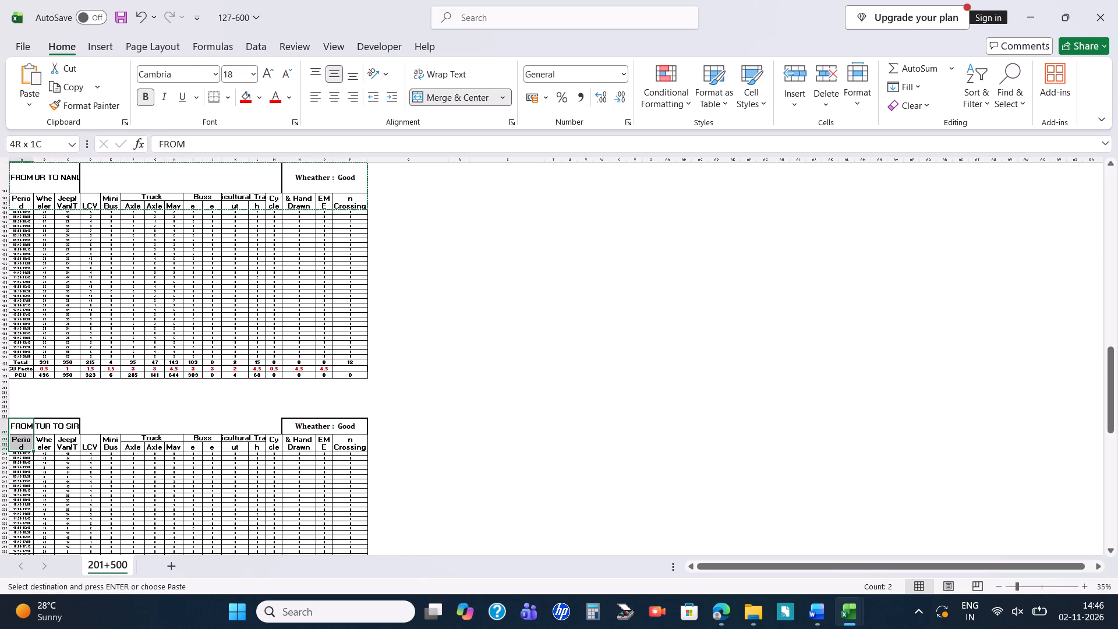
pyautogui.hotkey('shift', 'Right')
pyautogui.hotkey('shift', 'Left')
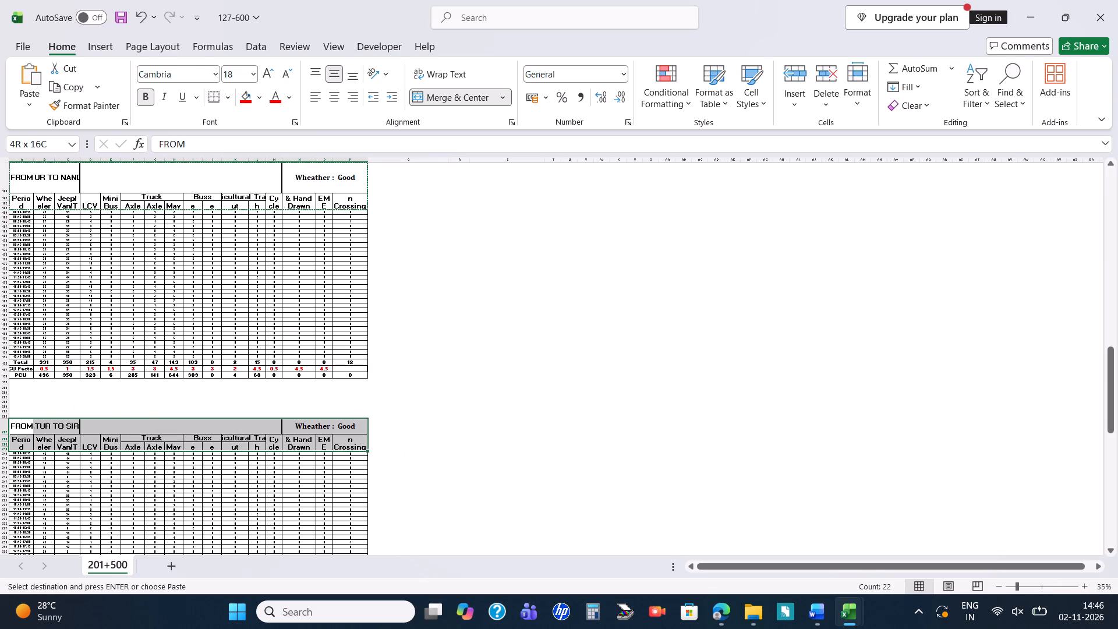
pyautogui.hotkey('ctrl', 'c')
pyautogui.hotkey('alt', 'Tab')
pyautogui.scroll(-4, 32, 450)
pyautogui.click(24, 319)
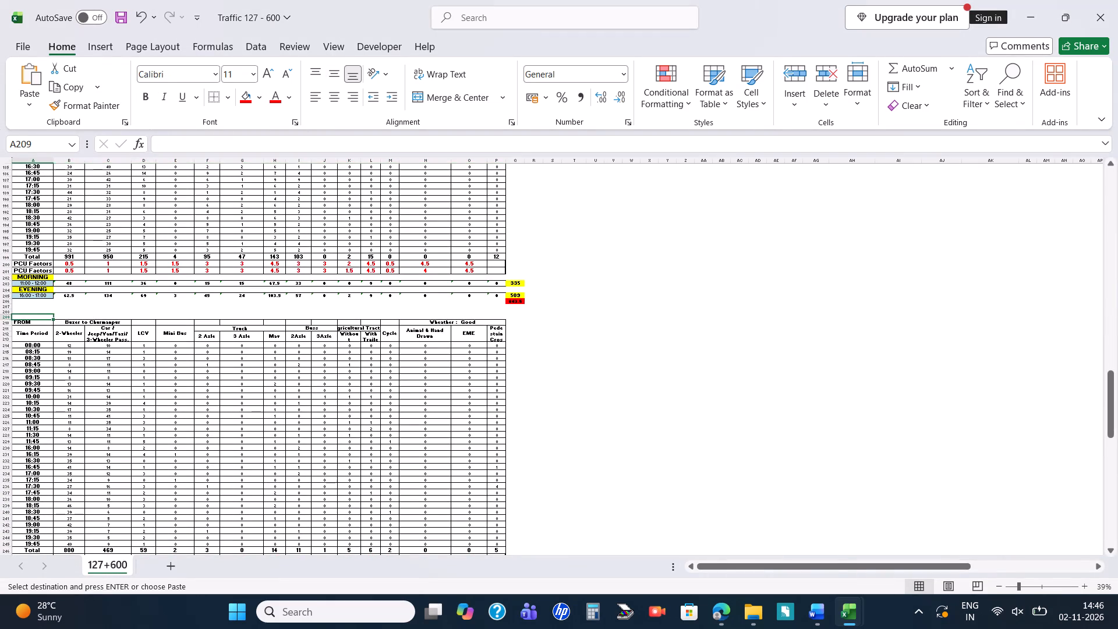
pyautogui.press('Down')
pyautogui.hotkey('ctrl', 'v')
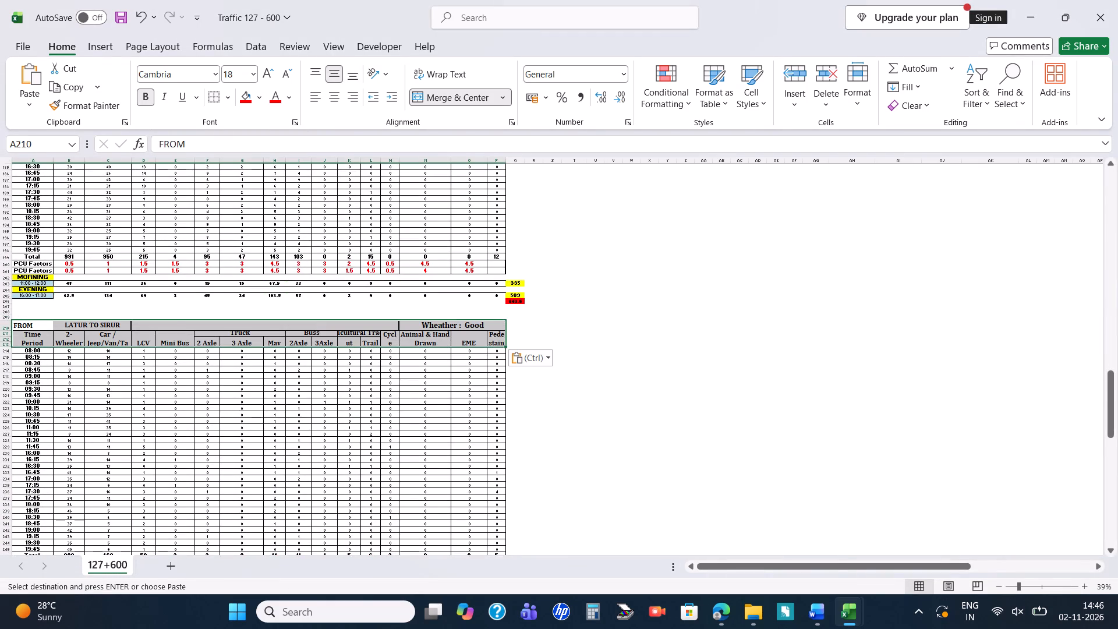
# Copy the full-width SIRUR TO LATUR header rows from the 127-600 workbook and paste them at A255, over Traffic 127 - 600's fifth table header.
pyautogui.scroll(-5, 186, 419)
pyautogui.hotkey('alt', 'Tab')
pyautogui.scroll(-2, 186, 419)
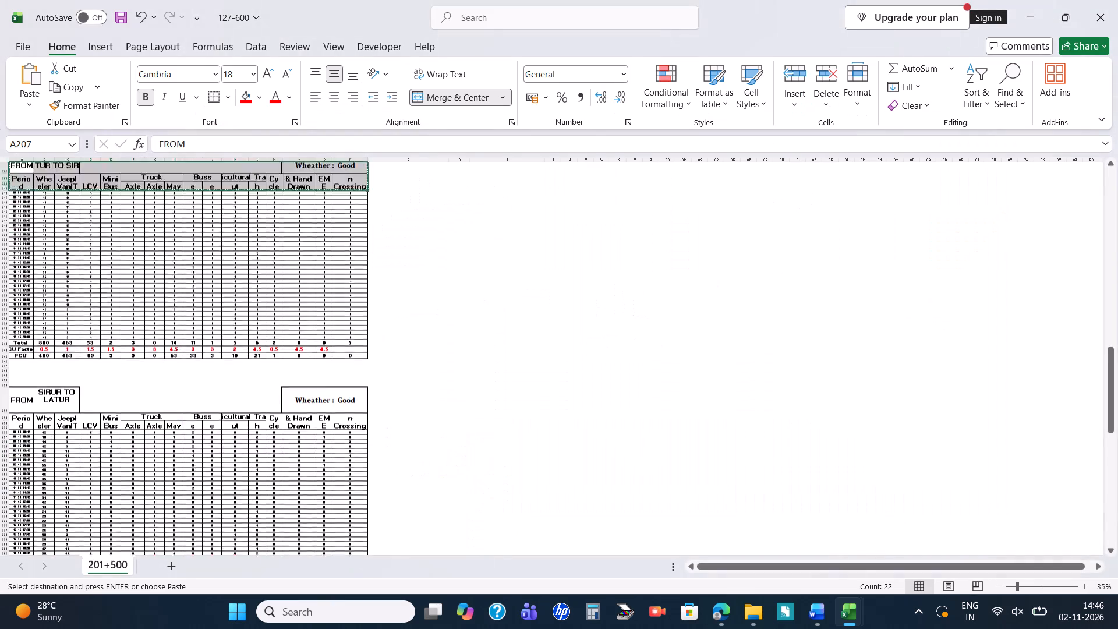
pyautogui.scroll(-1, 186, 419)
pyautogui.click(11, 359)
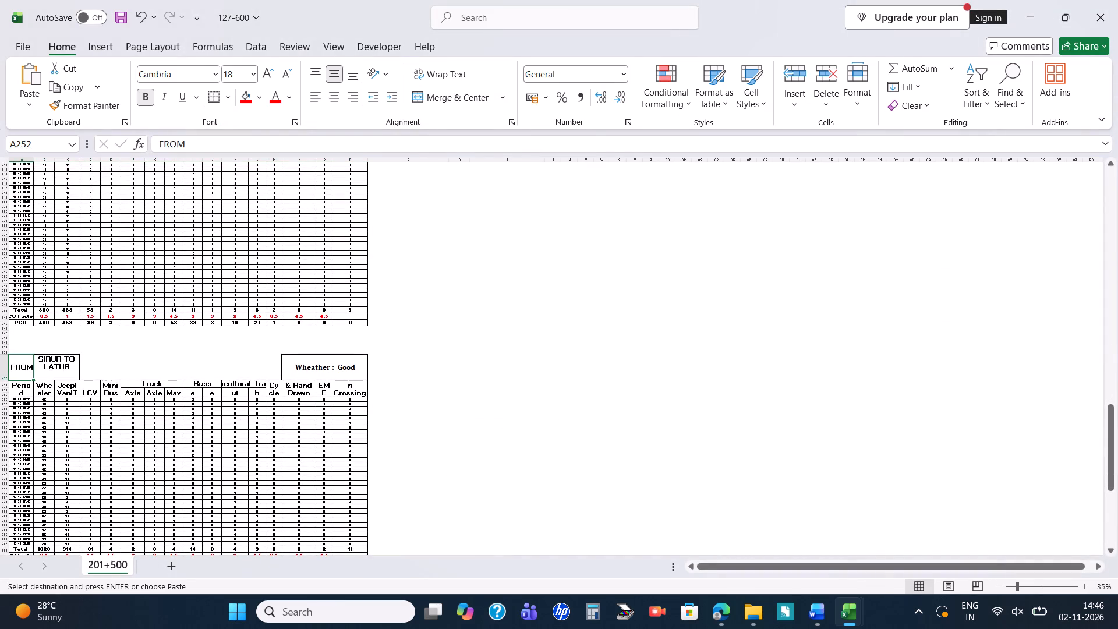
pyautogui.hotkey('shift', 'Down')
pyautogui.hotkey('shift', 'Right')
pyautogui.hotkey('shift', 'Right')
pyautogui.hotkey('shift', 'Right')
pyautogui.hotkey('shift', 'Right')
pyautogui.hotkey('shift', 'Right')
pyautogui.hotkey('shift', 'Right')
pyautogui.hotkey('shift', 'Right')
pyautogui.hotkey('shift', 'Right')
pyautogui.hotkey('shift', 'Right')
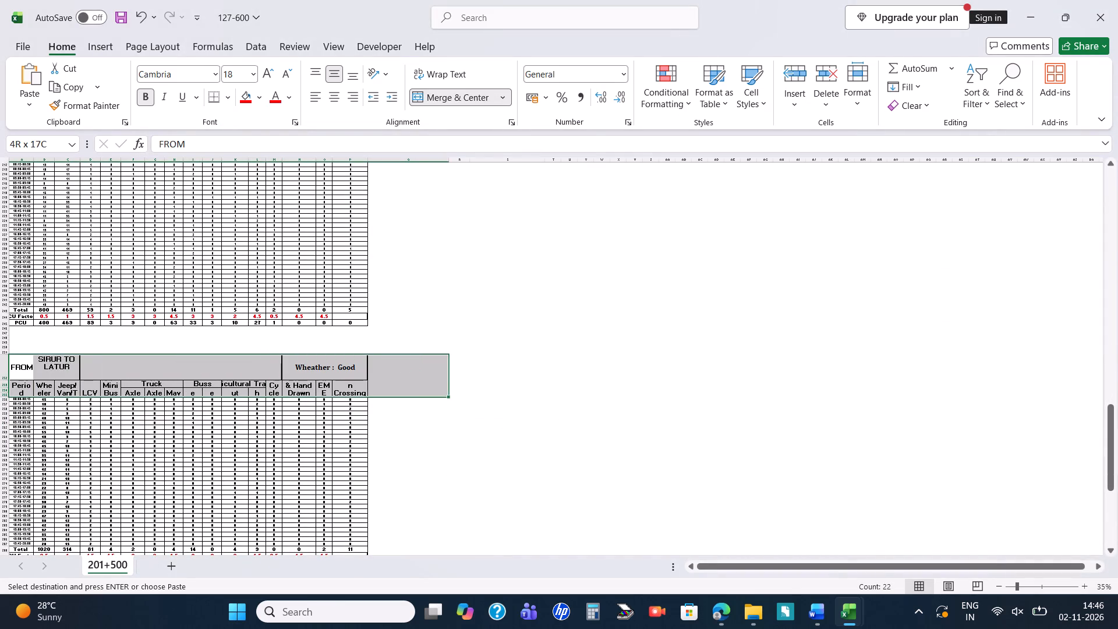
pyautogui.hotkey('shift', 'Left')
pyautogui.hotkey('ctrl', 'c')
pyautogui.hotkey('alt', 'Tab')
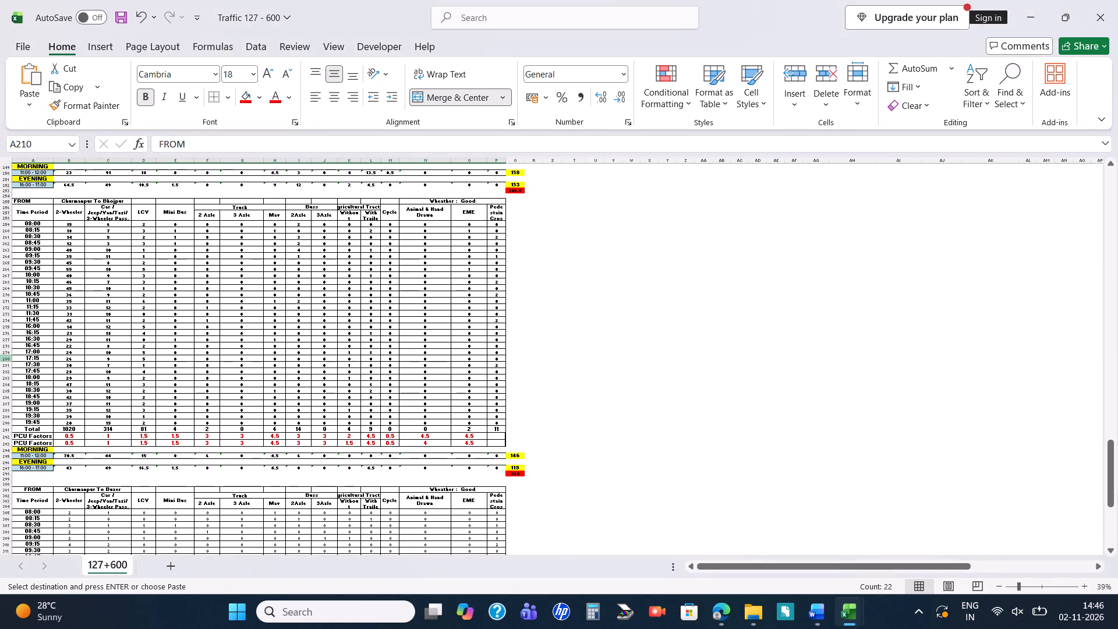
pyautogui.scroll(1, 49, 426)
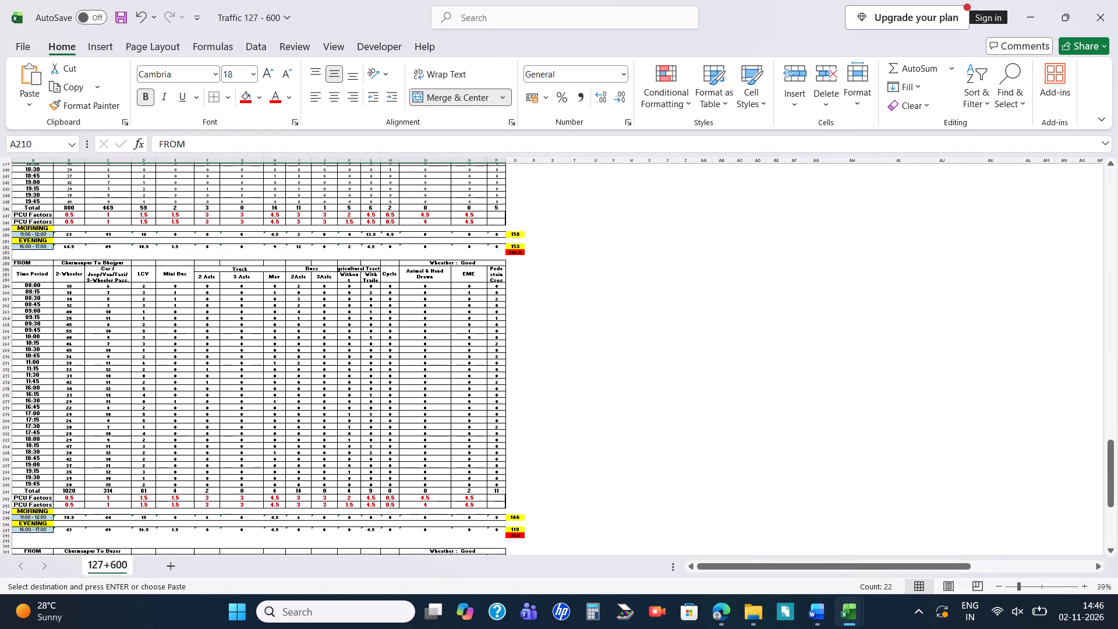
pyautogui.scroll(3, 49, 426)
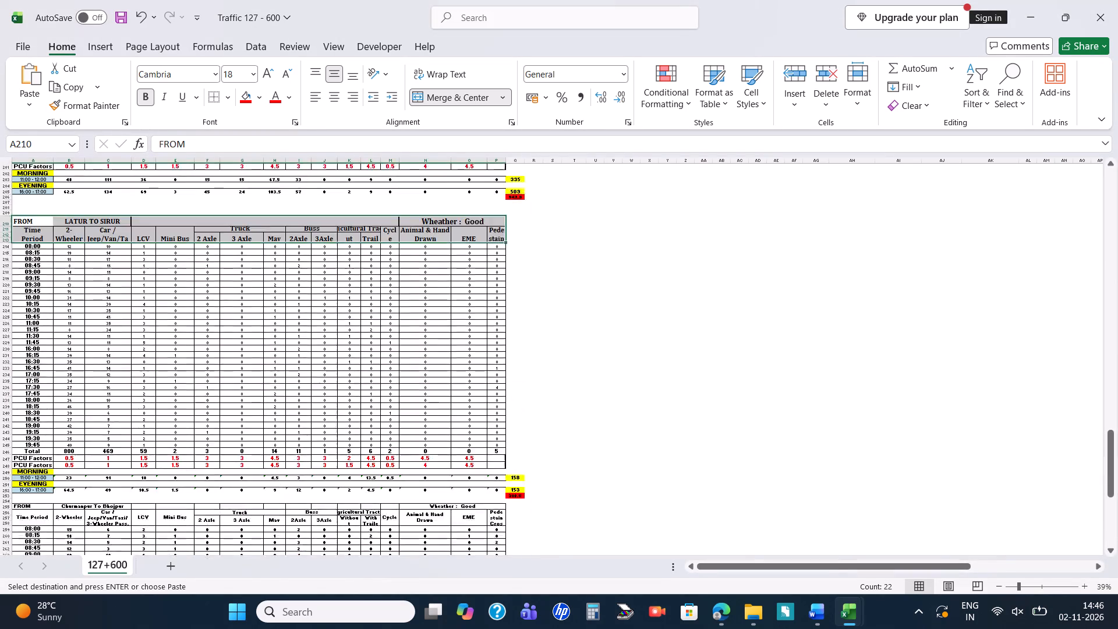
pyautogui.click(34, 338)
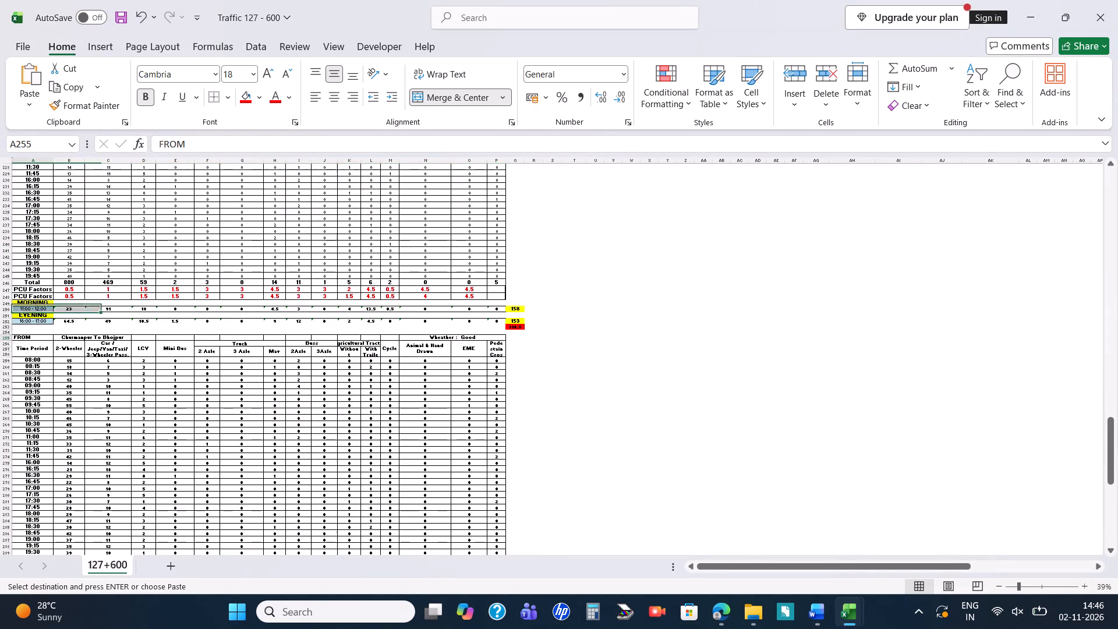
pyautogui.hotkey('ctrl', 'v')
# Copy the full-width SIRUR TO NANDED header rows from the 127-600 workbook and paste them at A301, over Traffic 127 - 600's last table header.
pyautogui.hotkey('alt', 'Tab')
pyautogui.scroll(-2, 34, 338)
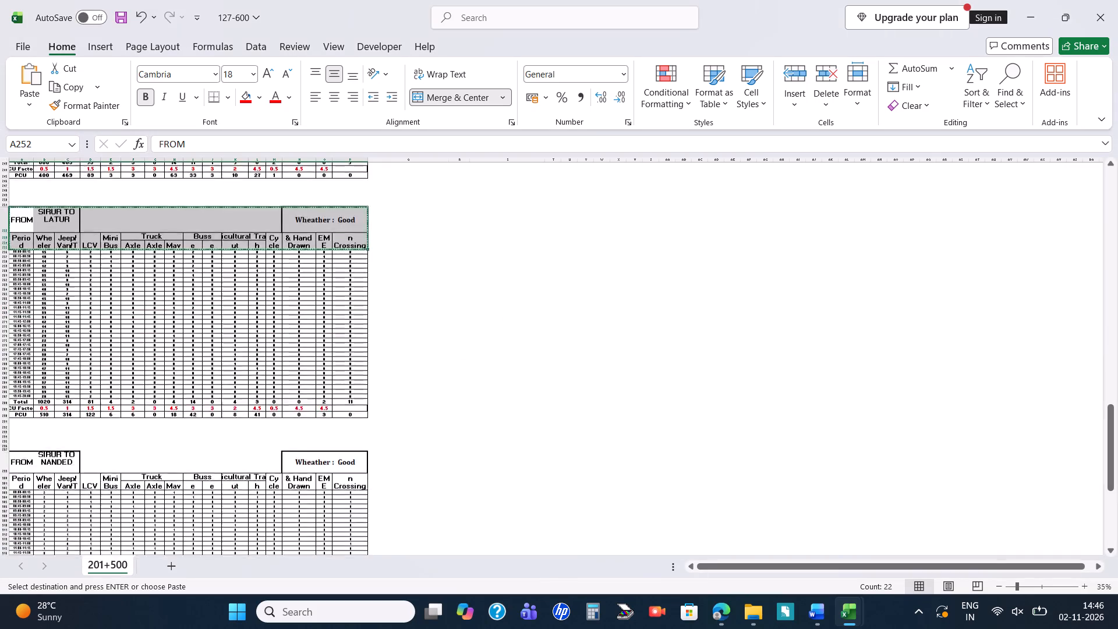
pyautogui.scroll(-2, 34, 338)
pyautogui.click(26, 337)
pyautogui.hotkey('shift', 'Down')
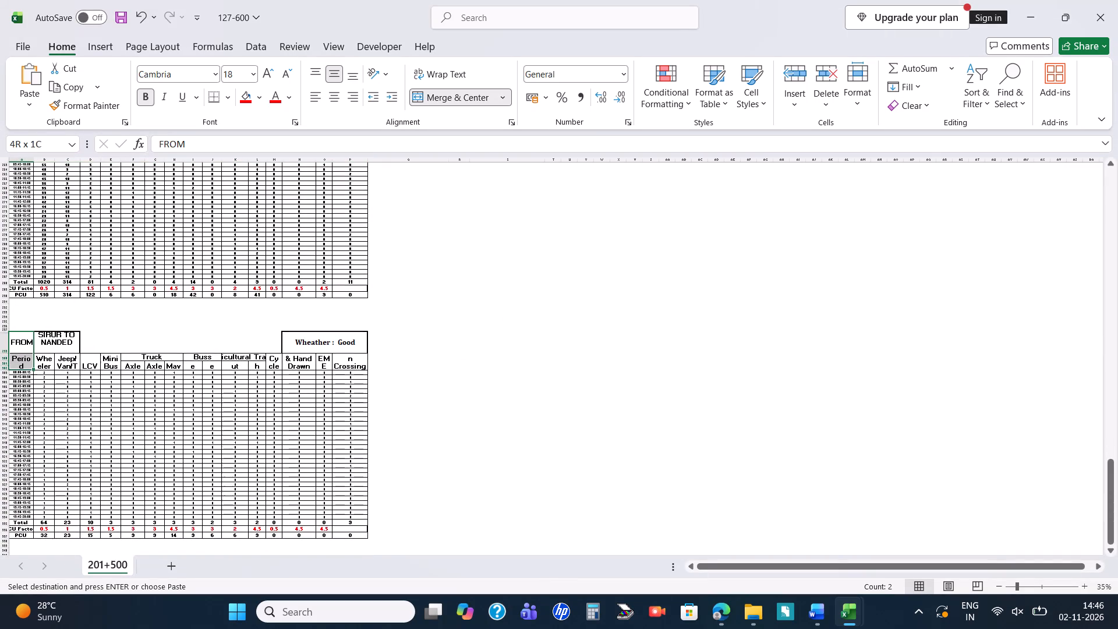
pyautogui.hotkey('shift', 'Right')
pyautogui.hotkey('shift', 'Right')
pyautogui.hotkey('shift', 'Right')
pyautogui.hotkey('shift', 'Right')
pyautogui.hotkey('shift', 'Right')
pyautogui.hotkey('shift', 'Right')
pyautogui.hotkey('shift', 'Right')
pyautogui.hotkey('shift', 'Right')
pyautogui.hotkey('shift', 'Right')
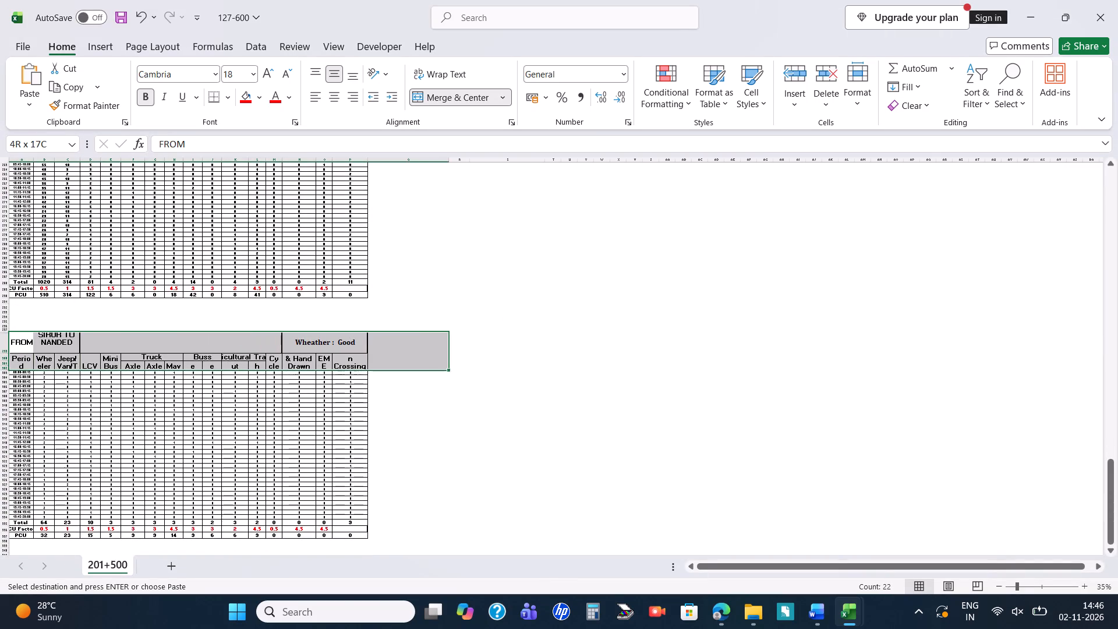
pyautogui.hotkey('shift', 'Left')
pyautogui.hotkey('ctrl', 'c')
pyautogui.hotkey('alt', 'Tab')
pyautogui.scroll(-1, 26, 337)
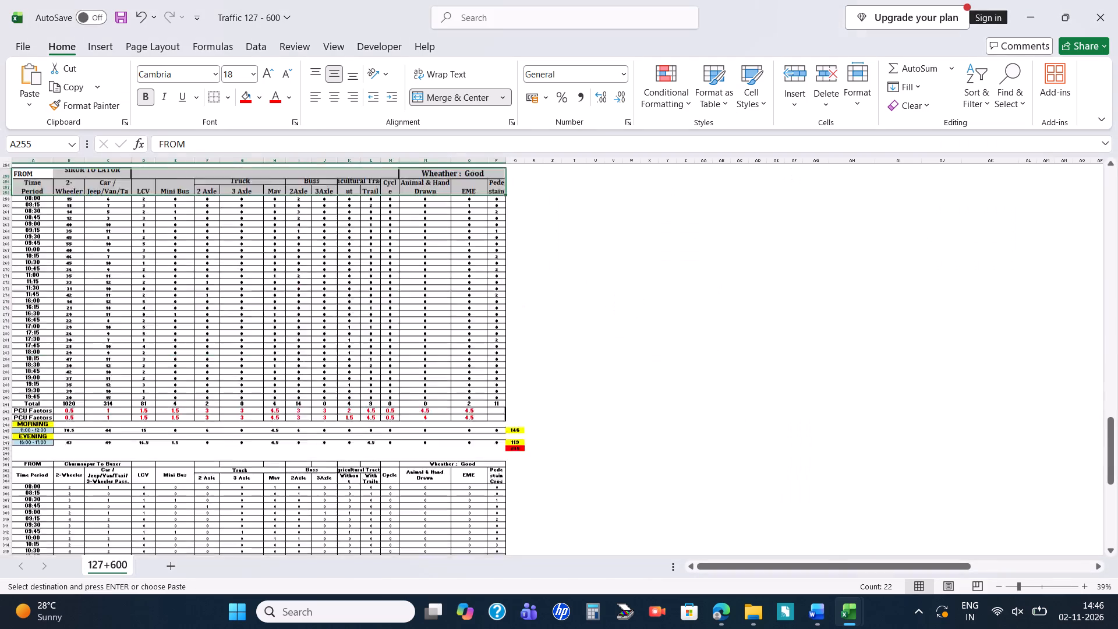
pyautogui.scroll(-3, 26, 337)
pyautogui.click(34, 263)
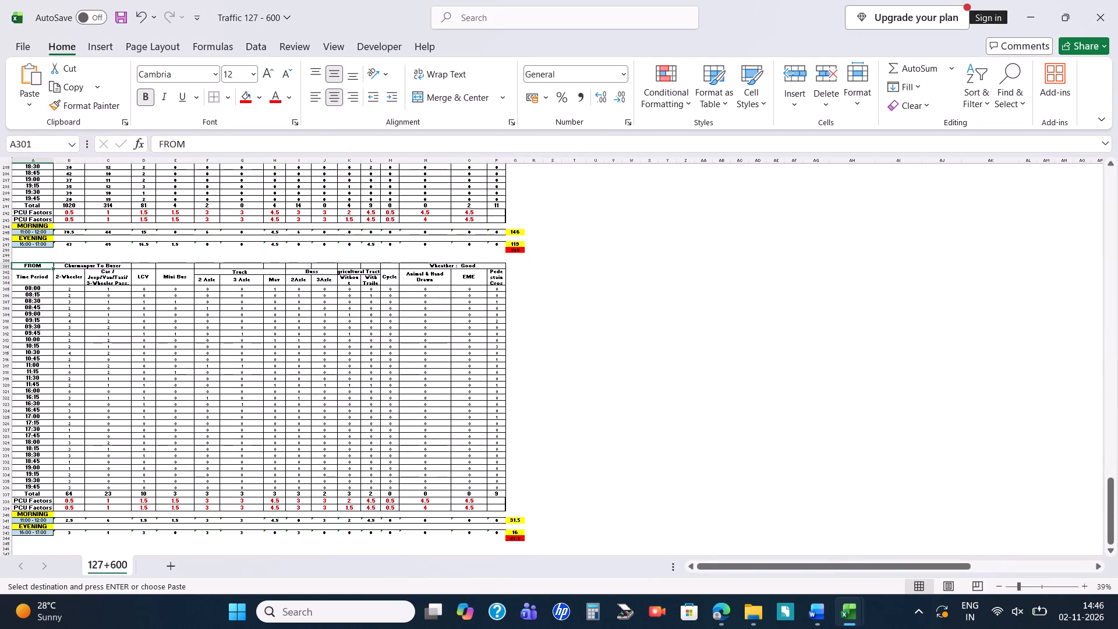
pyautogui.hotkey('ctrl', 'v')
# Check the end of the 127-600 workbook for remaining tables and save the Traffic 127 - 600 workbook.
pyautogui.scroll(-3, 34, 263)
pyautogui.hotkey('alt', 'Tab')
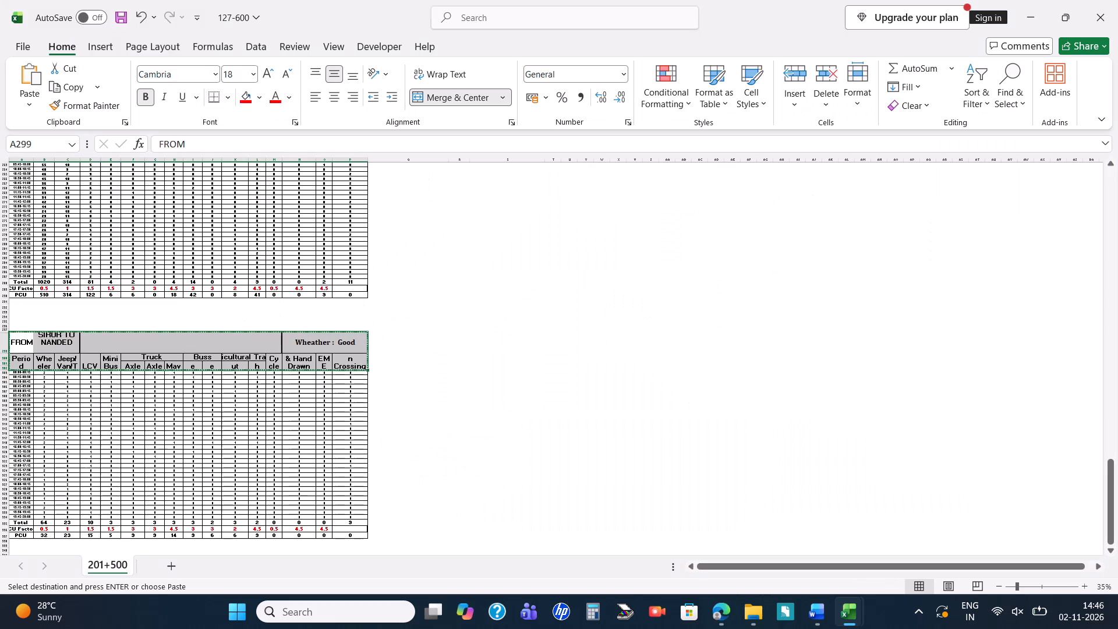
pyautogui.scroll(-3, 34, 263)
pyautogui.hotkey('alt', 'Tab')
pyautogui.hotkey('ctrl', 's')
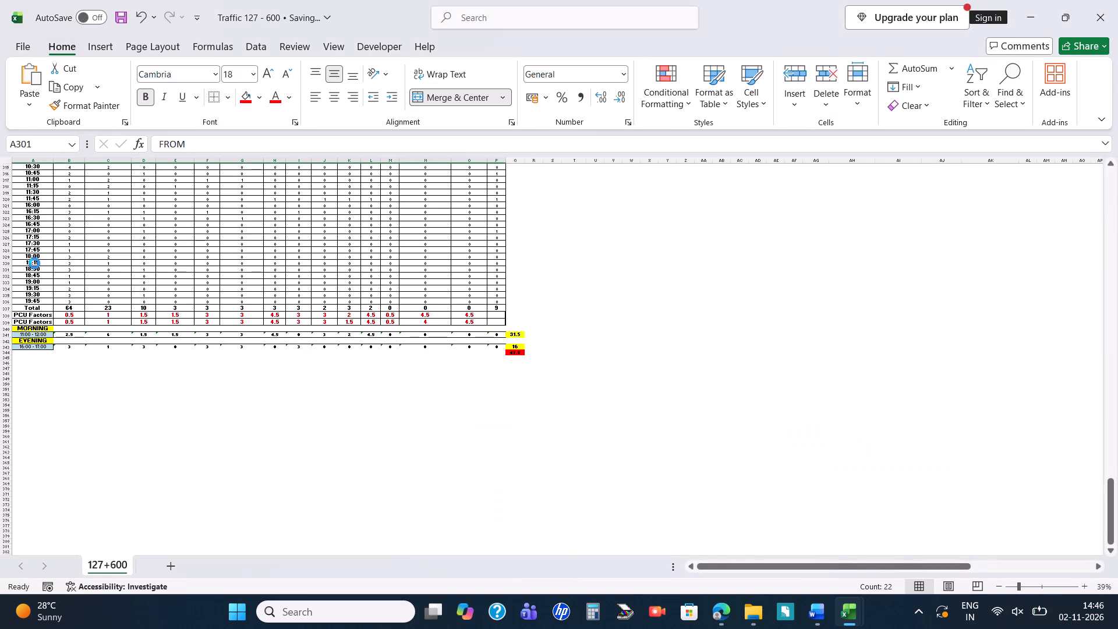
pyautogui.scroll(9, 171, 309)
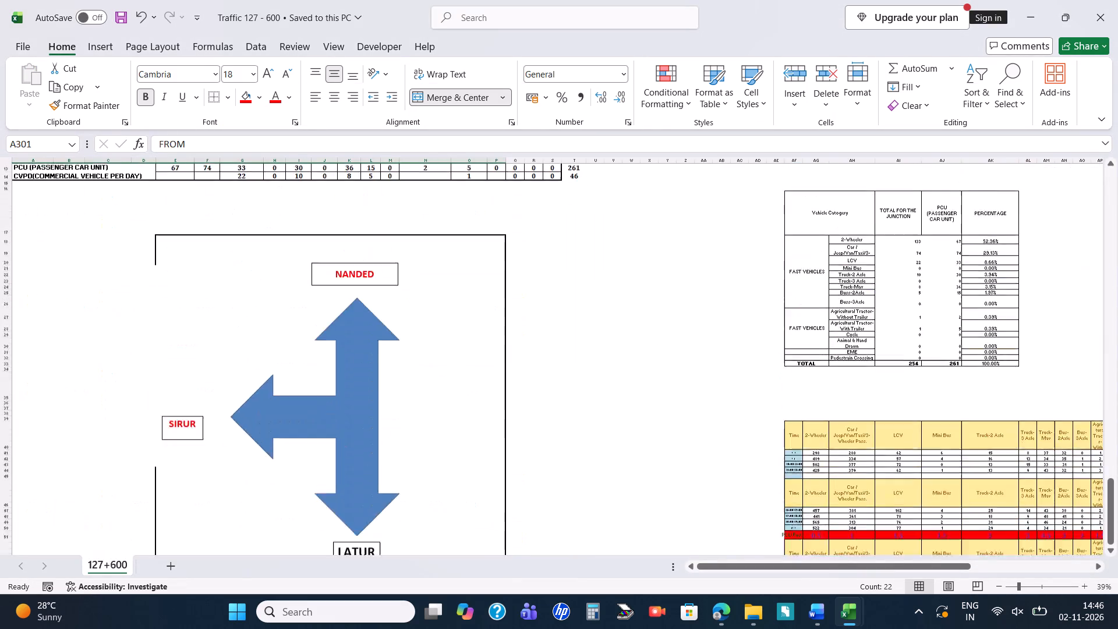
# Review the Traffic 127 - 600 sheet from the junction sketch and peak-hour summary through all six direction tables.
pyautogui.scroll(-1, 171, 309)
pyautogui.scroll(3, 171, 309)
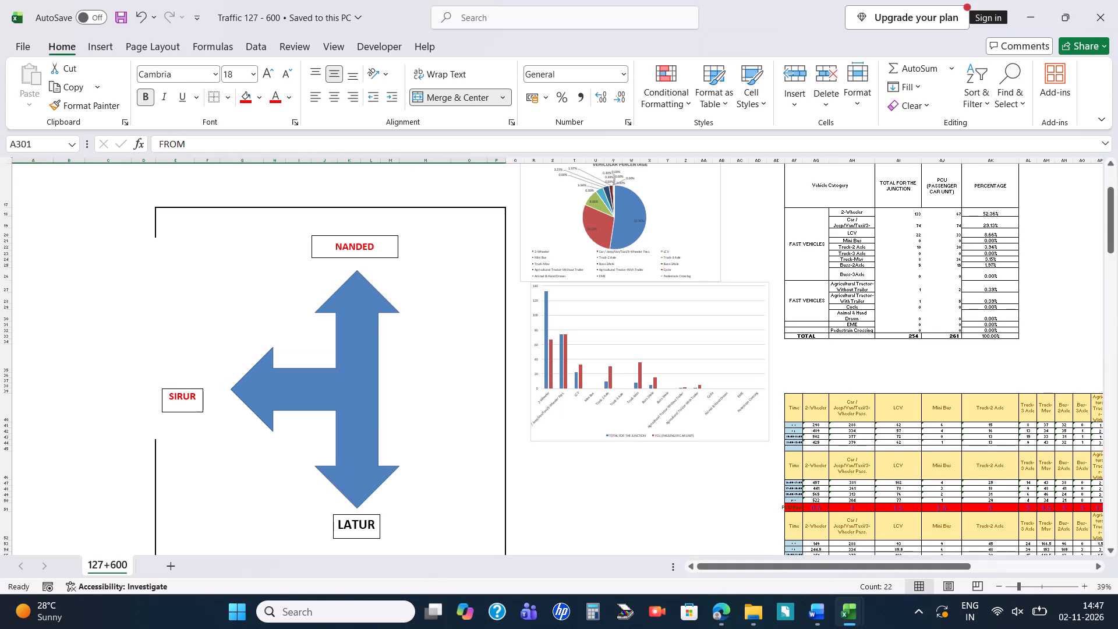
pyautogui.hotkey('alt', 'Tab')
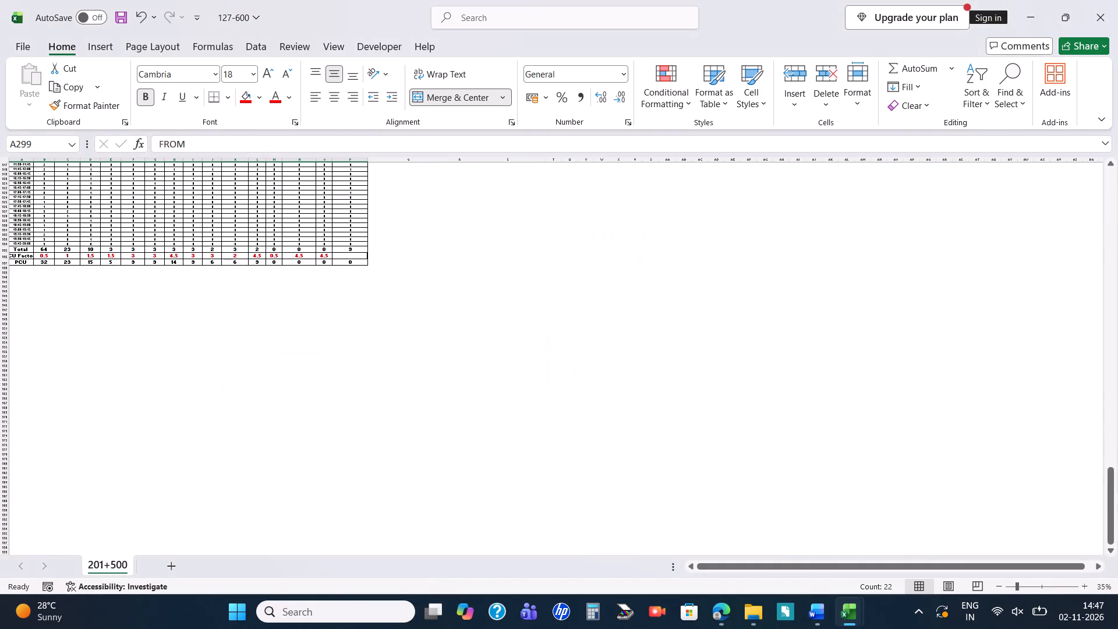
pyautogui.hotkey('alt', 'Tab')
pyautogui.scroll(-5, 171, 309)
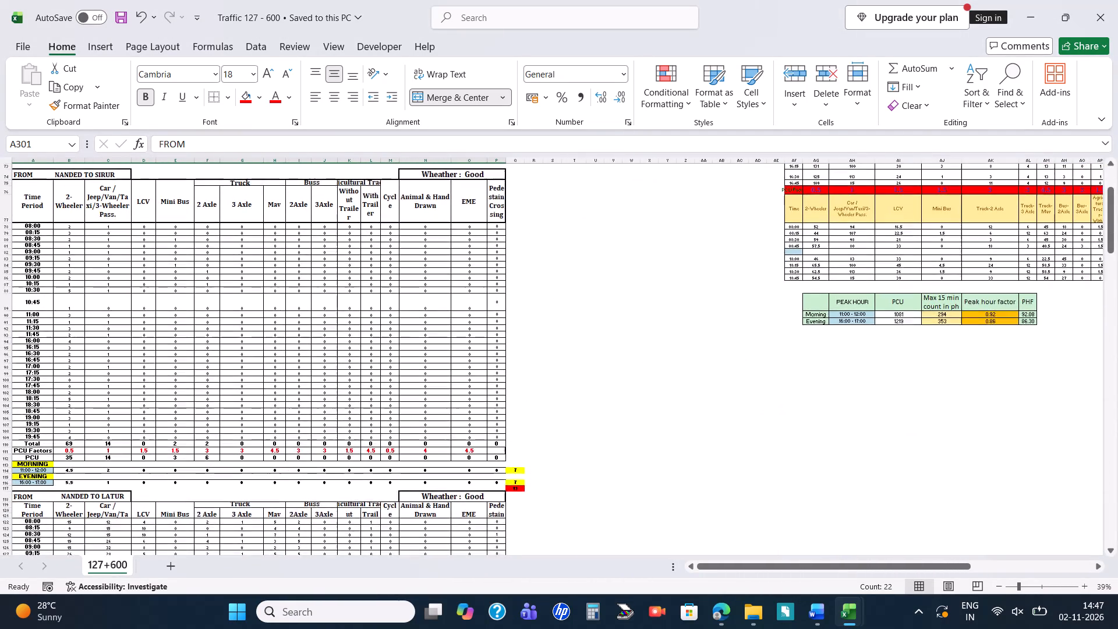
pyautogui.scroll(1, 171, 309)
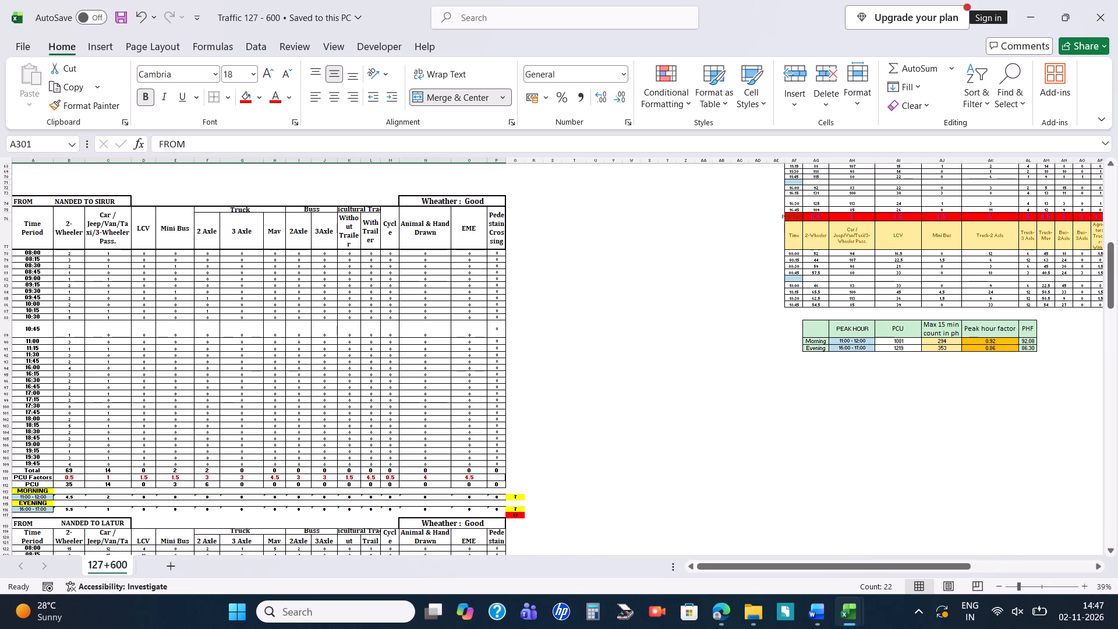
pyautogui.scroll(-5, 171, 309)
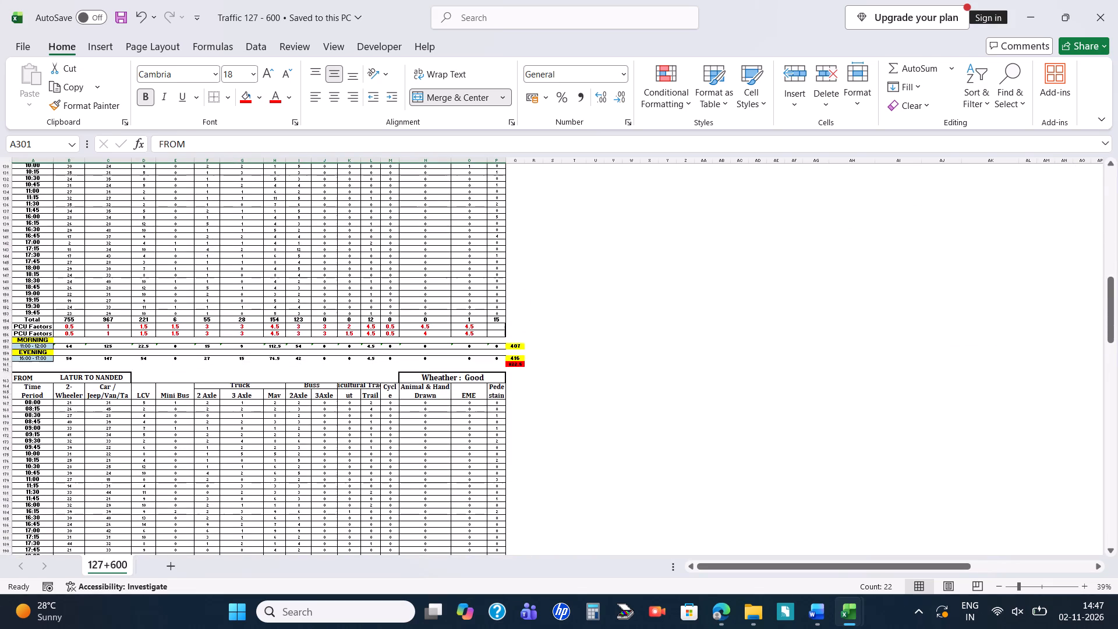
pyautogui.scroll(-1, 171, 309)
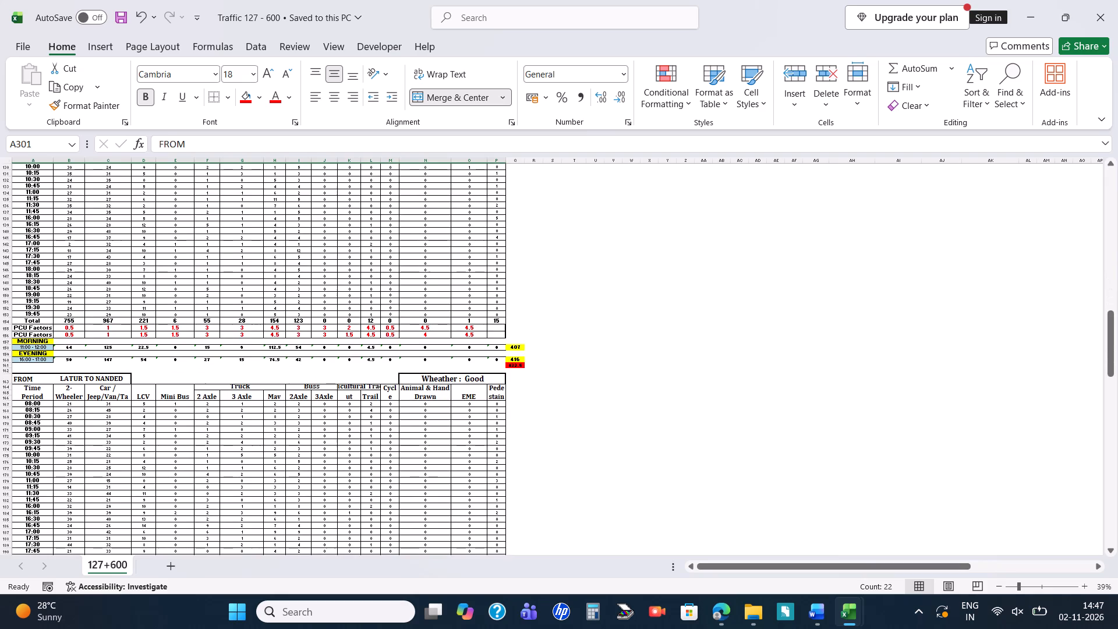
pyautogui.scroll(-4, 171, 309)
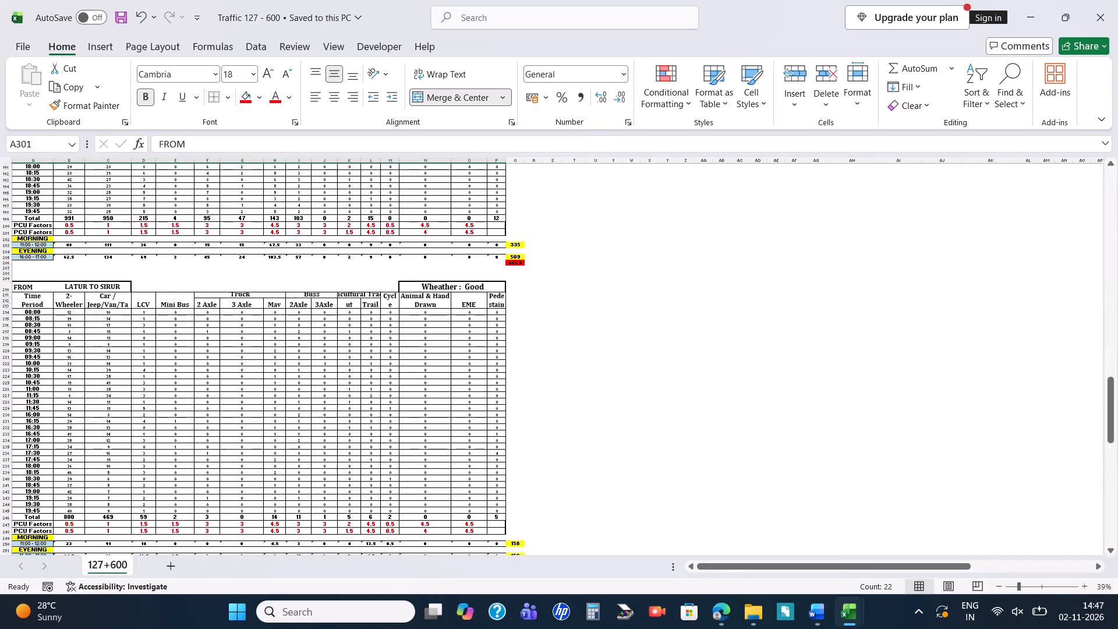
pyautogui.scroll(-3, 171, 309)
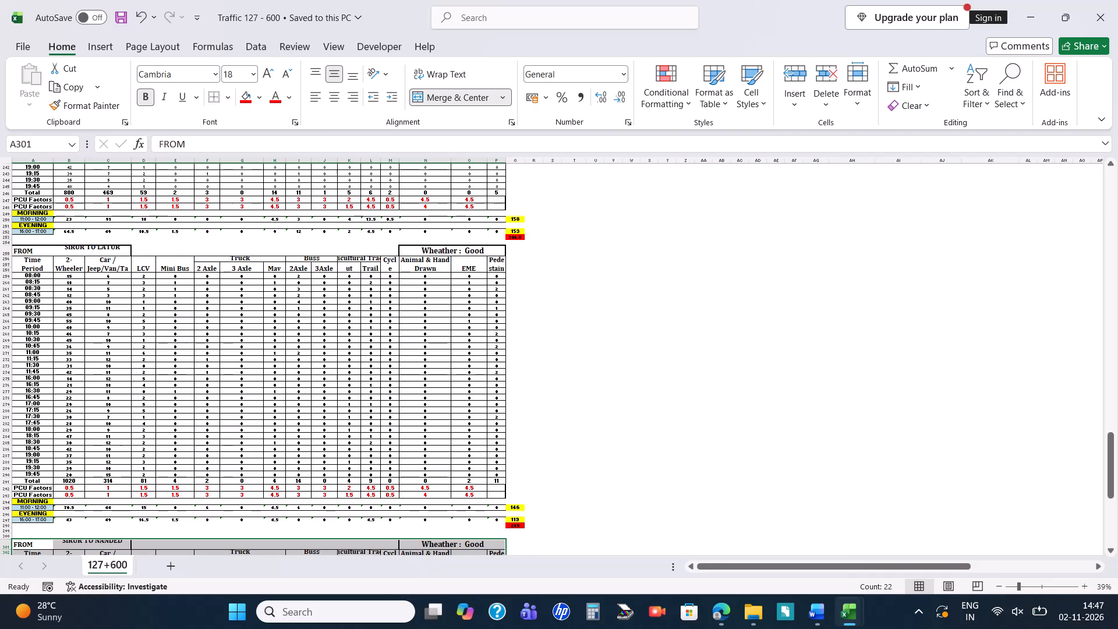
pyautogui.scroll(-3, 174, 289)
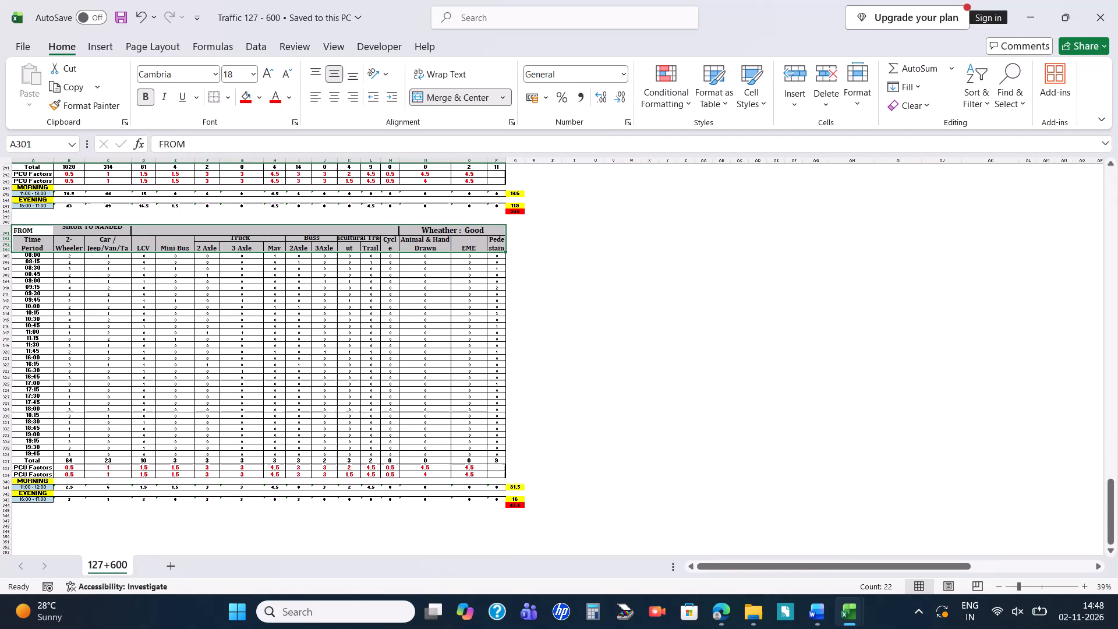
# Switch to the TMC 127 - 000 Word document and set the morning diagram's peak hour to 11:00-12:00.
pyautogui.hotkey('alt', 'Tab')
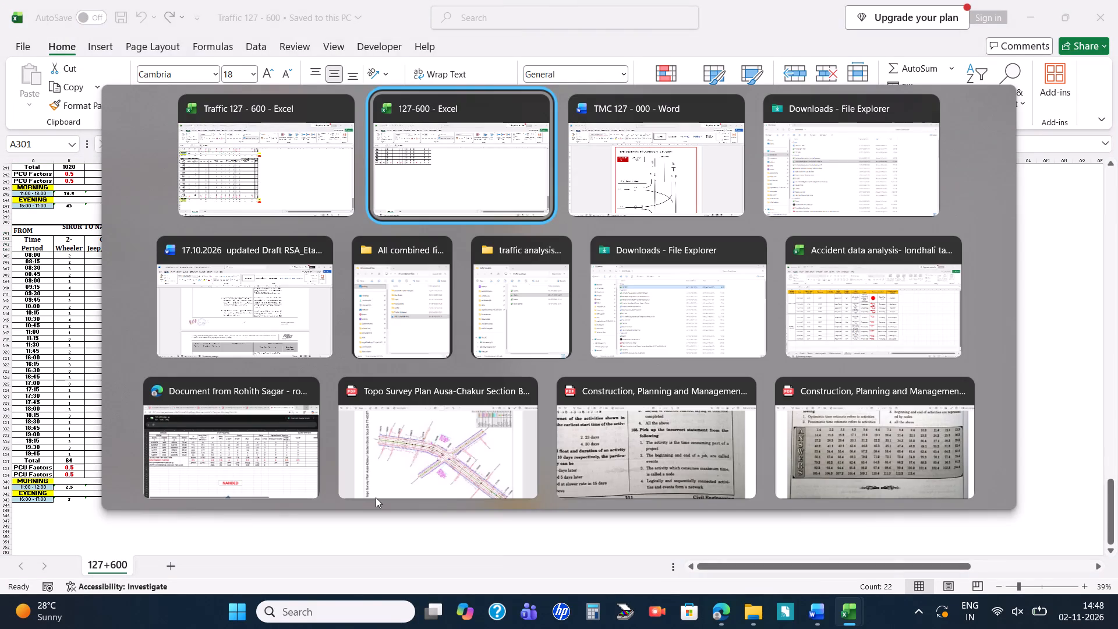
pyautogui.hotkey('alt', 'Tab')
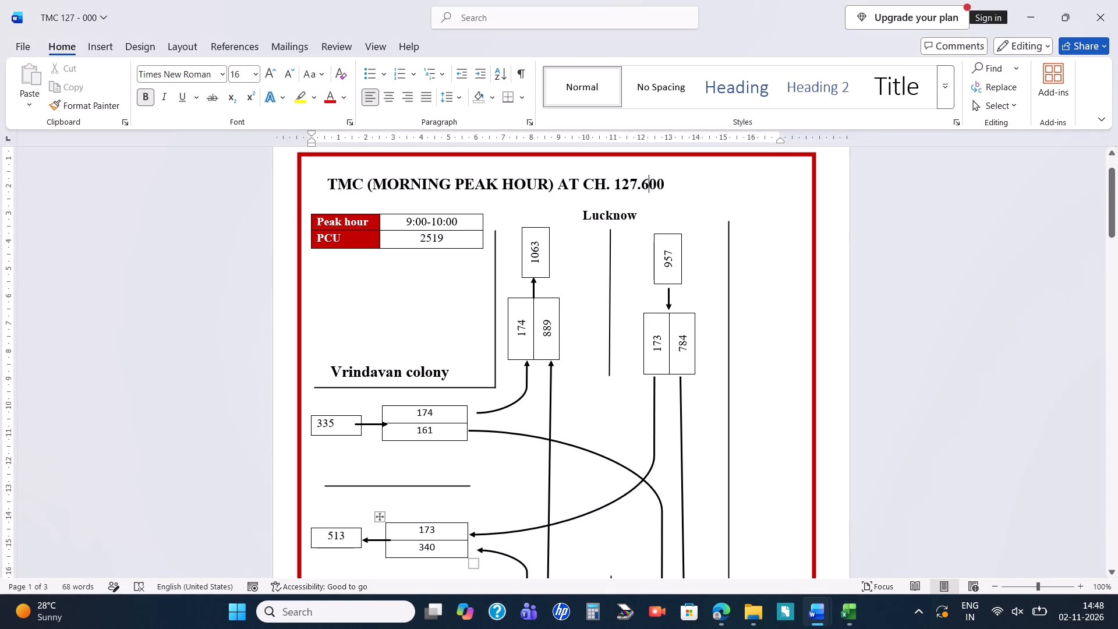
pyautogui.click(410, 220)
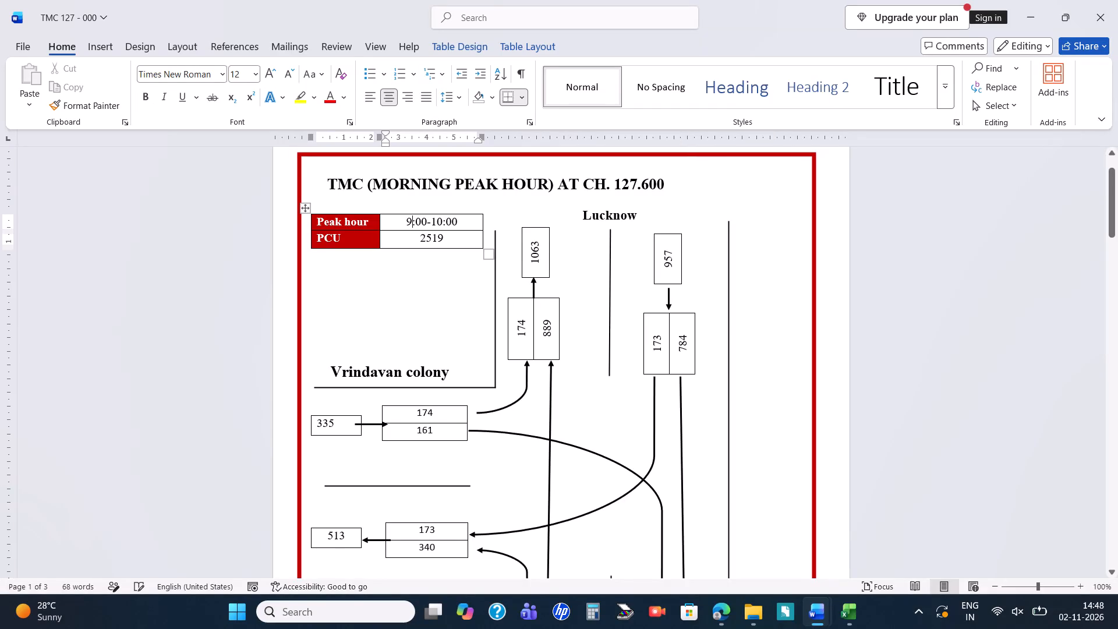
pyautogui.press('BackSpace')
pyautogui.write('11')
pyautogui.press('Right')
pyautogui.press('Right')
pyautogui.press('Right')
pyautogui.press('Right')
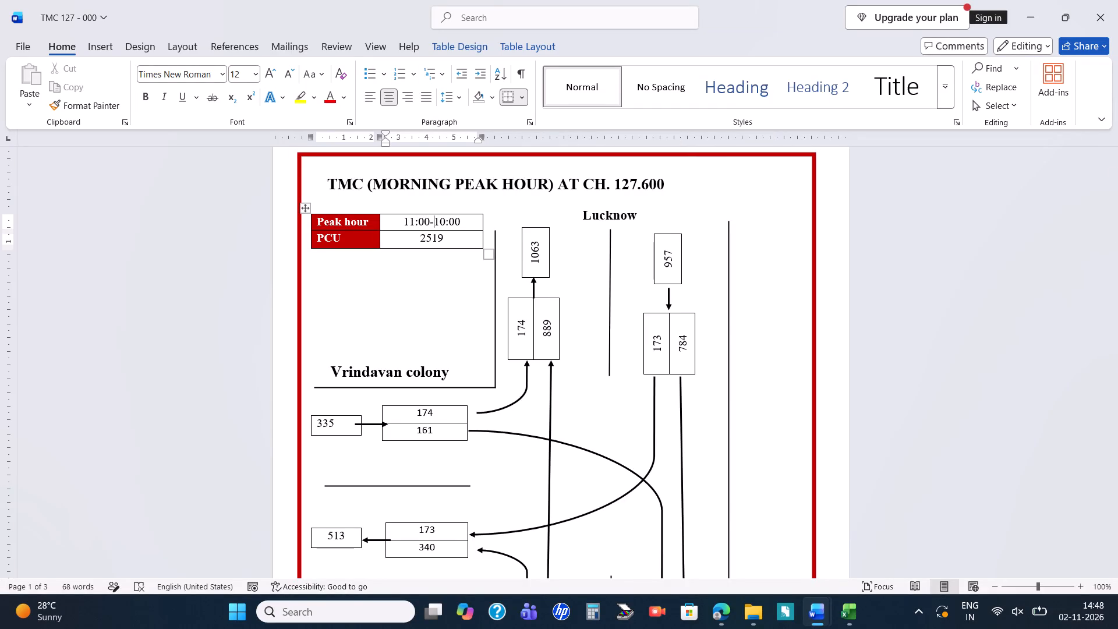
pyautogui.press('Right')
pyautogui.press('Right')
pyautogui.press('BackSpace')
pyautogui.press('5')
pyautogui.press('BackSpace')
pyautogui.press('2')
# Set the PCU value in the morning diagram's summary table to 1081.
pyautogui.press('Down')
pyautogui.press('BackSpace')
pyautogui.press('BackSpace')
pyautogui.press('BackSpace')
pyautogui.press('BackSpace')
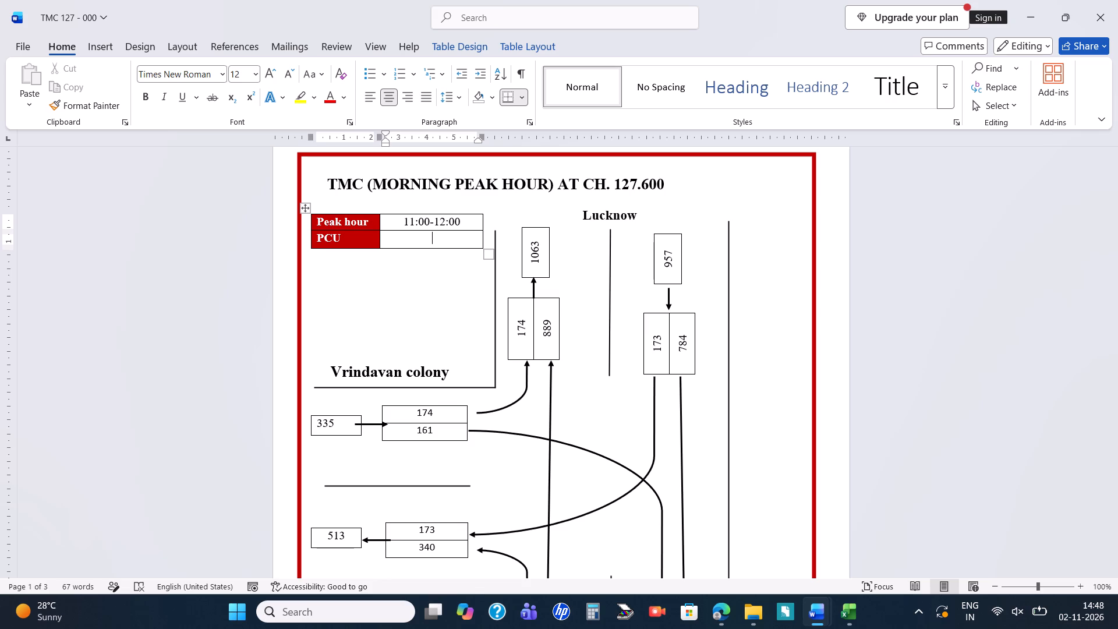
pyautogui.write('1081')
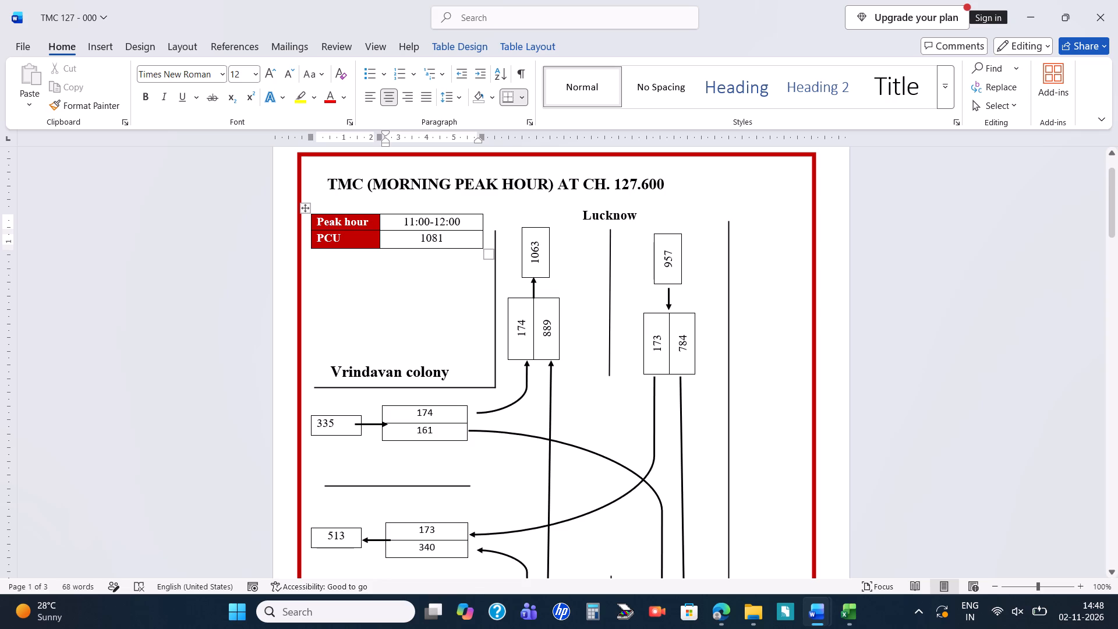
# Replace the Lucknow label at the top of the morning TMC diagram with NANDED.
pyautogui.click(600, 218)
pyautogui.click(643, 214)
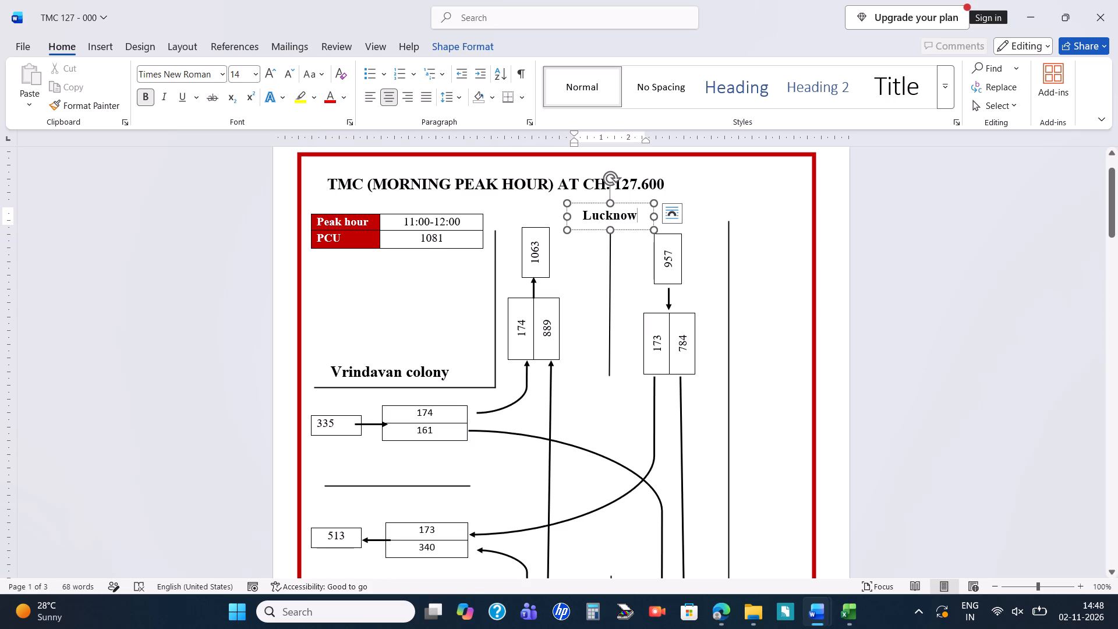
pyautogui.press('BackSpace')
pyautogui.press('BackSpace')
pyautogui.press('BackSpace')
pyautogui.press('BackSpace')
pyautogui.press('BackSpace')
pyautogui.press('BackSpace')
pyautogui.press('BackSpace')
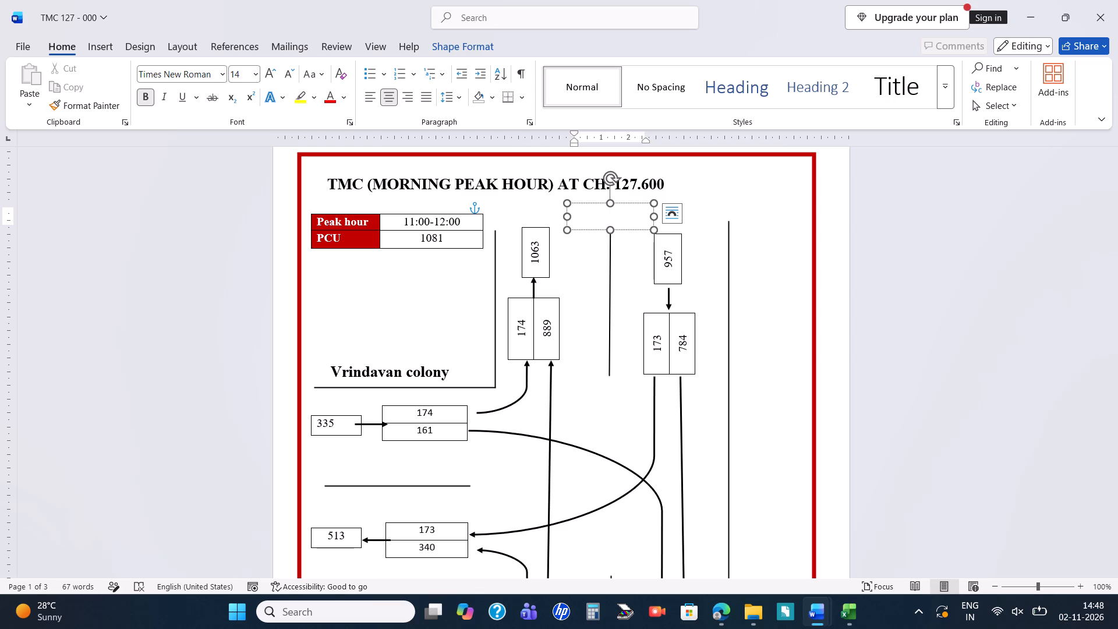
pyautogui.write('NAN')
pyautogui.write('DED')
# Replace the Vrindavan colony label on the morning diagram's side arm with SIRUR.
pyautogui.click(447, 374)
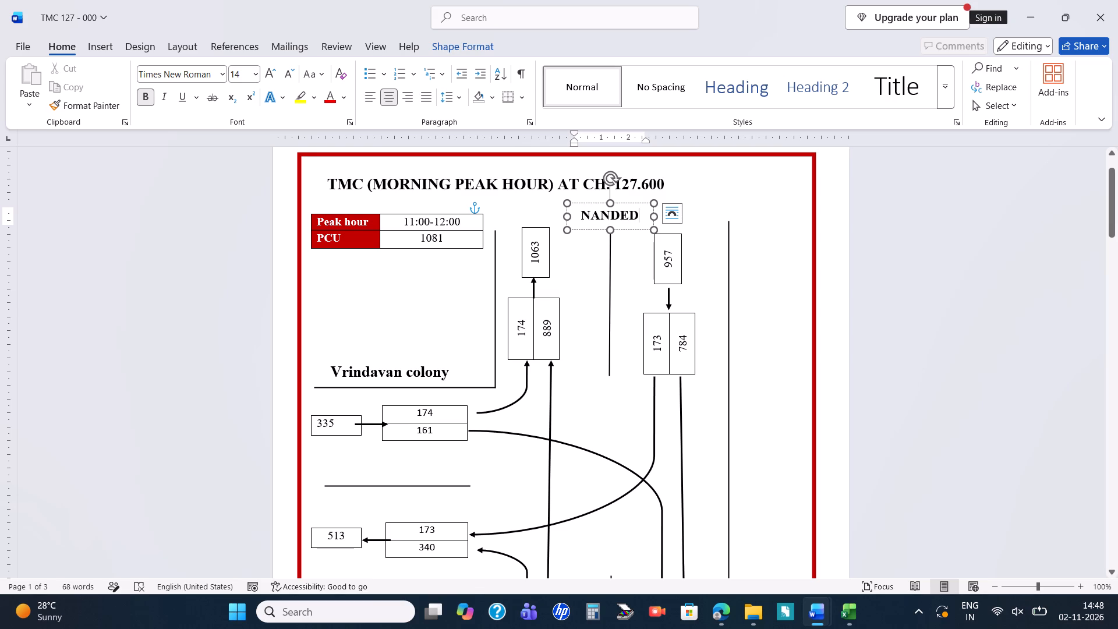
pyautogui.press('BackSpace')
pyautogui.press('BackSpace')
pyautogui.press('BackSpace')
pyautogui.press('BackSpace')
pyautogui.press('BackSpace')
pyautogui.press('BackSpace')
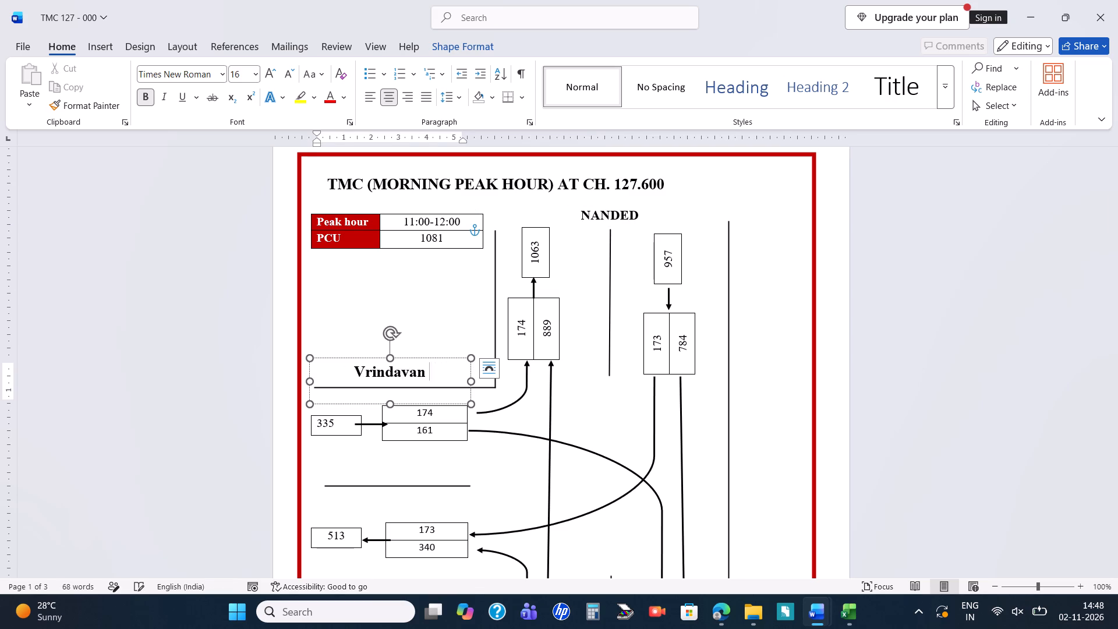
pyautogui.press('BackSpace')
pyautogui.press('BackSpace')
pyautogui.press('BackSpace')
pyautogui.press('BackSpace')
pyautogui.press('BackSpace')
pyautogui.press('BackSpace')
pyautogui.press('BackSpace')
pyautogui.press('BackSpace')
pyautogui.press('BackSpace')
pyautogui.press('BackSpace')
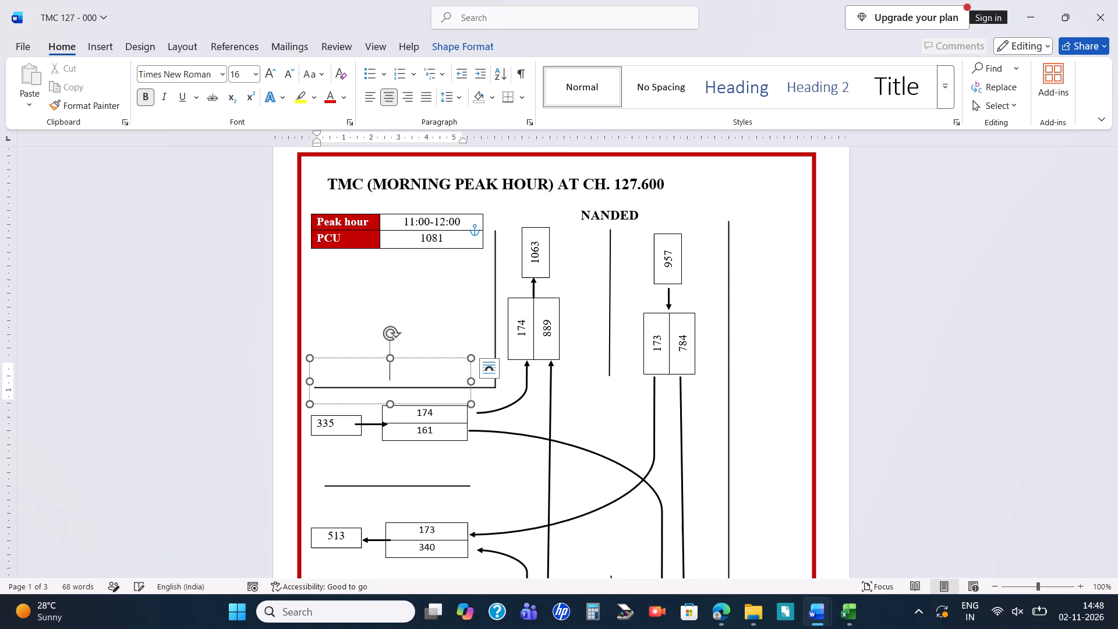
pyautogui.write('SIR')
pyautogui.press('u')
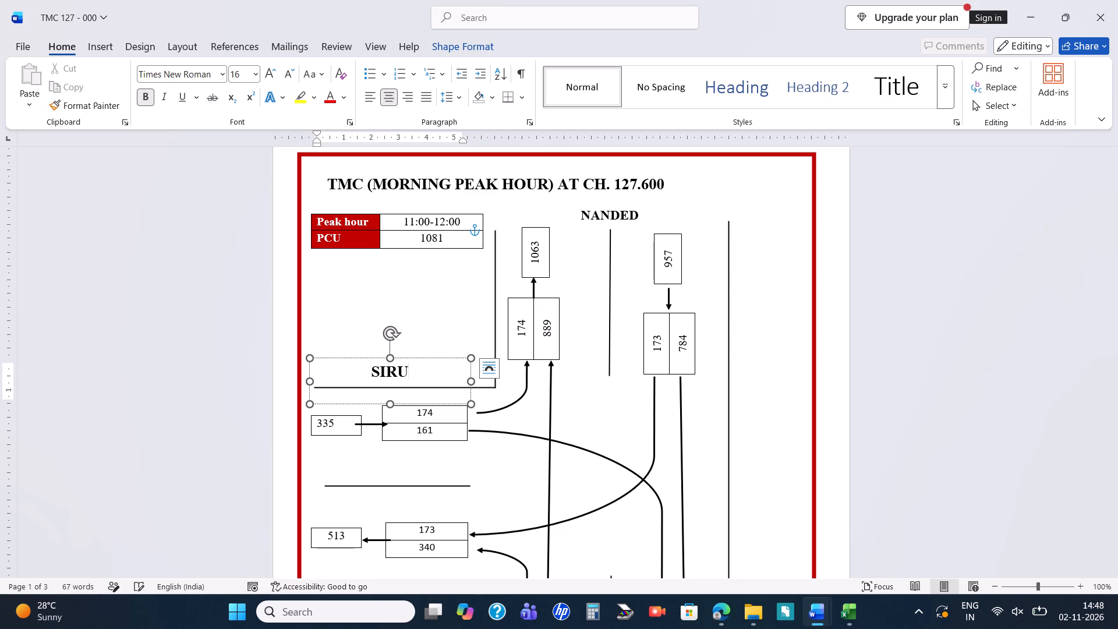
pyautogui.press('r')
# Check the junction sketch in the Traffic 127 - 600 workbook and replace the morning diagram's Raebareilly label with LATUR.
pyautogui.hotkey('alt', 'Tab')
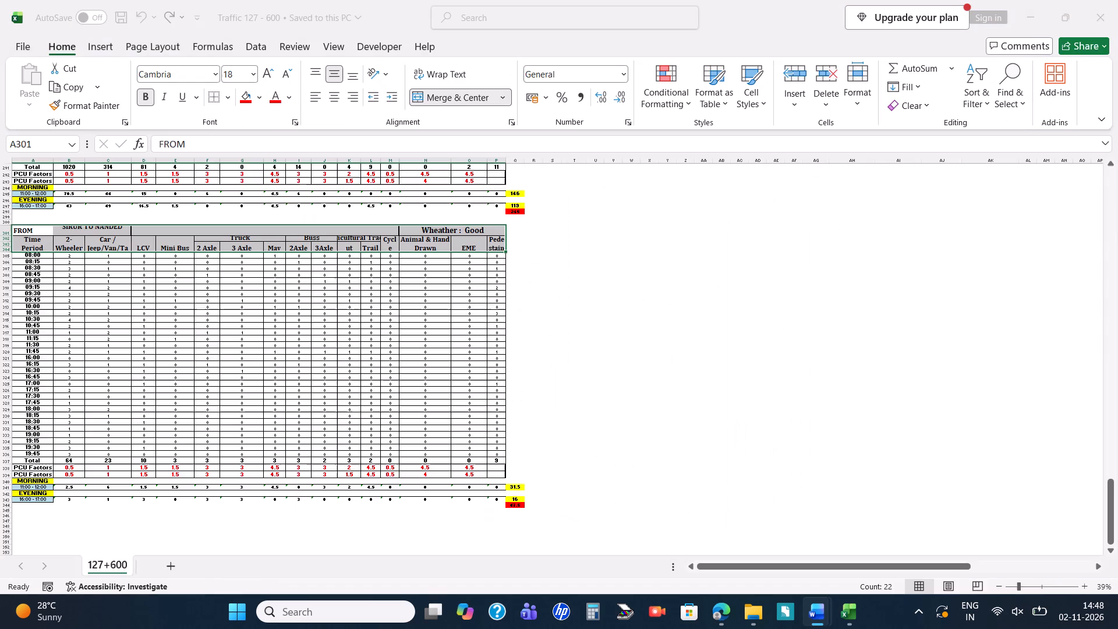
pyautogui.scroll(8, 447, 377)
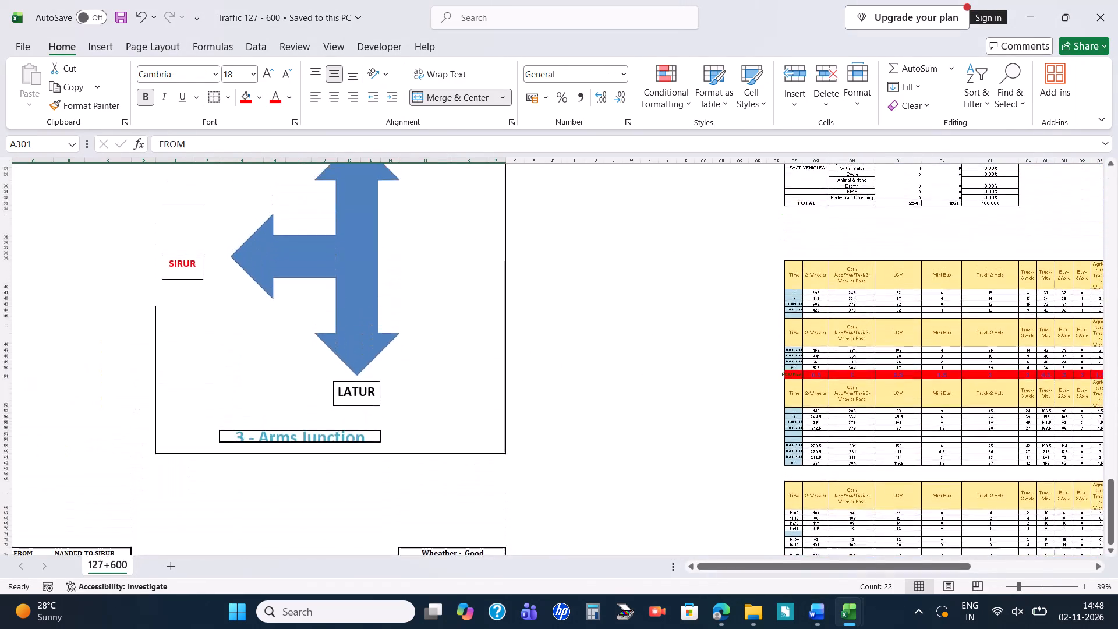
pyautogui.hotkey('alt', 'Tab')
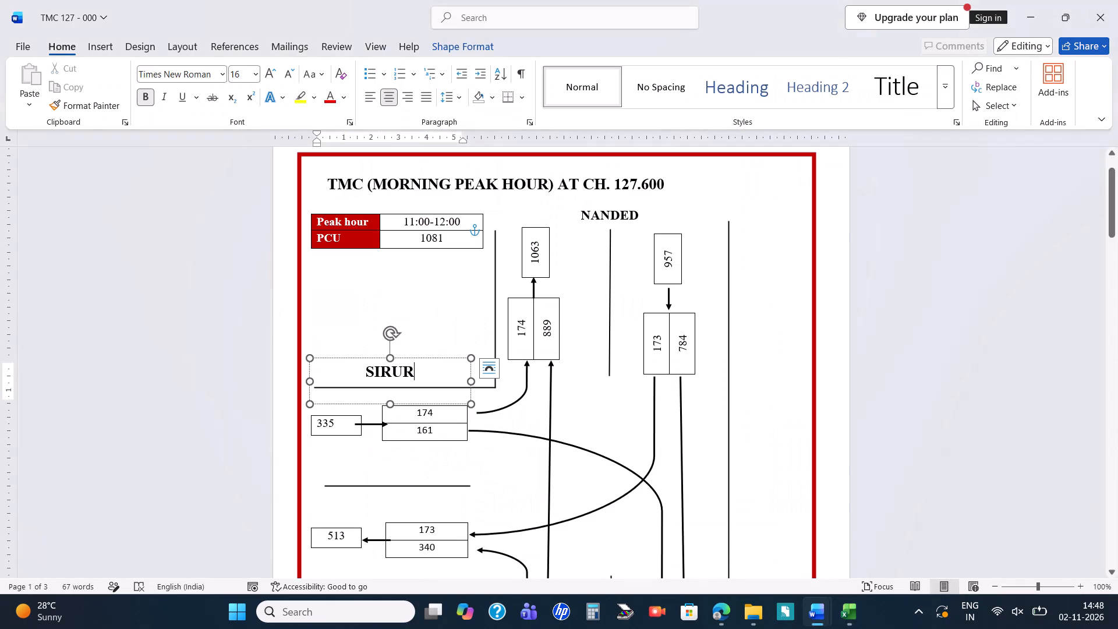
pyautogui.scroll(-3, 482, 408)
pyautogui.scroll(1, 482, 408)
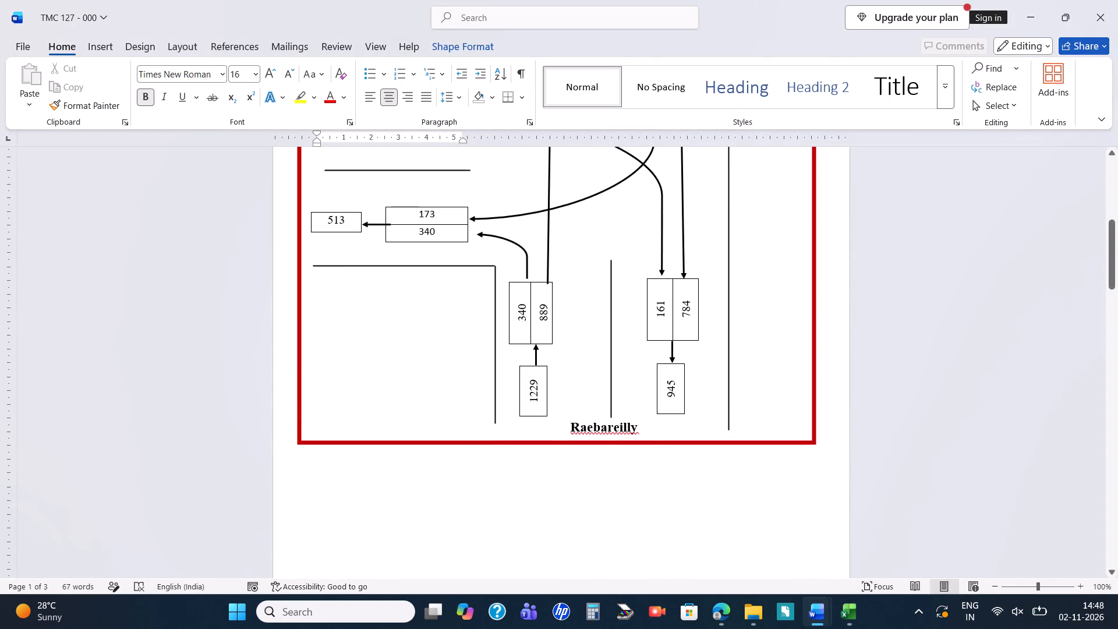
pyautogui.click(631, 428)
pyautogui.press('Right')
pyautogui.press('BackSpace')
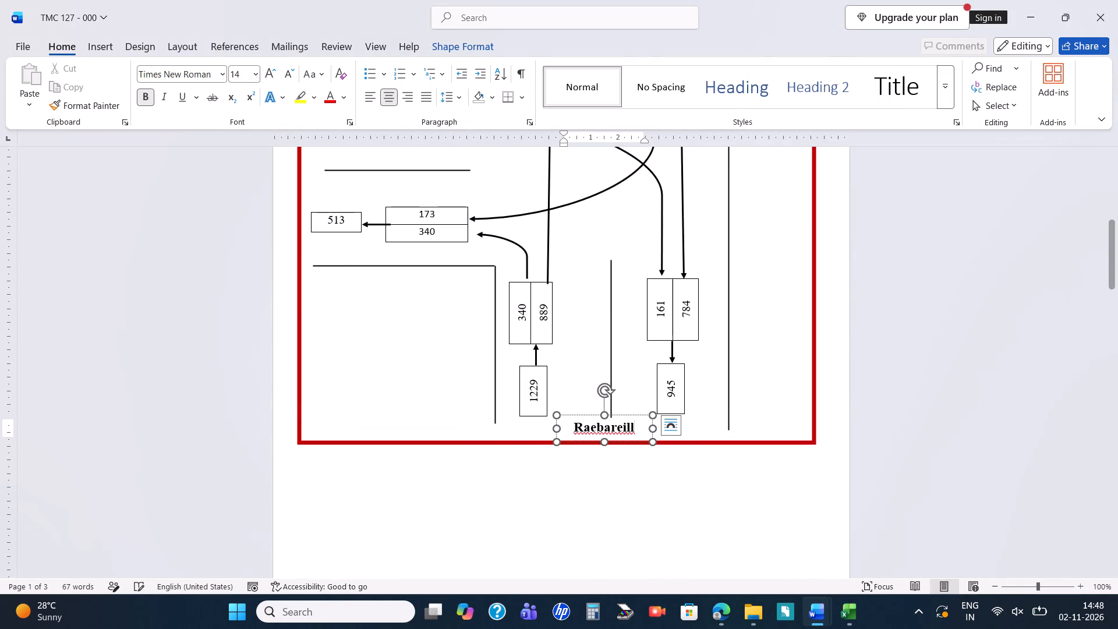
pyautogui.press('BackSpace')
pyautogui.press('BackSpace')
pyautogui.press('BackSpace')
pyautogui.press('BackSpace')
pyautogui.press('BackSpace')
pyautogui.press('BackSpace')
pyautogui.press('BackSpace')
pyautogui.press('BackSpace')
pyautogui.press('BackSpace')
pyautogui.press('BackSpace')
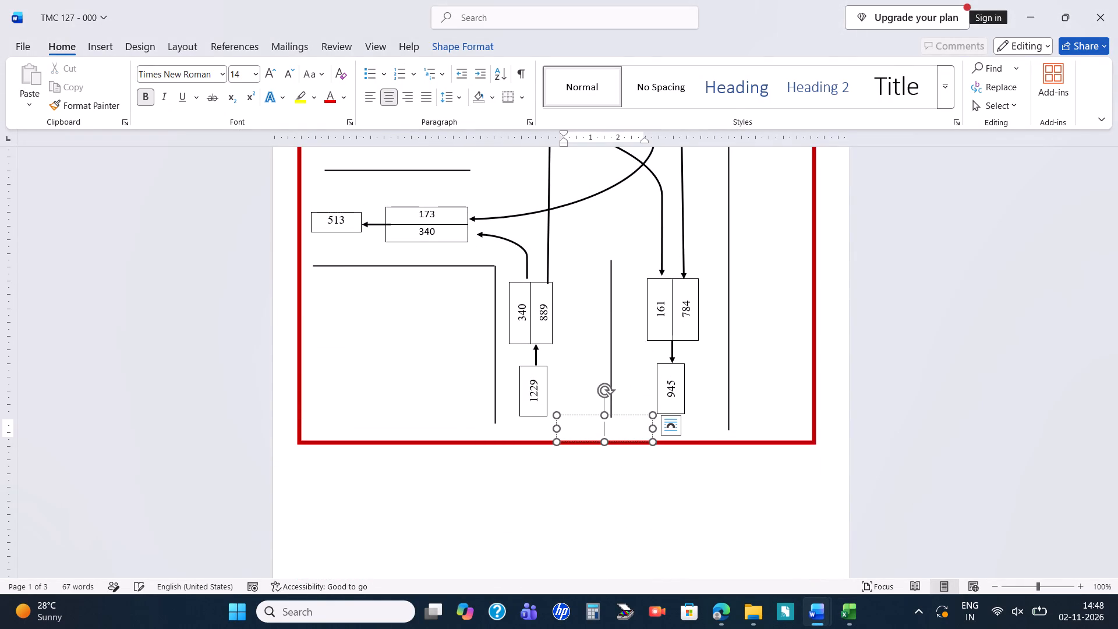
pyautogui.write('LATUR')
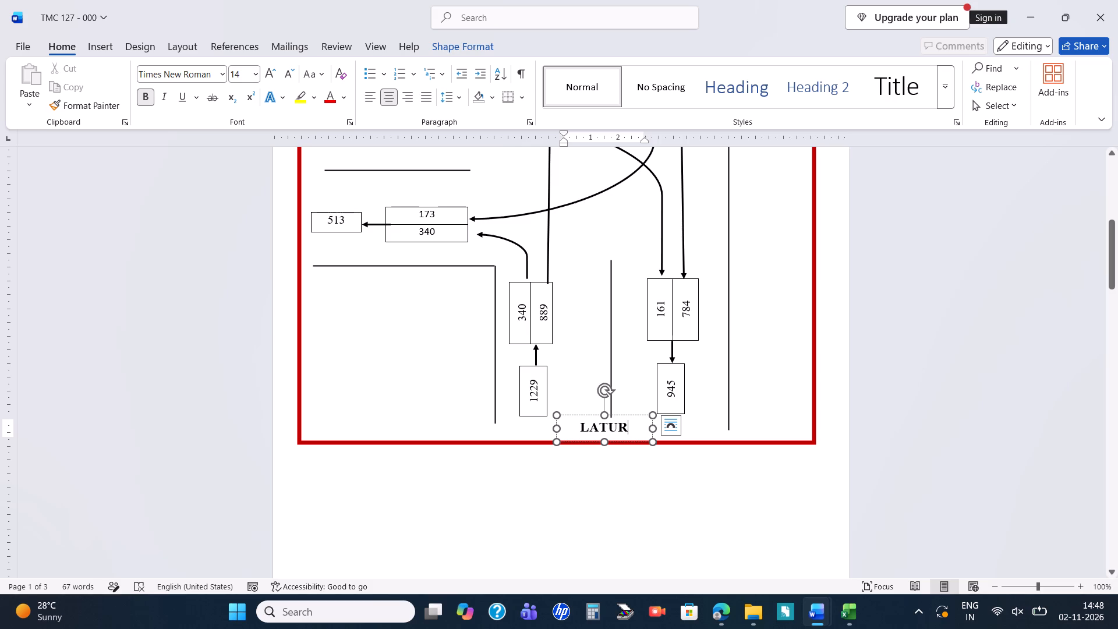
pyautogui.hscroll(-2, 805, 414)
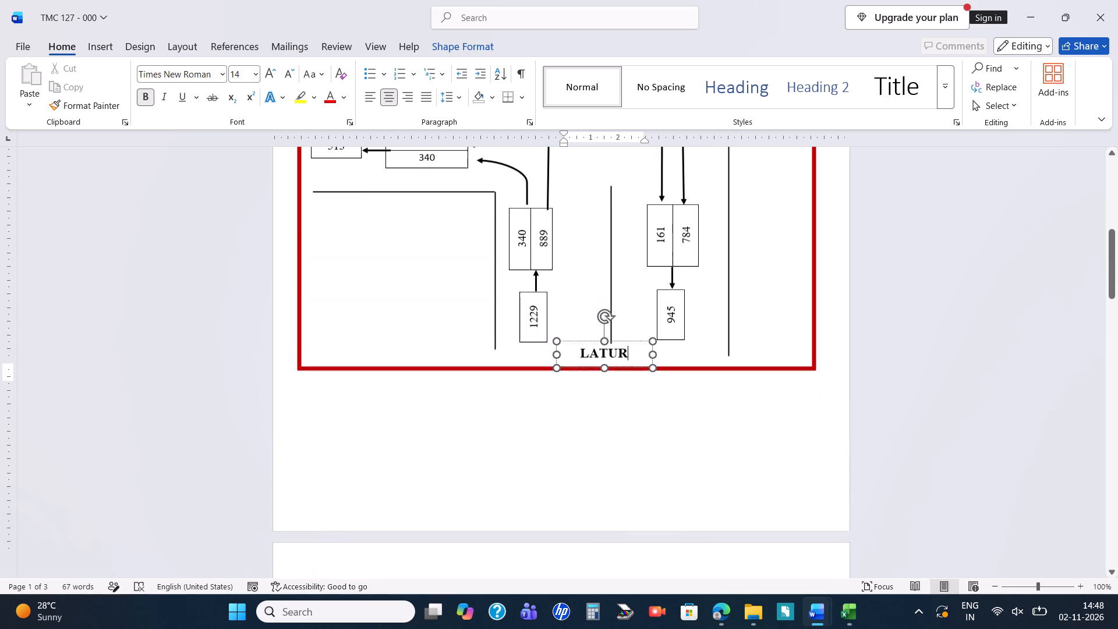
pyautogui.scroll(1, 741, 461)
pyautogui.click(760, 433)
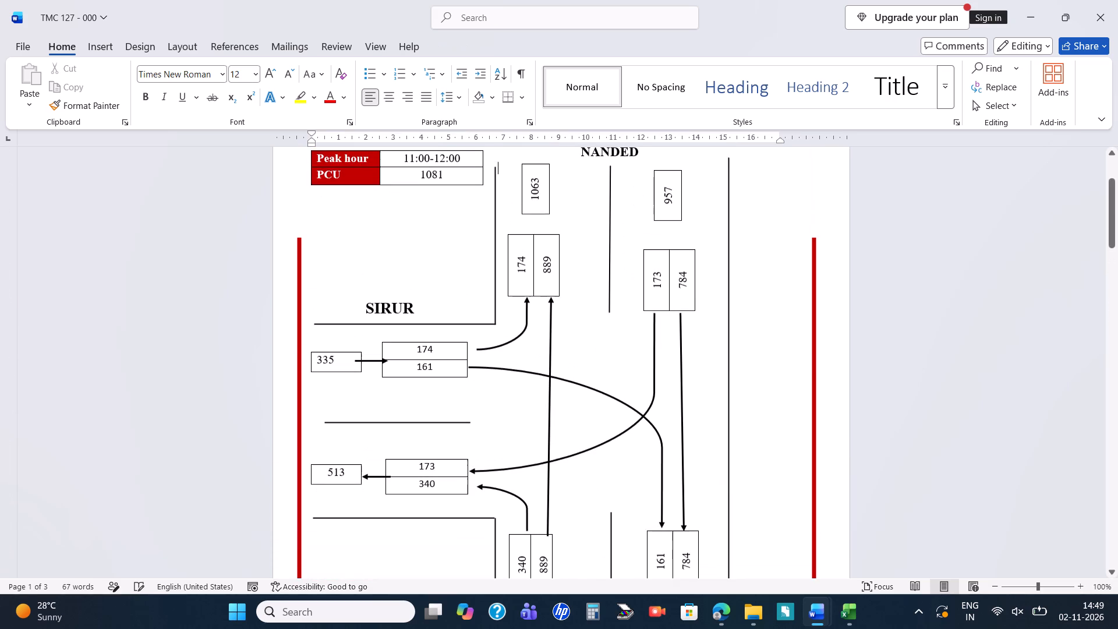
# Clear the old values from all the traffic flow boxes on the NANDED arm of the morning TMC diagram.
pyautogui.scroll(1, 623, 395)
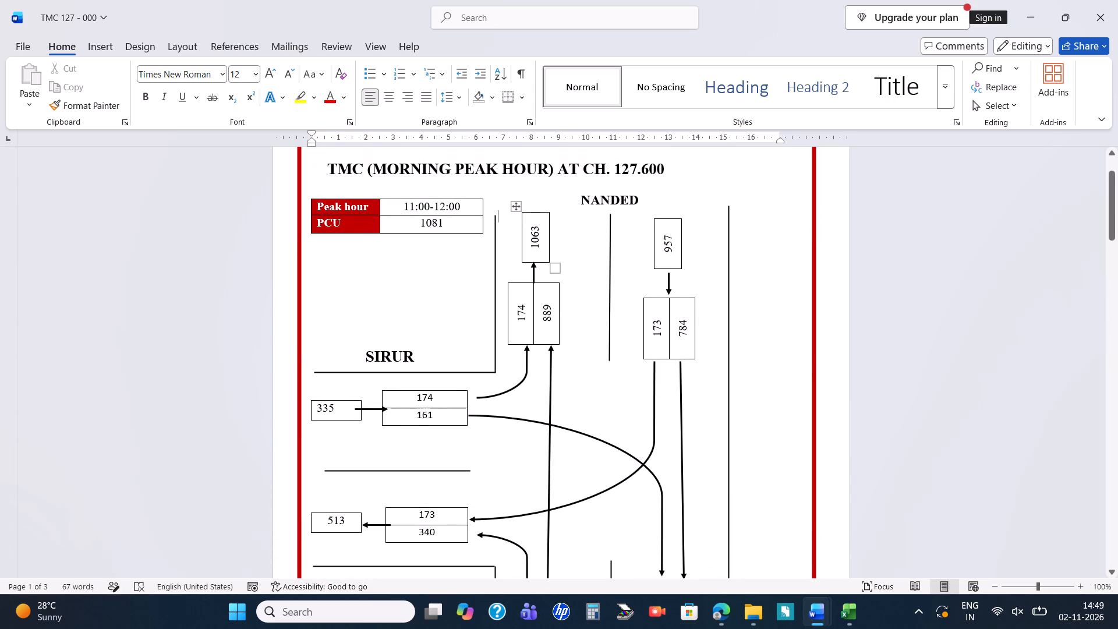
pyautogui.moveTo(538, 221); pyautogui.dragTo(530, 250)
pyautogui.press('BackSpace')
pyautogui.moveTo(668, 228); pyautogui.dragTo(671, 239)
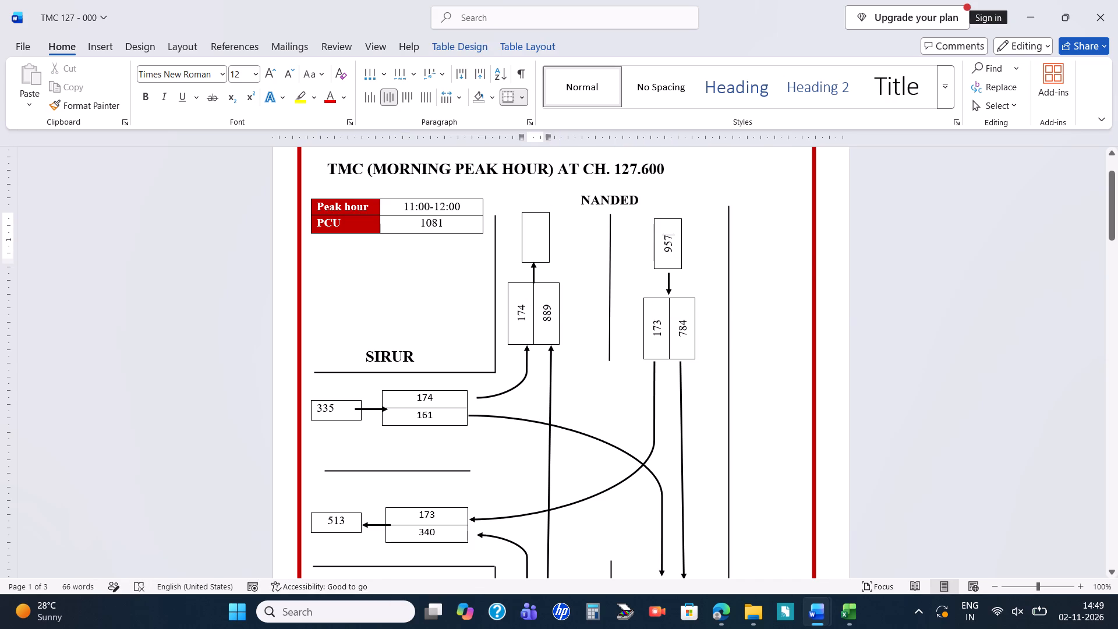
pyautogui.moveTo(671, 239); pyautogui.dragTo(671, 252)
pyautogui.press('BackSpace')
pyautogui.moveTo(653, 308); pyautogui.dragTo(657, 339)
pyautogui.press('BackSpace')
pyautogui.moveTo(688, 310); pyautogui.dragTo(680, 336)
pyautogui.press('BackSpace')
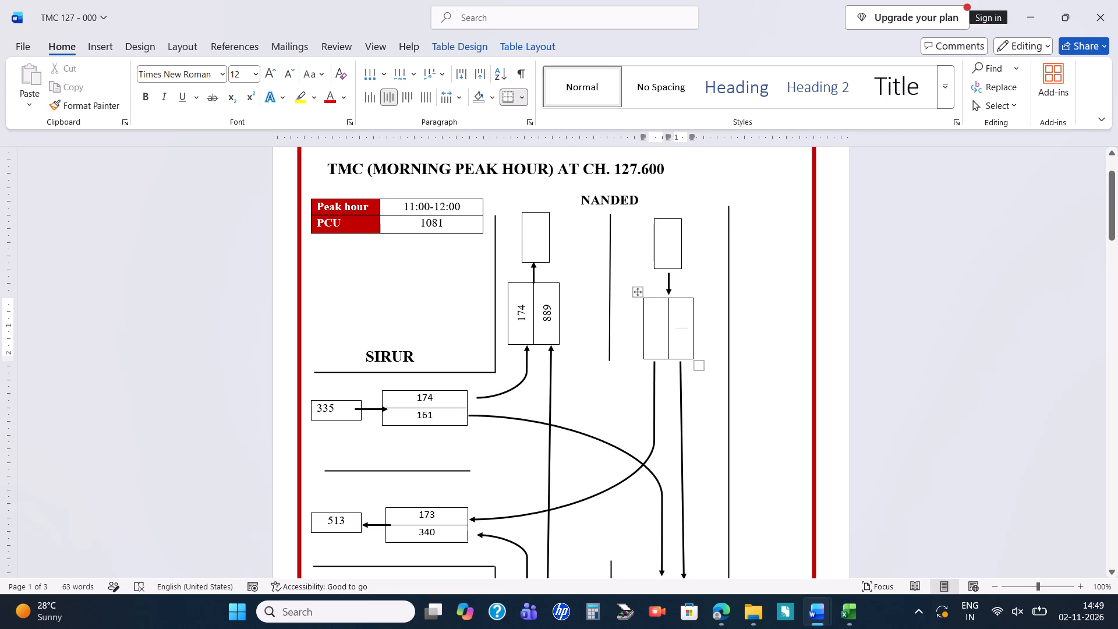
pyautogui.moveTo(521, 291); pyautogui.dragTo(519, 326)
pyautogui.press('BackSpace')
pyautogui.moveTo(550, 301); pyautogui.dragTo(553, 332)
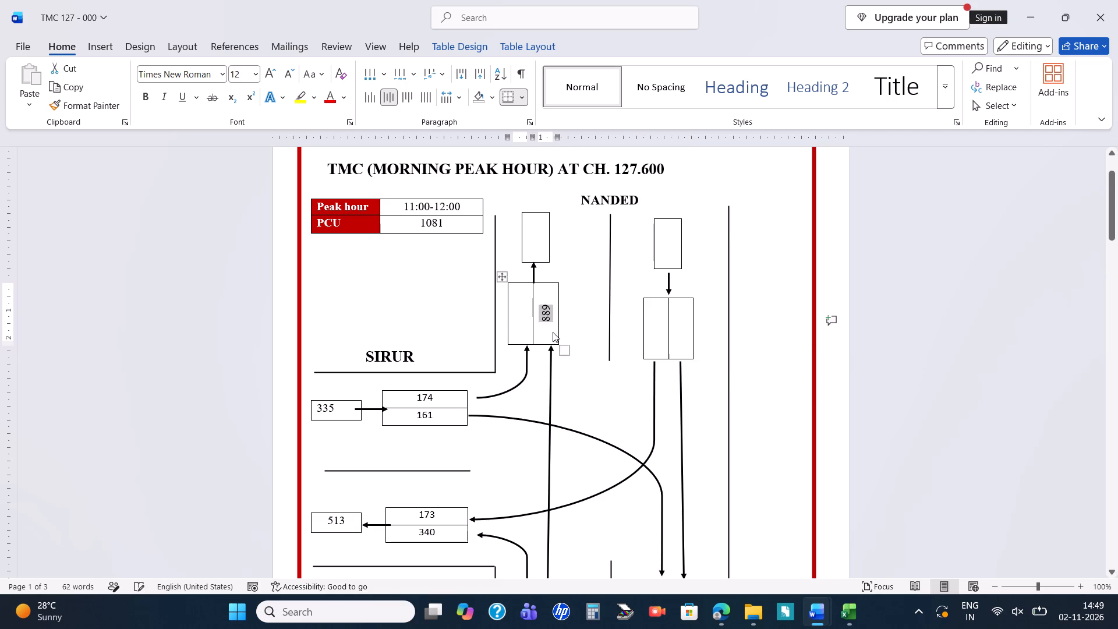
pyautogui.press('BackSpace')
# Clear the old values from the incoming and outgoing flow boxes on the SIRUR arm of the morning diagram.
pyautogui.moveTo(345, 408); pyautogui.dragTo(321, 415)
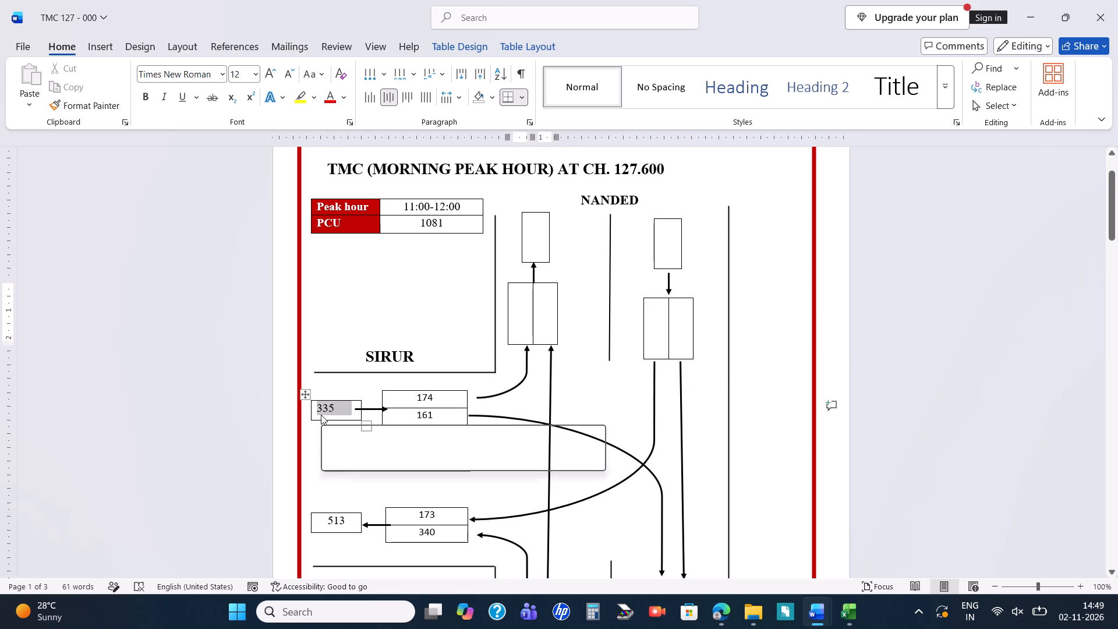
pyautogui.press('BackSpace')
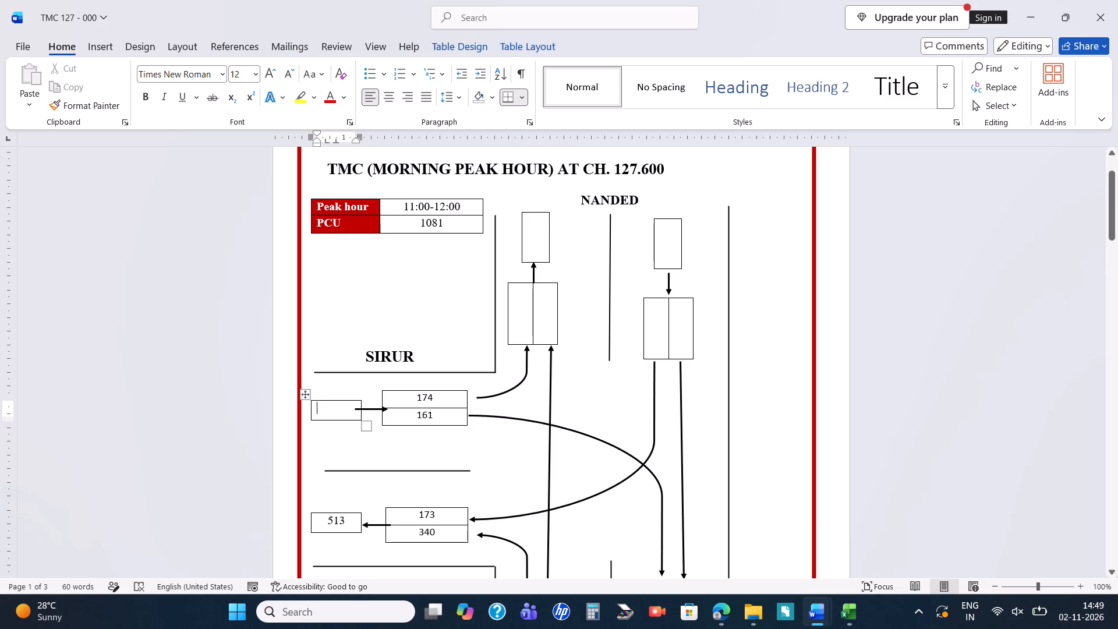
pyautogui.moveTo(436, 400); pyautogui.dragTo(418, 405)
pyautogui.press('BackSpace')
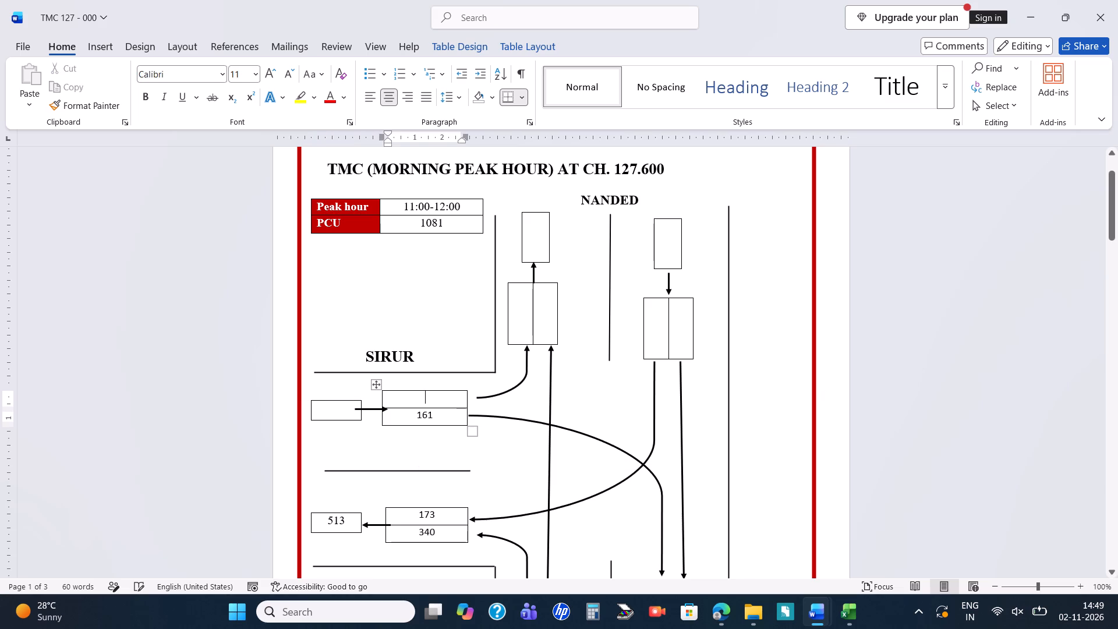
pyautogui.moveTo(431, 416); pyautogui.dragTo(418, 421)
pyautogui.press('BackSpace')
pyautogui.moveTo(342, 523); pyautogui.dragTo(328, 524)
pyautogui.press('BackSpace')
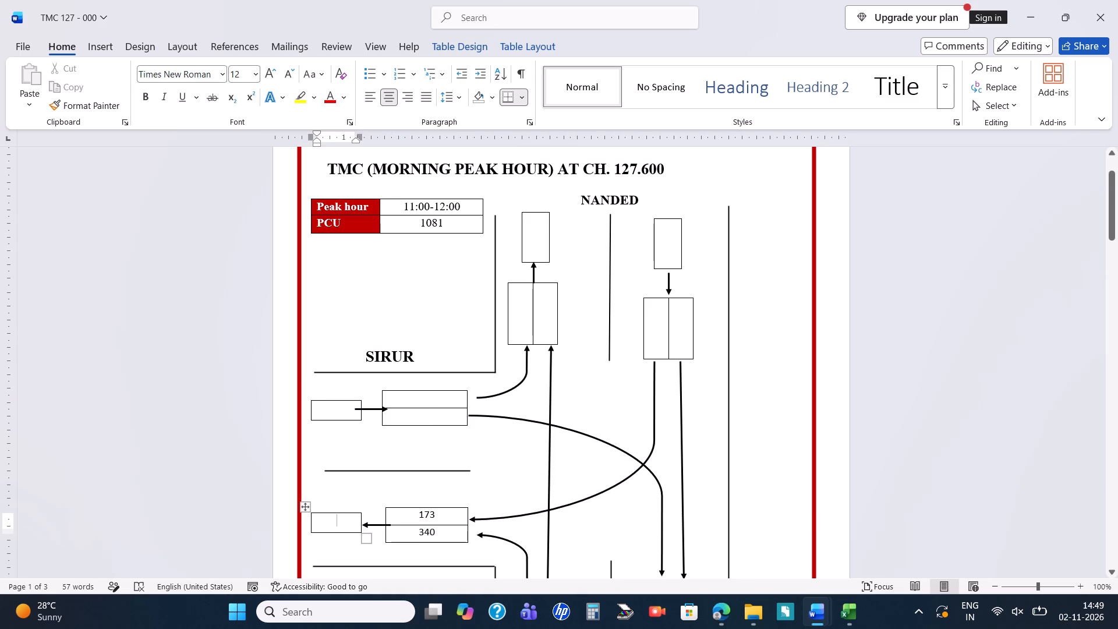
pyautogui.moveTo(439, 513); pyautogui.dragTo(416, 514)
pyautogui.press('BackSpace')
pyautogui.moveTo(435, 536); pyautogui.dragTo(426, 540)
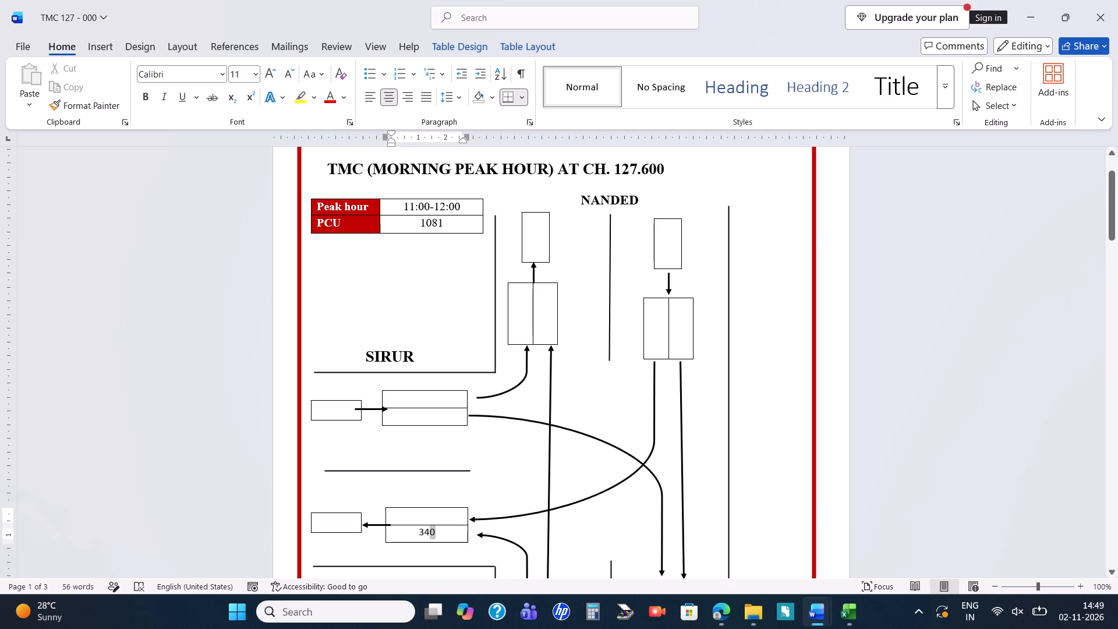
pyautogui.moveTo(426, 540); pyautogui.dragTo(420, 540)
pyautogui.press('BackSpace')
# Clear the old values from all the traffic flow boxes on the LATUR arm of the morning diagram.
pyautogui.scroll(-7, 468, 493)
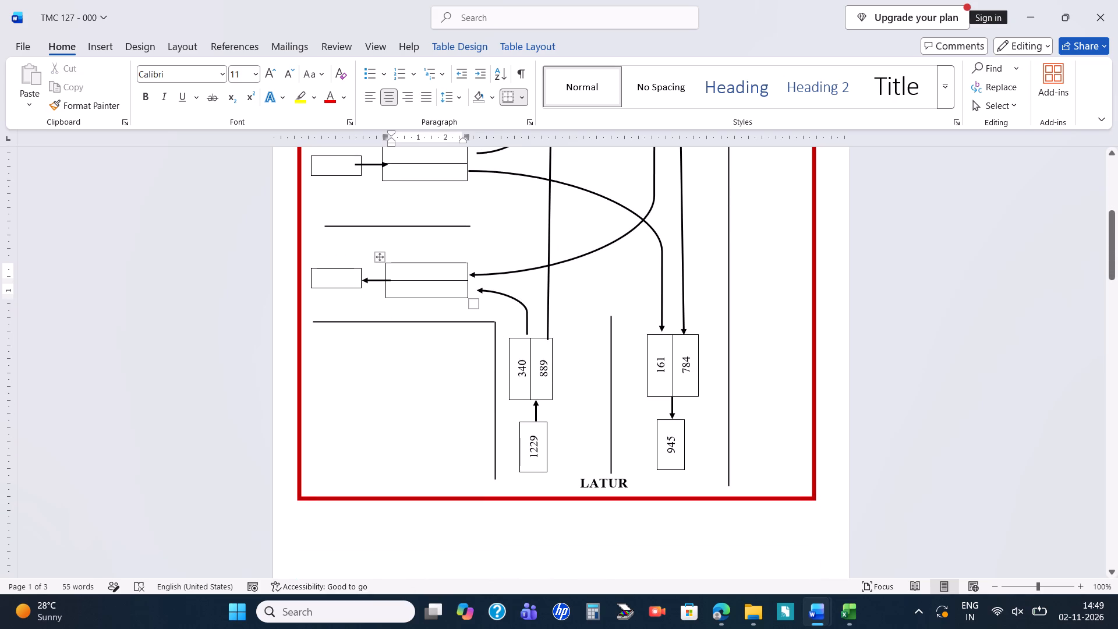
pyautogui.moveTo(522, 358); pyautogui.dragTo(523, 379)
pyautogui.press('BackSpace')
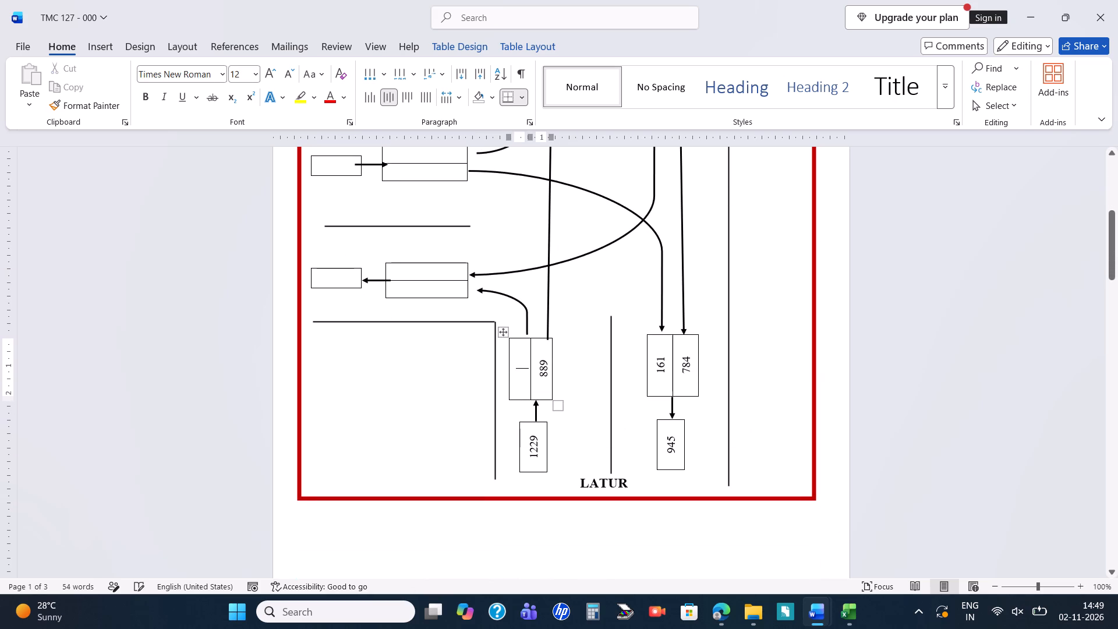
pyautogui.moveTo(543, 359); pyautogui.dragTo(547, 379)
pyautogui.press('BackSpace')
pyautogui.moveTo(661, 355); pyautogui.dragTo(663, 374)
pyautogui.press('BackSpace')
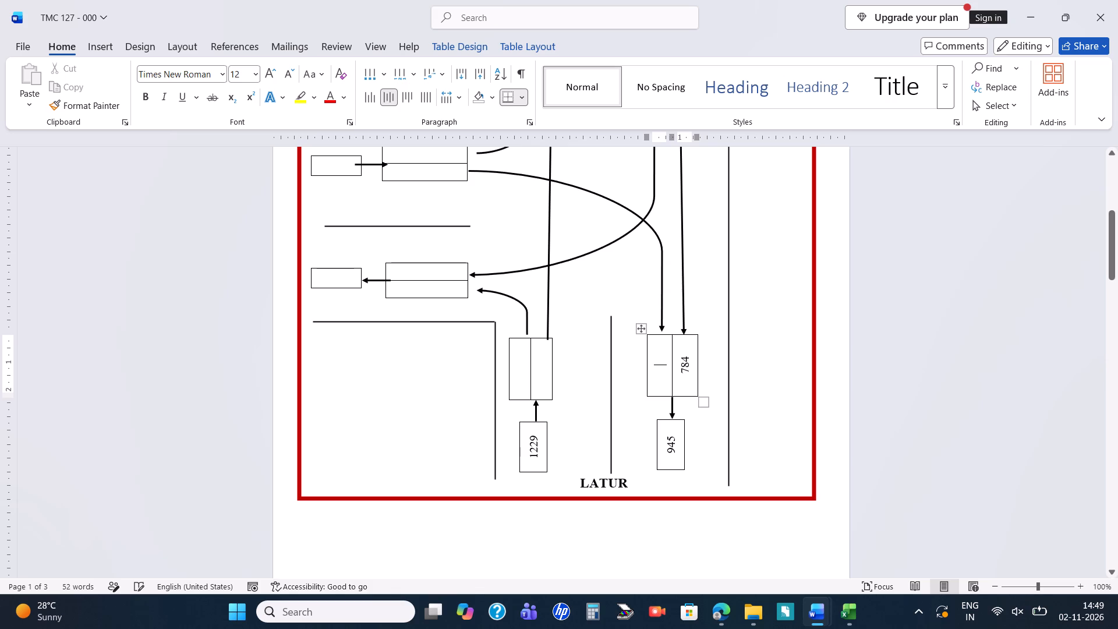
pyautogui.moveTo(685, 351); pyautogui.dragTo(687, 372)
pyautogui.press('BackSpace')
pyautogui.moveTo(536, 433); pyautogui.dragTo(533, 458)
pyautogui.press('BackSpace')
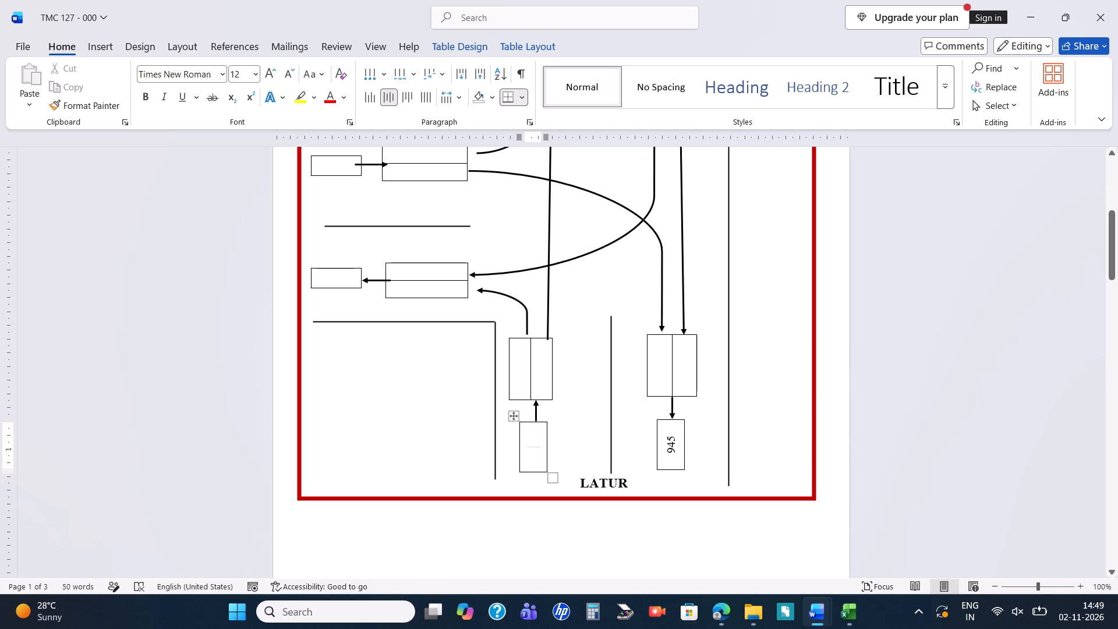
pyautogui.moveTo(671, 435); pyautogui.dragTo(673, 456)
pyautogui.press('BackSpace')
# Save the TMC document.
pyautogui.scroll(6, 599, 414)
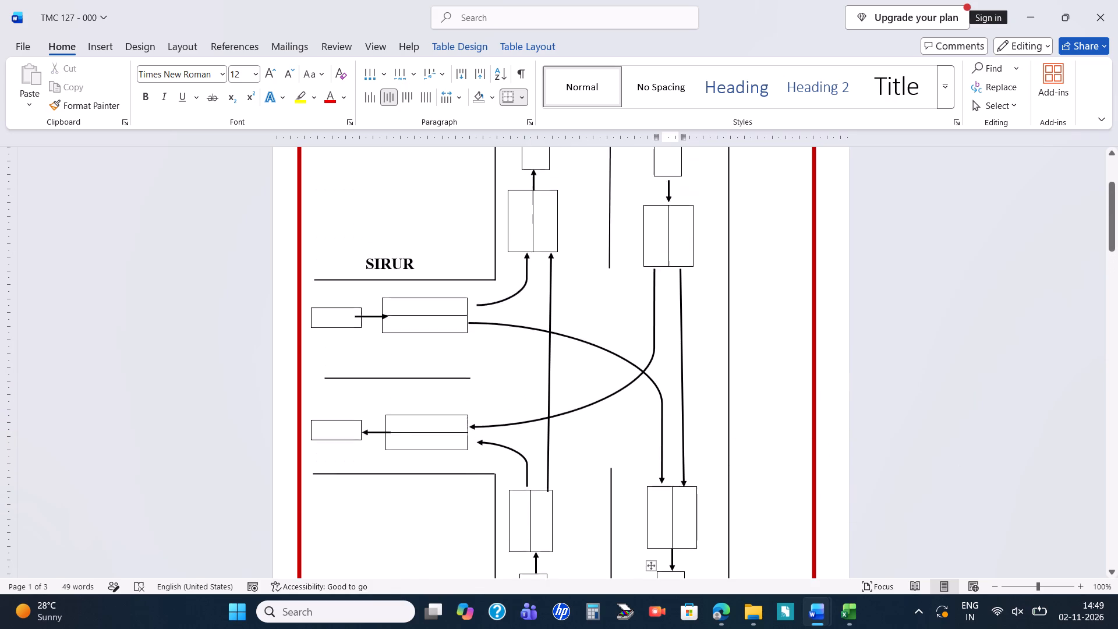
pyautogui.hotkey('ctrl', 's')
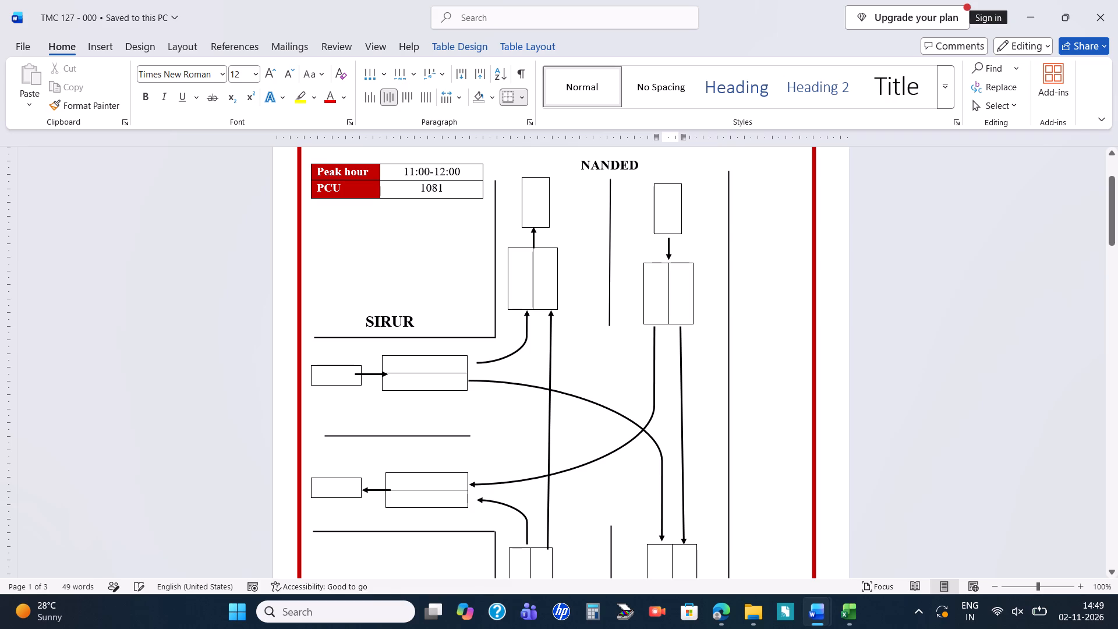
# Enter the morning flows from Nanded at both ends of their arrows: 07 to Sirur and 407 to Latur.
pyautogui.scroll(-1, 490, 440)
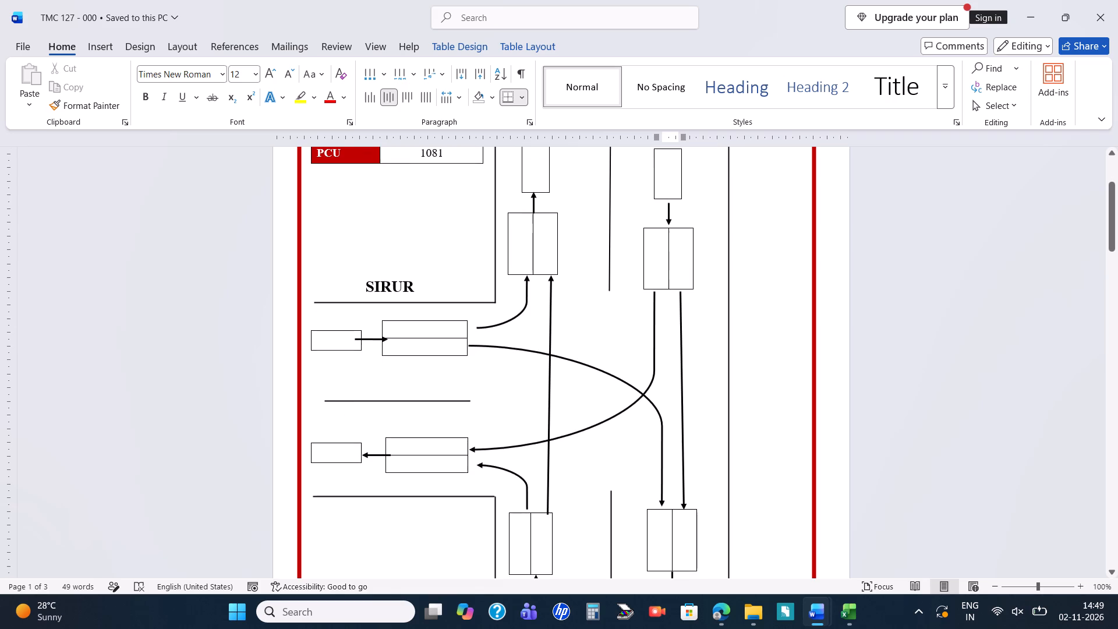
pyautogui.scroll(1, 553, 338)
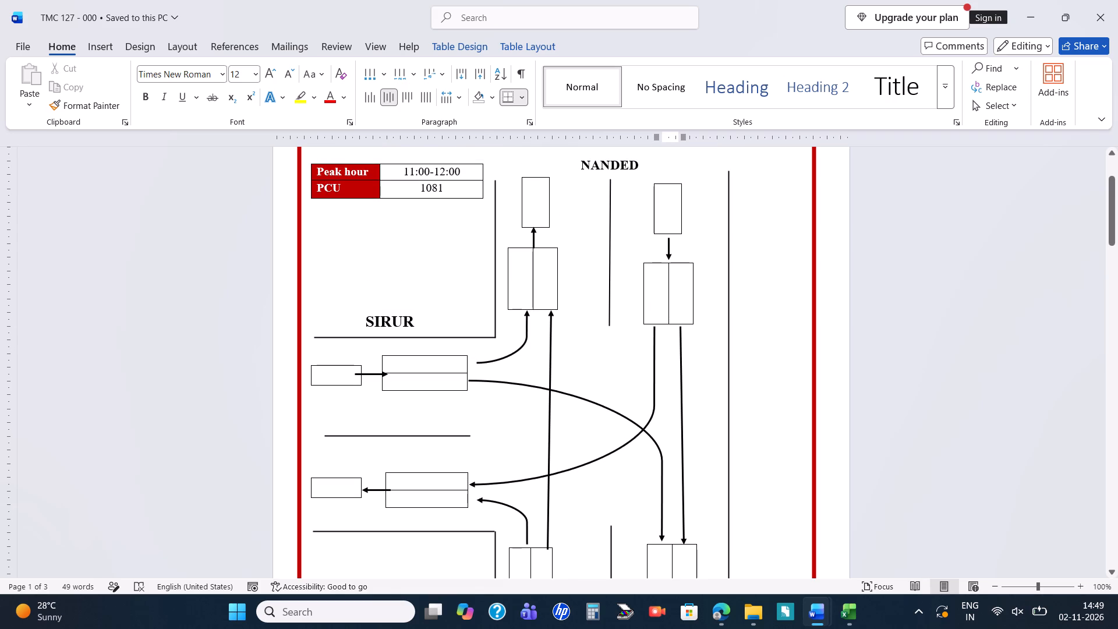
pyautogui.click(654, 301)
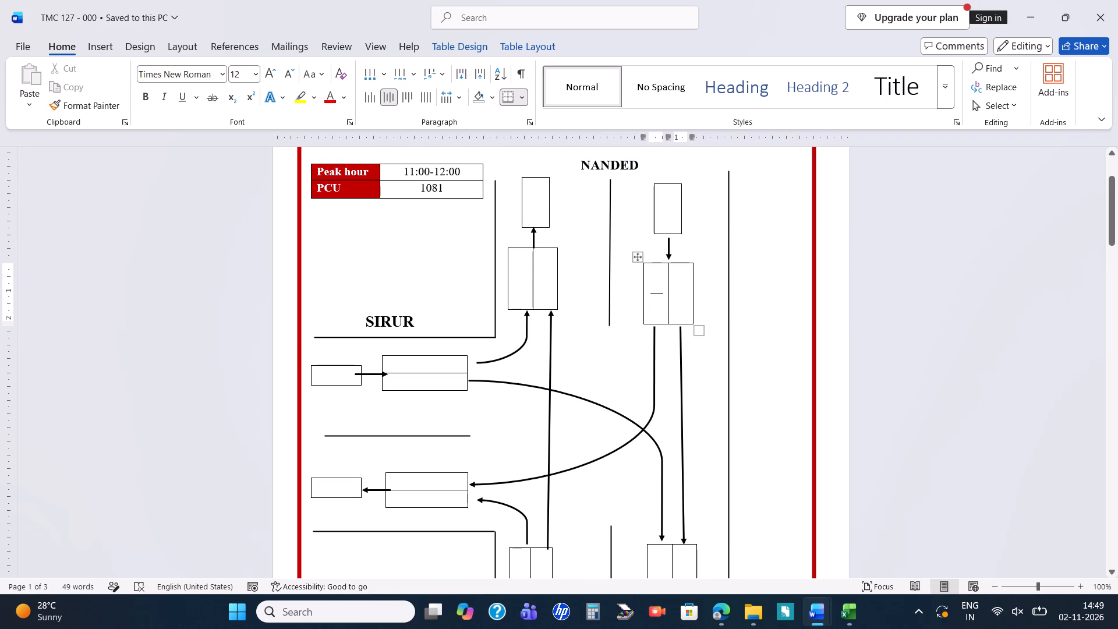
pyautogui.write('07')
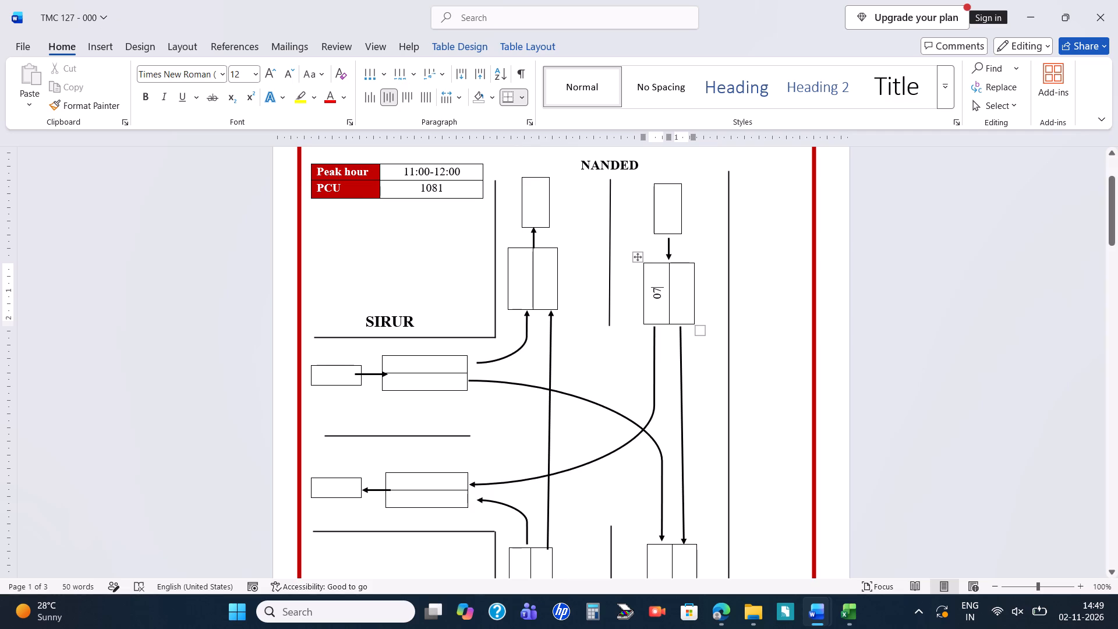
pyautogui.click(418, 478)
pyautogui.write('07')
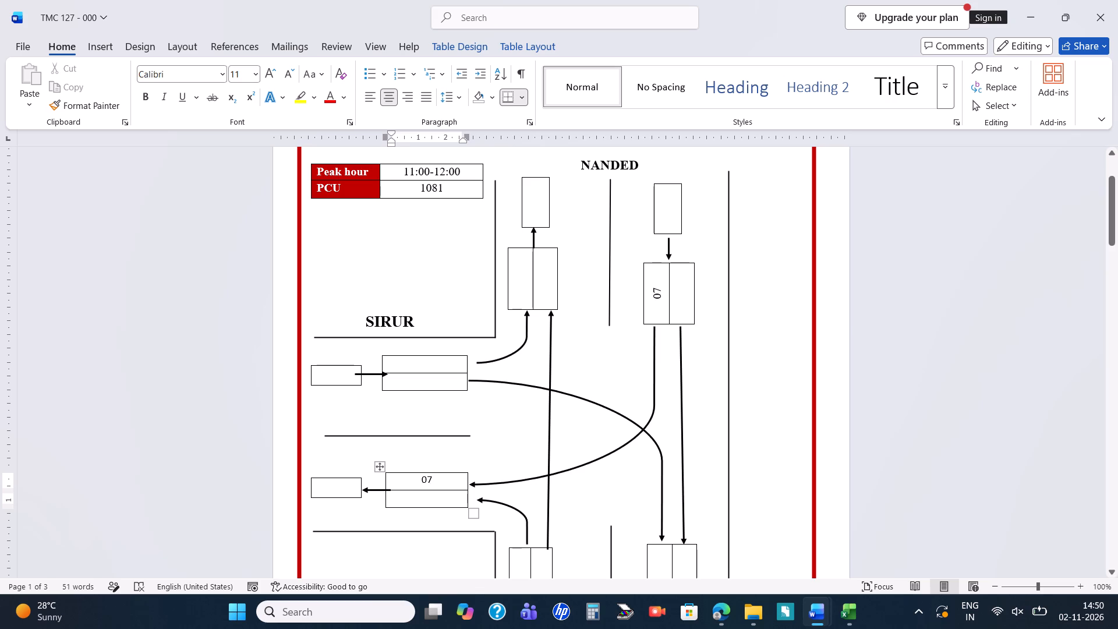
pyautogui.click(680, 299)
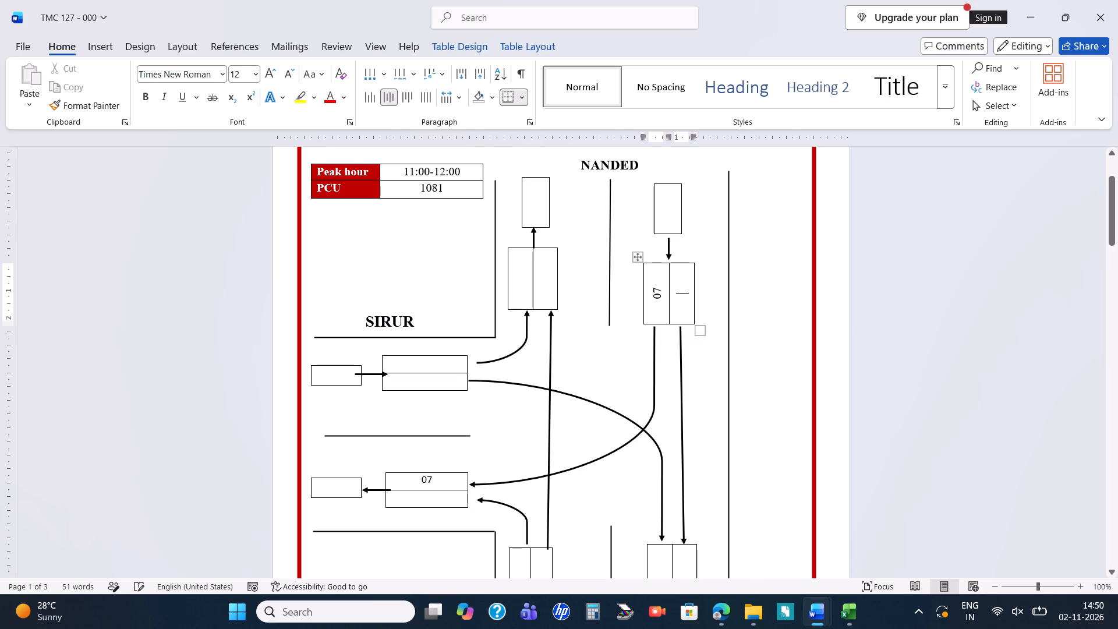
pyautogui.write('407')
pyautogui.click(689, 566)
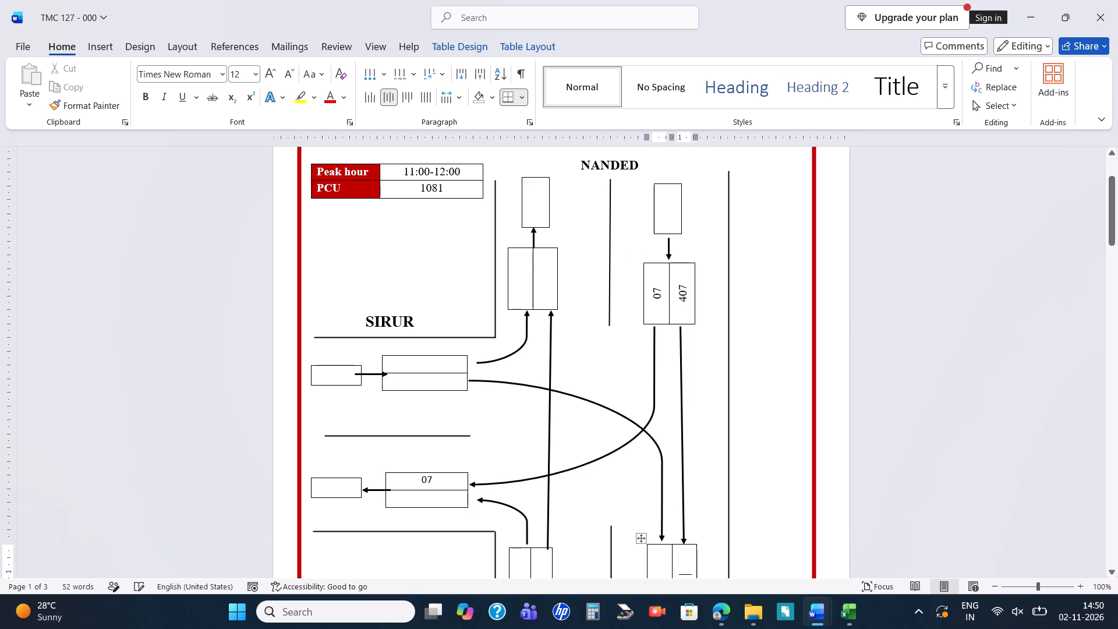
pyautogui.write('407')
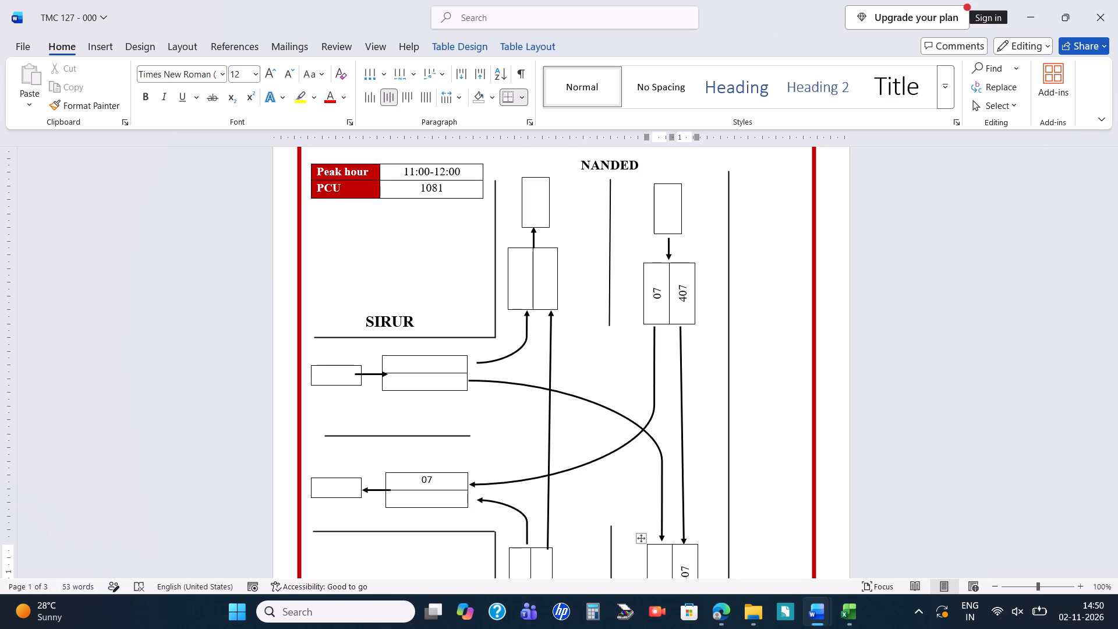
# Enter the morning flows from Latur at both ends of their arrows: 335 to Nanded and 158 to Sirur.
pyautogui.scroll(-1, 689, 566)
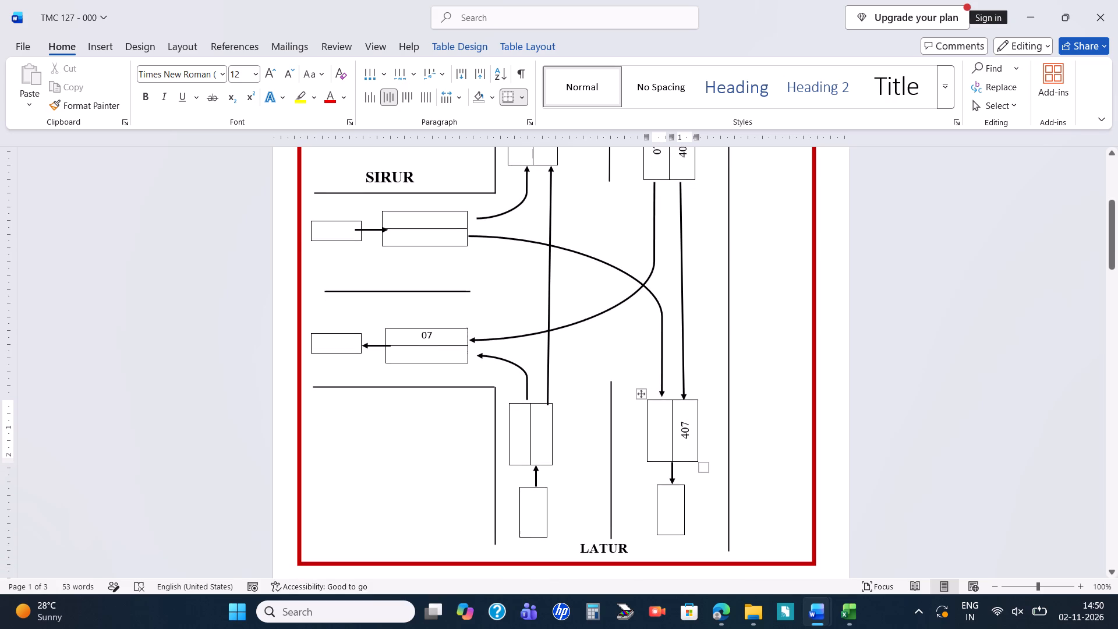
pyautogui.click(544, 447)
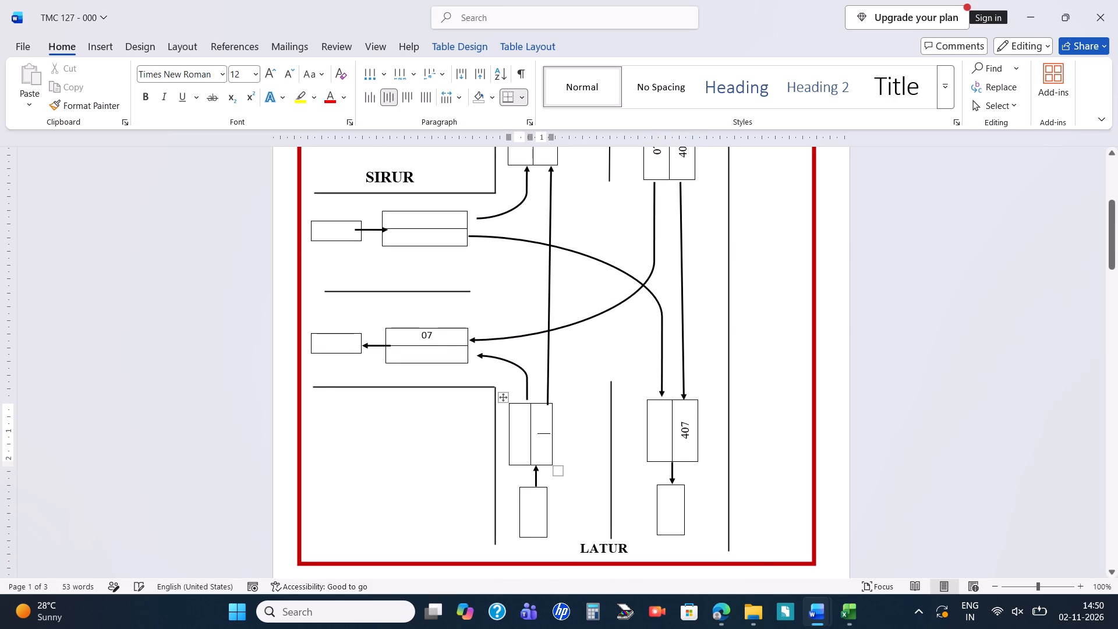
pyautogui.write('335')
pyautogui.scroll(1, 544, 447)
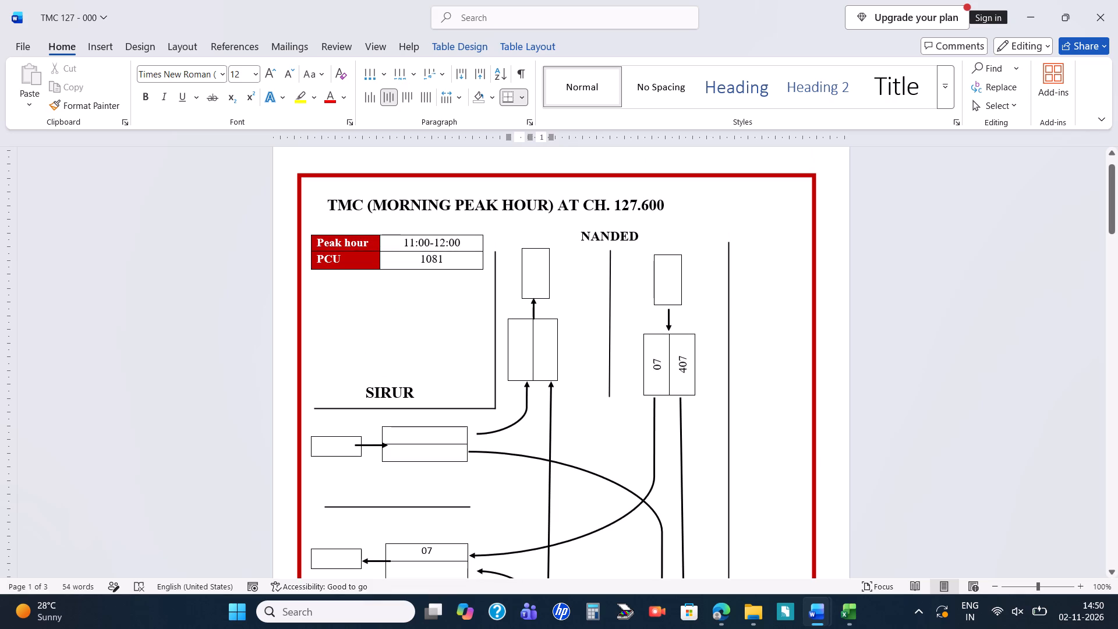
pyautogui.click(545, 351)
pyautogui.write('335')
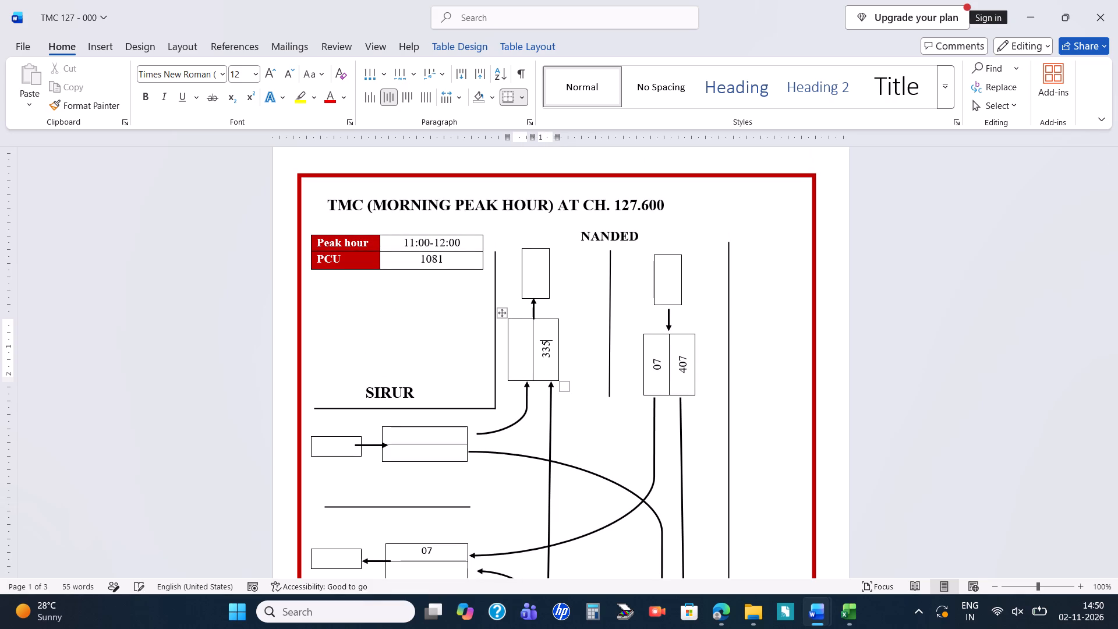
pyautogui.scroll(-2, 574, 384)
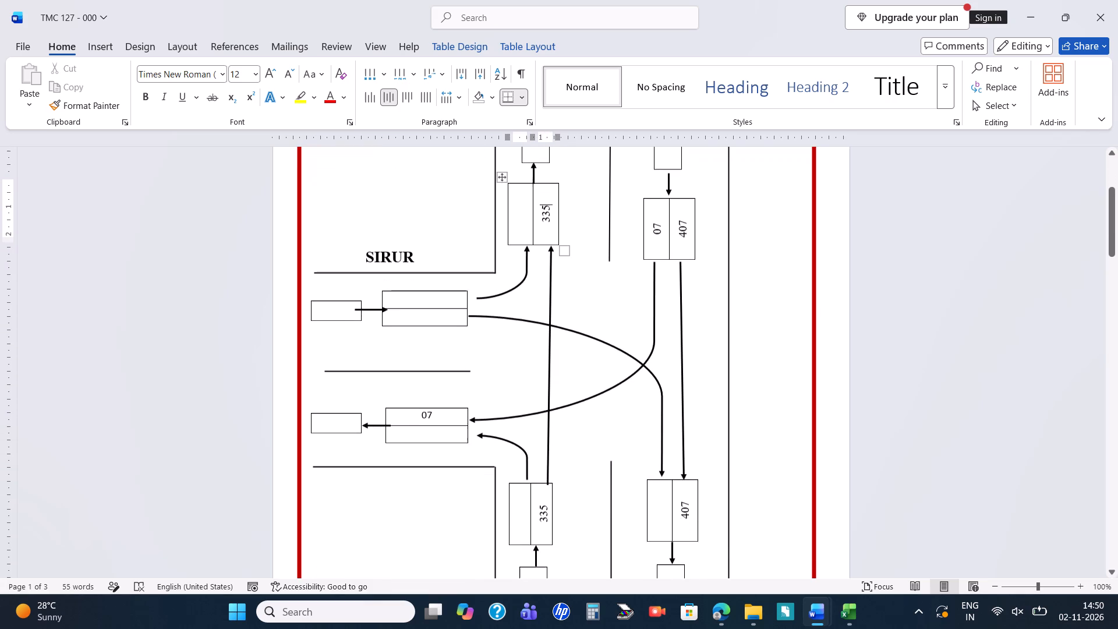
pyautogui.click(521, 503)
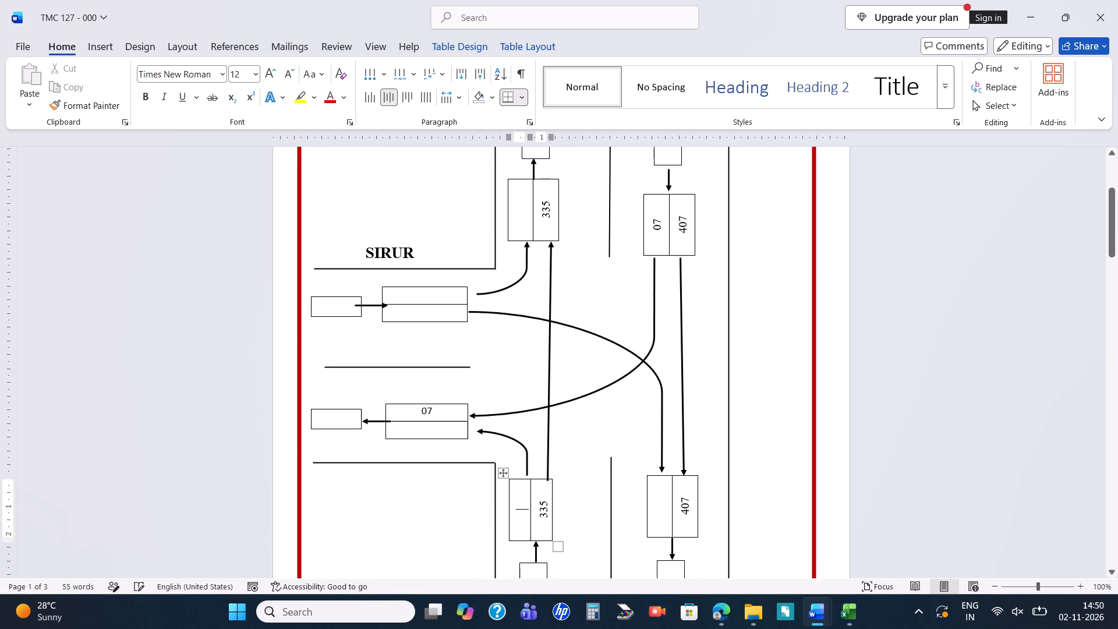
pyautogui.write('158')
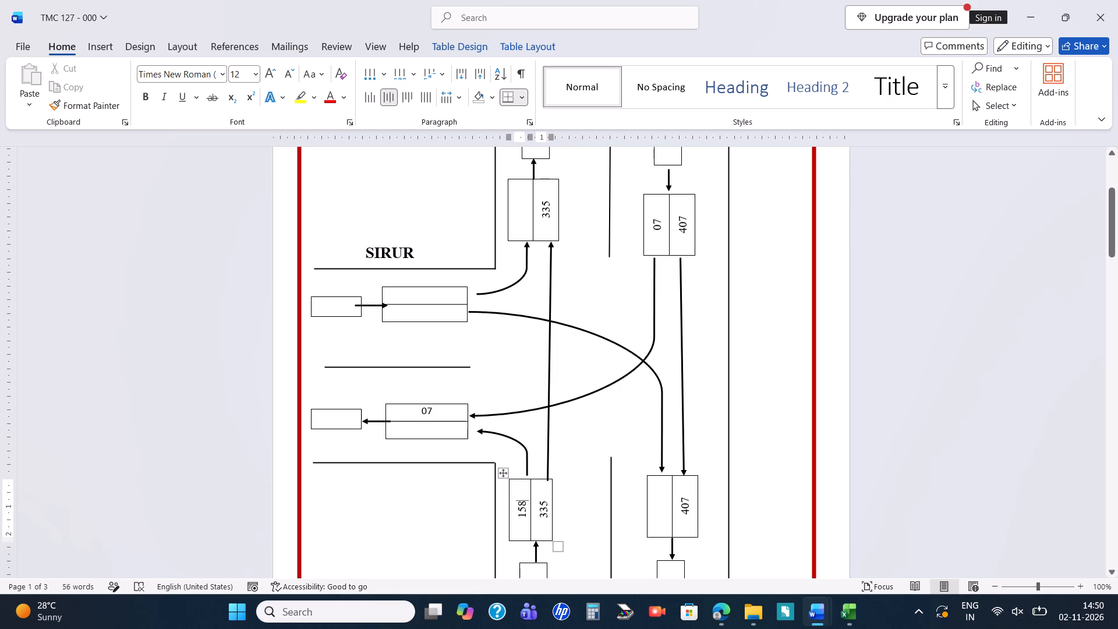
pyautogui.click(428, 432)
pyautogui.write('158')
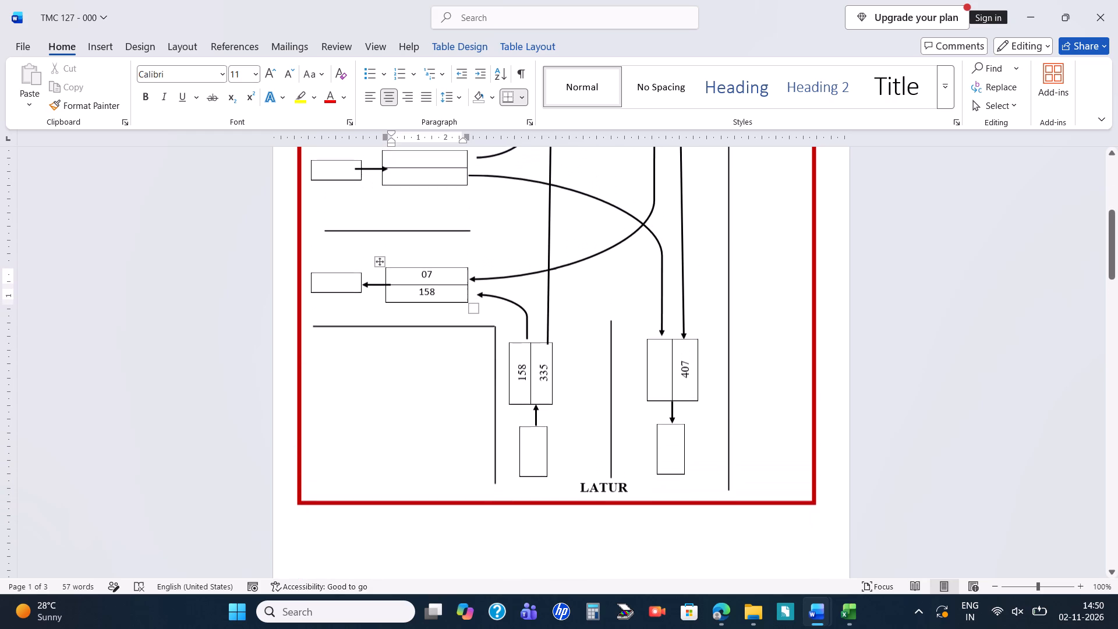
# Enter the morning flows from Sirur at both ends of their arrows: 146 to Latur and 32 to Nanded.
pyautogui.click(429, 174)
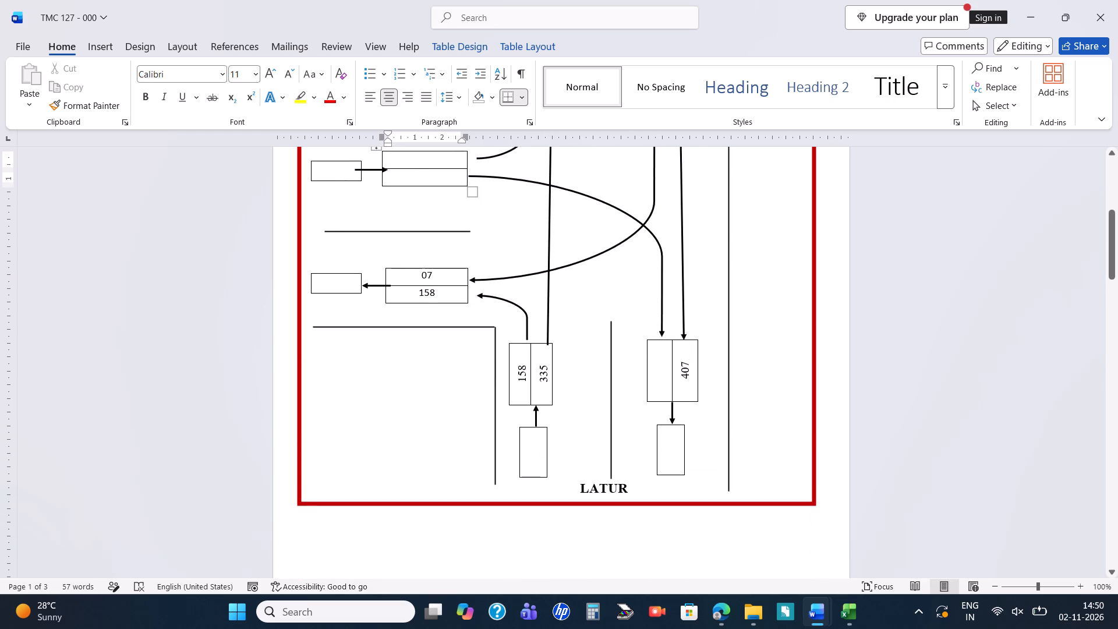
pyautogui.write('146')
pyautogui.click(663, 356)
pyautogui.write('146')
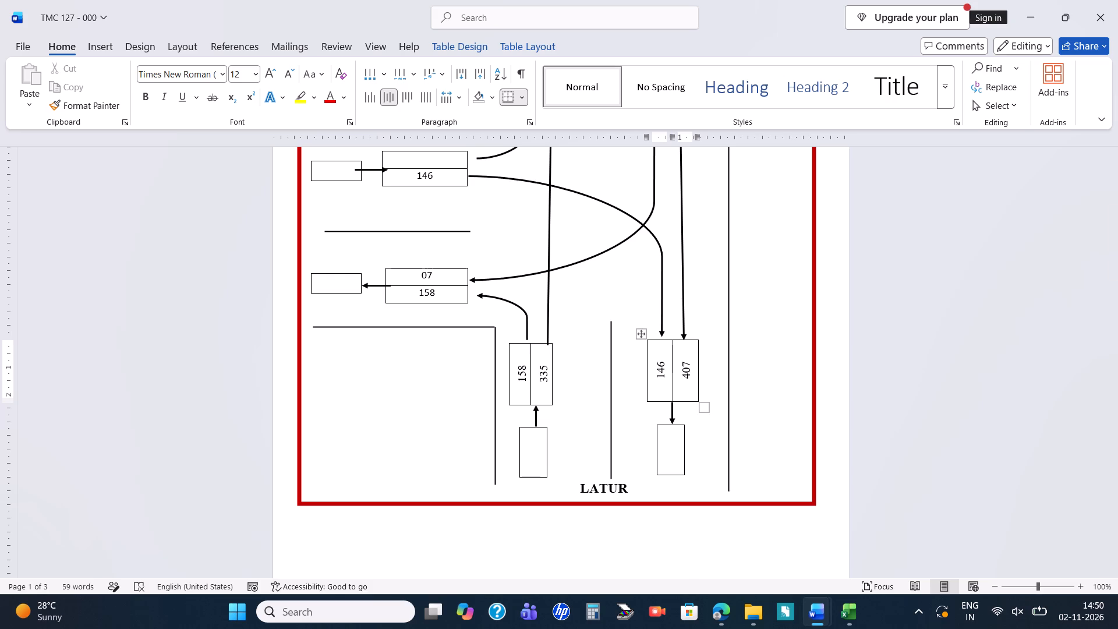
pyautogui.scroll(2, 663, 356)
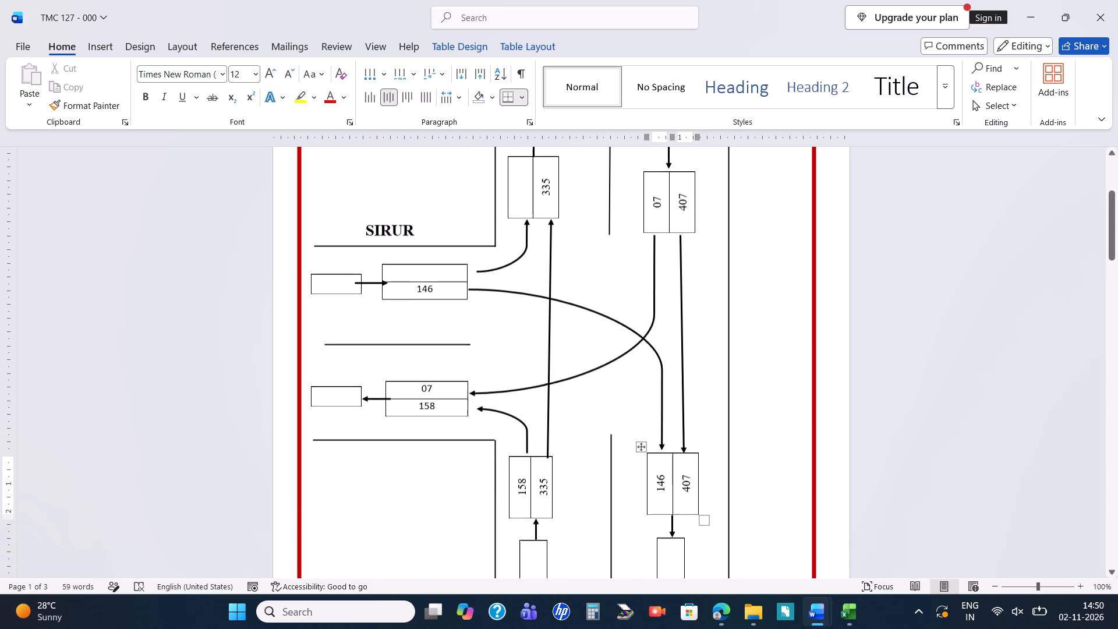
pyautogui.click(434, 278)
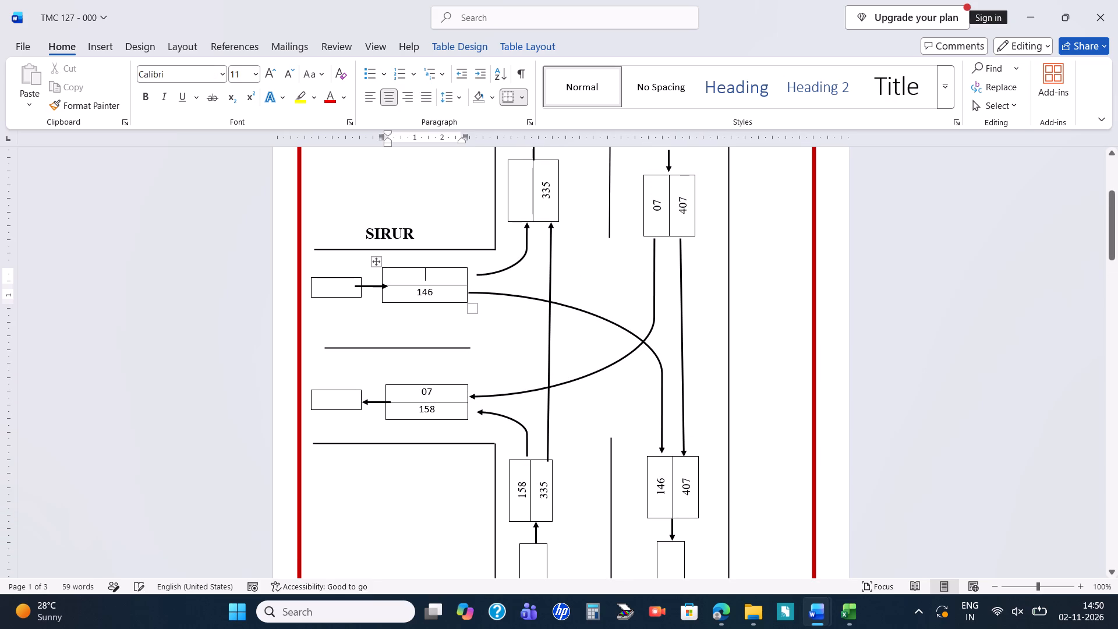
pyautogui.write('32')
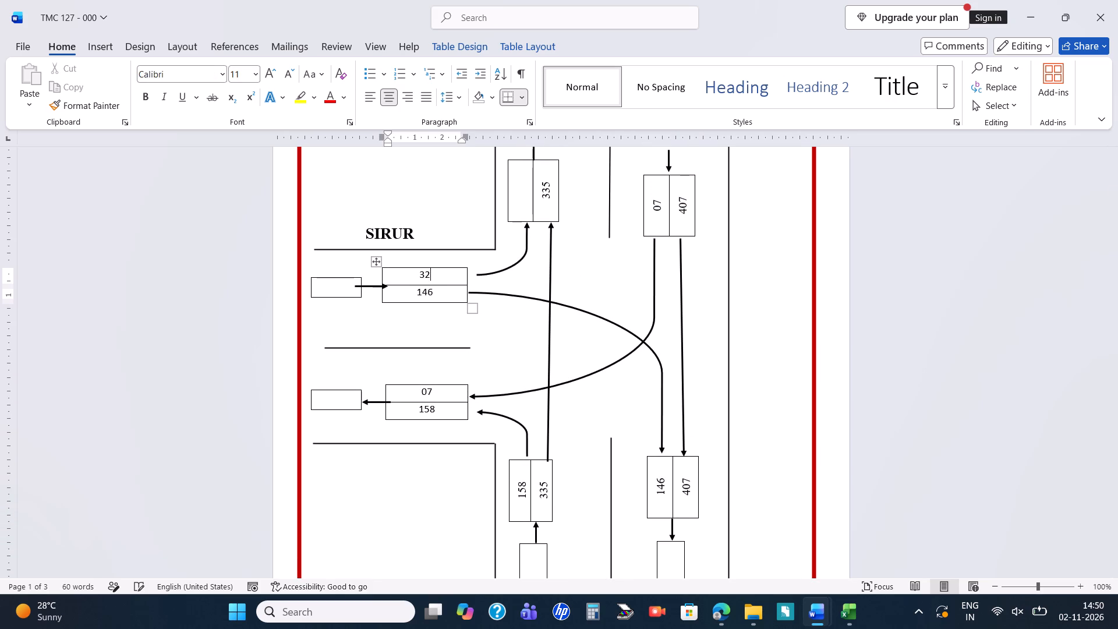
pyautogui.click(525, 187)
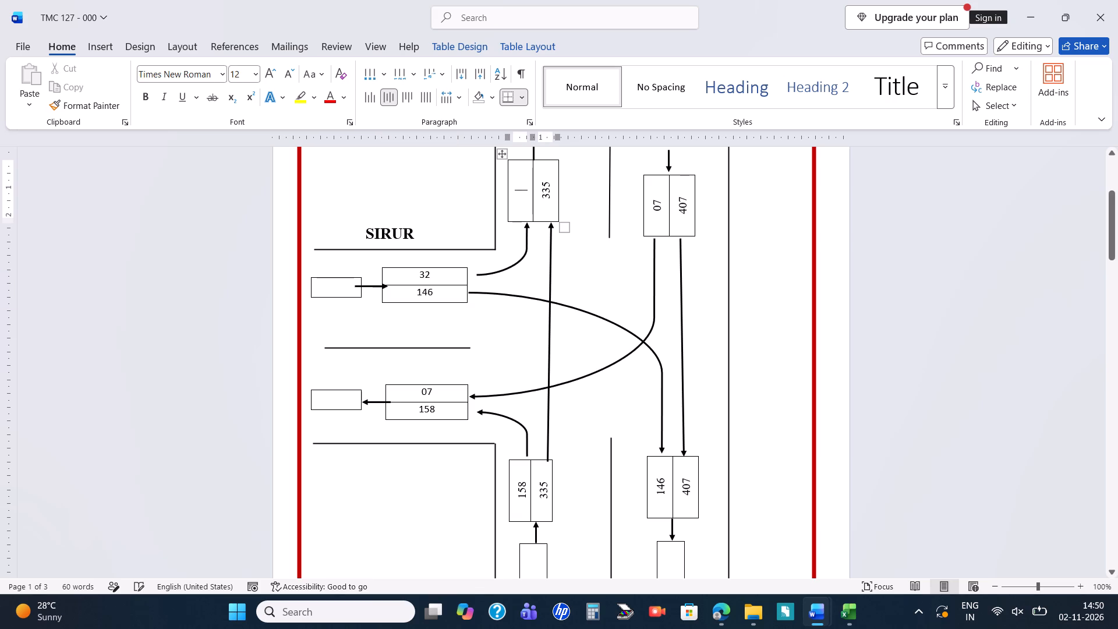
pyautogui.write('32')
# Save the TMC document.
pyautogui.hotkey('ctrl', 's')
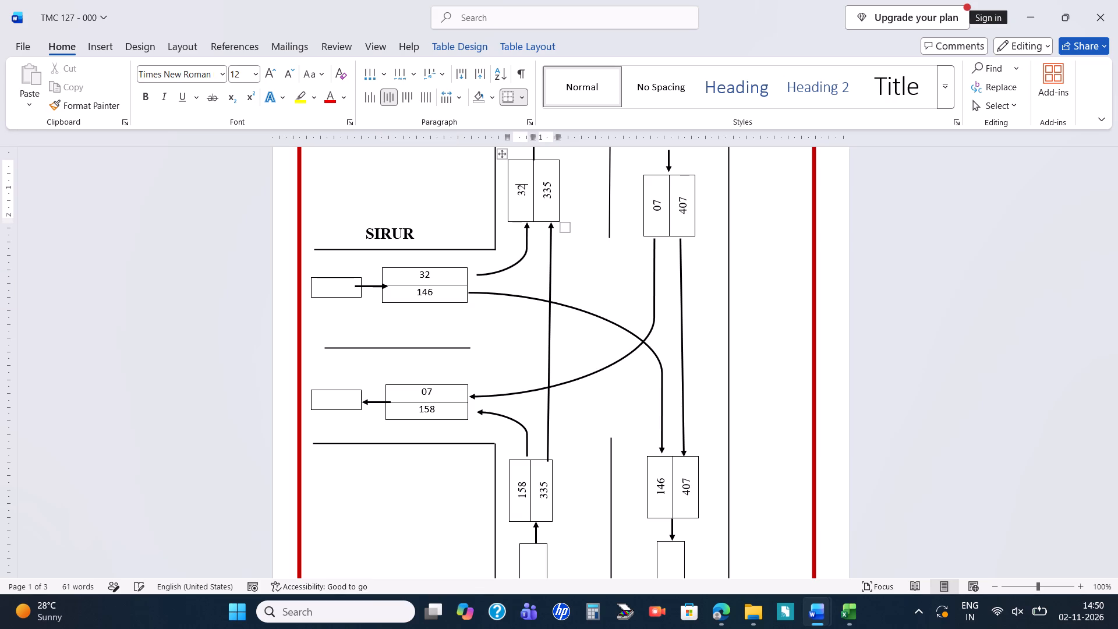
# Add 32 and 335 in Calculator and enter 367 in the total box for traffic heading out to NANDED.
pyautogui.scroll(2, 525, 187)
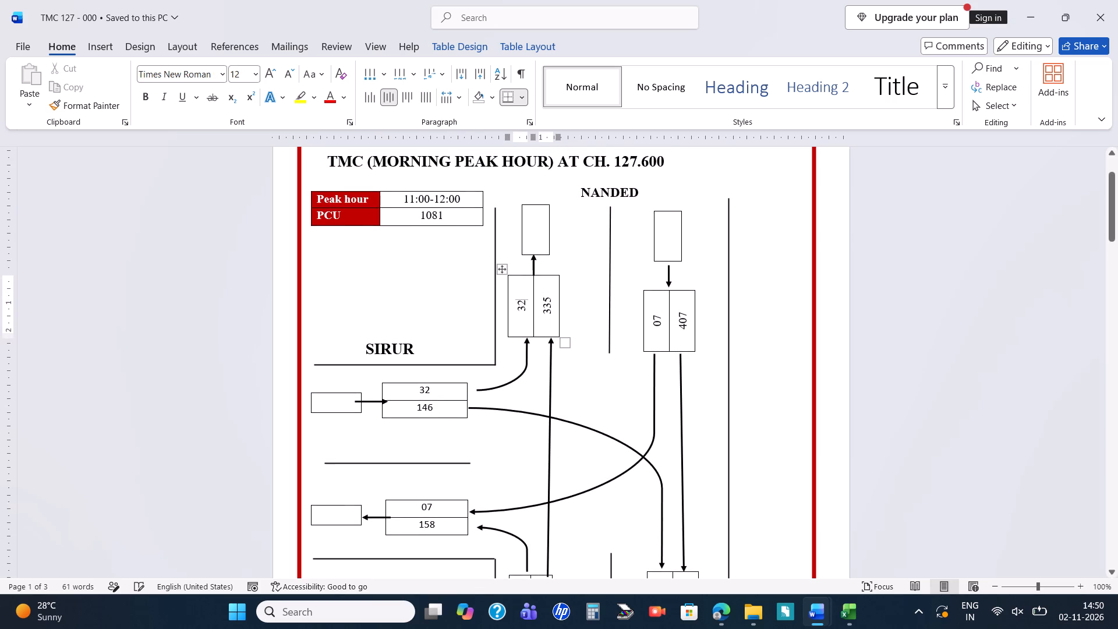
pyautogui.click(583, 606)
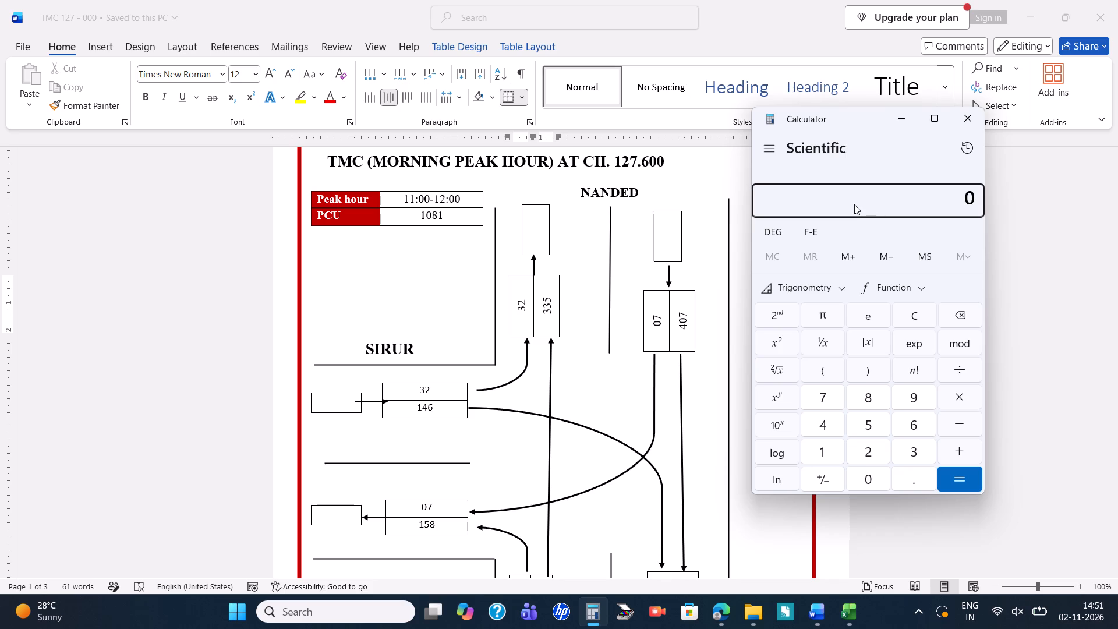
pyautogui.write('32+')
pyautogui.write('335')
pyautogui.press('Return')
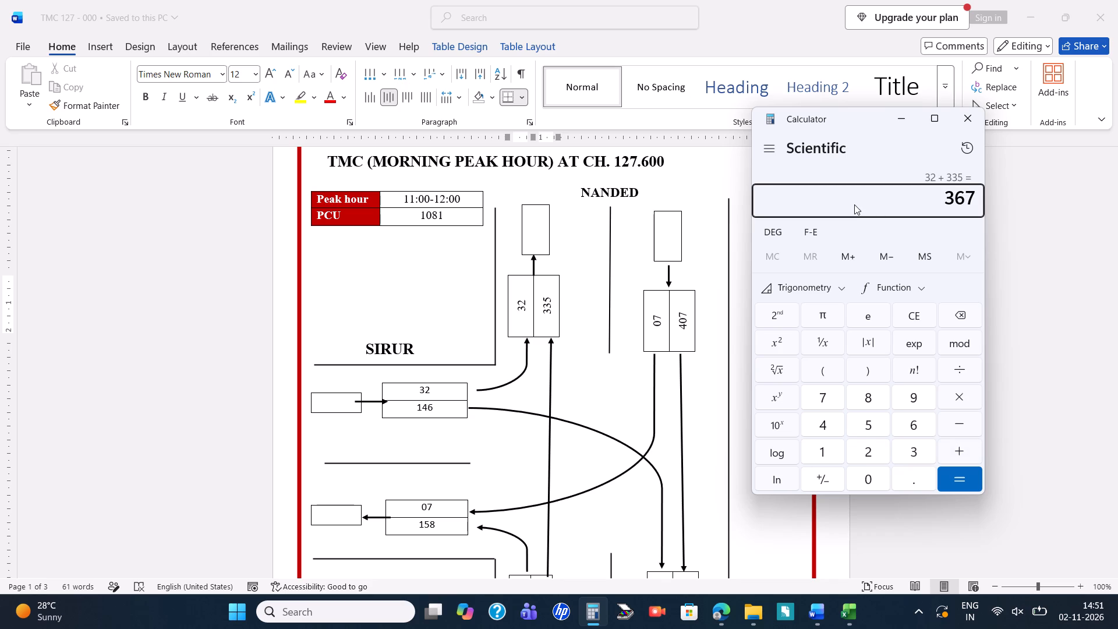
pyautogui.click(533, 227)
pyautogui.click(533, 227)
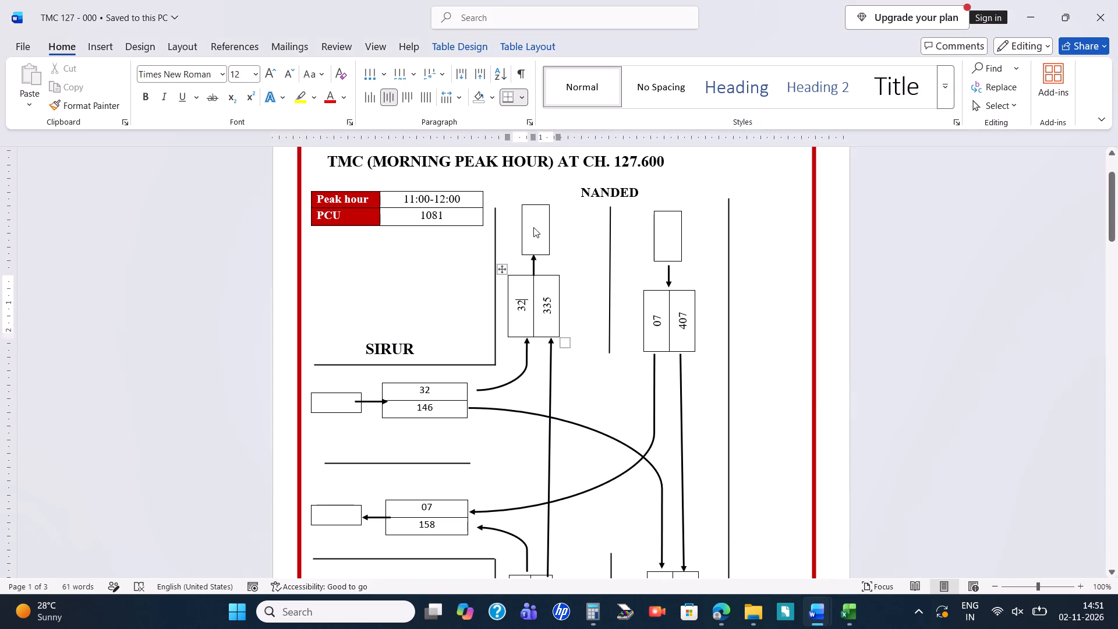
pyautogui.write('367')
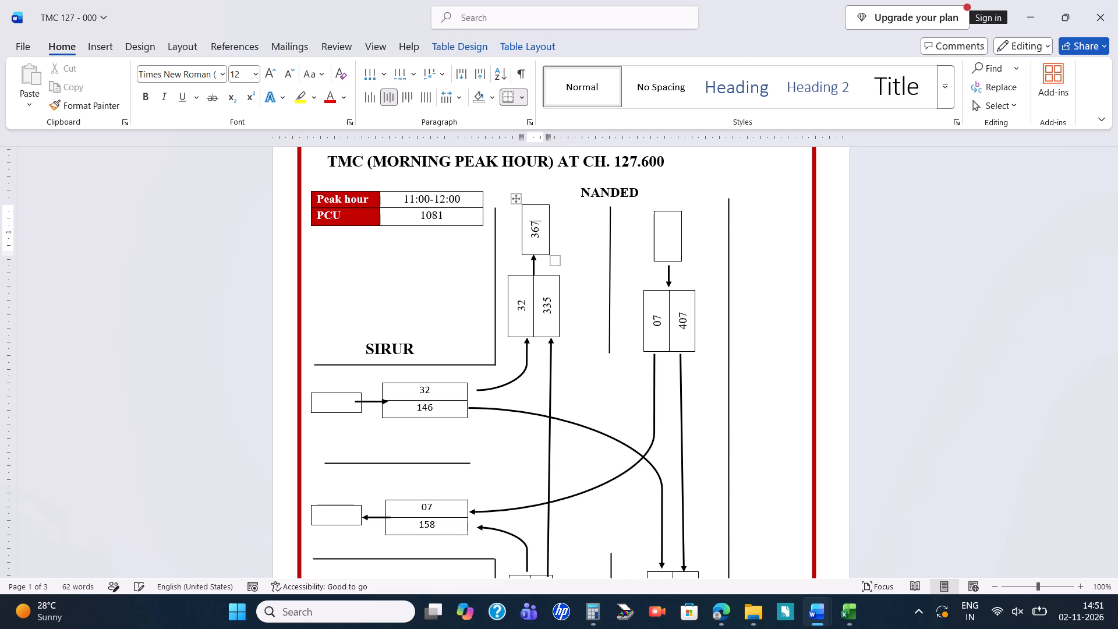
# Add 7 and 407 in Calculator and enter 414 in the total box for traffic coming from NANDED.
pyautogui.click(673, 235)
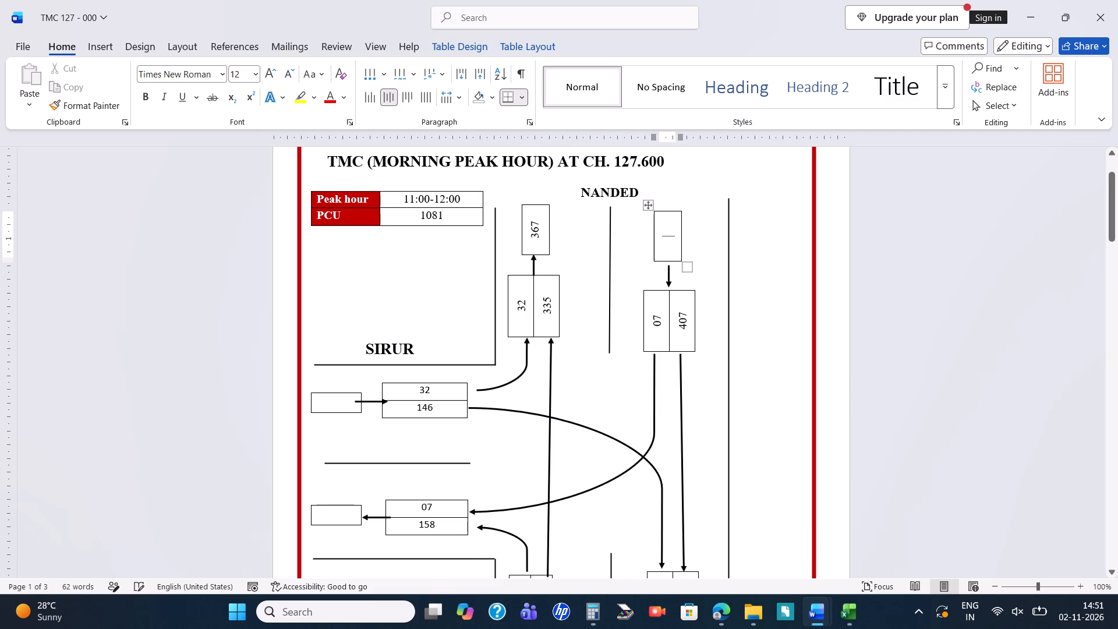
pyautogui.hotkey('alt', 'Tab')
pyautogui.press('BackSpace')
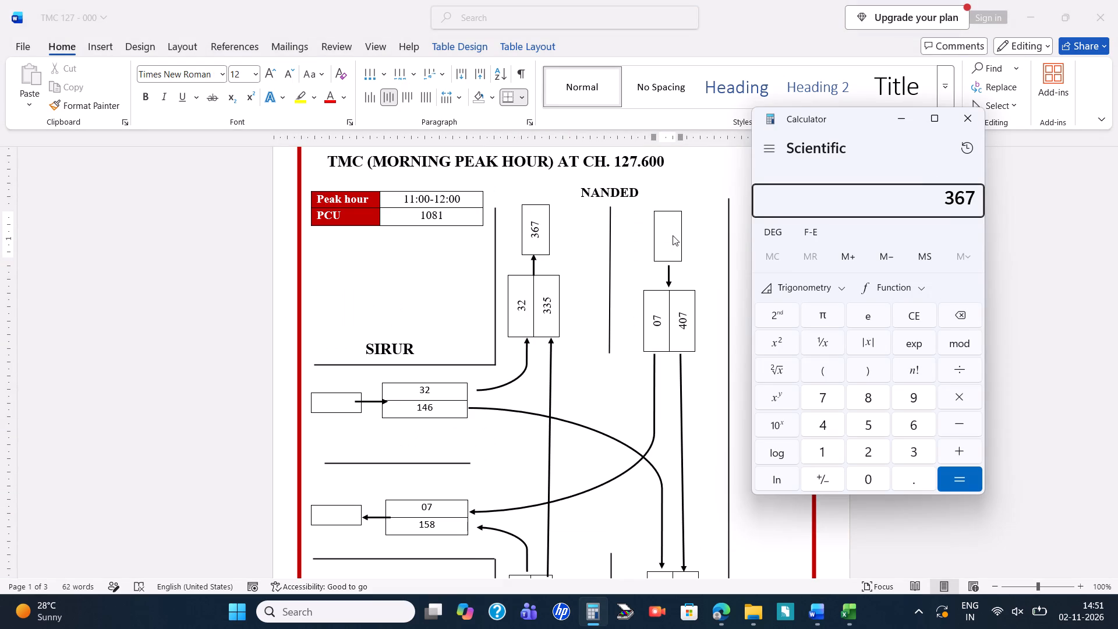
pyautogui.write('7+')
pyautogui.write('407')
pyautogui.press('Return')
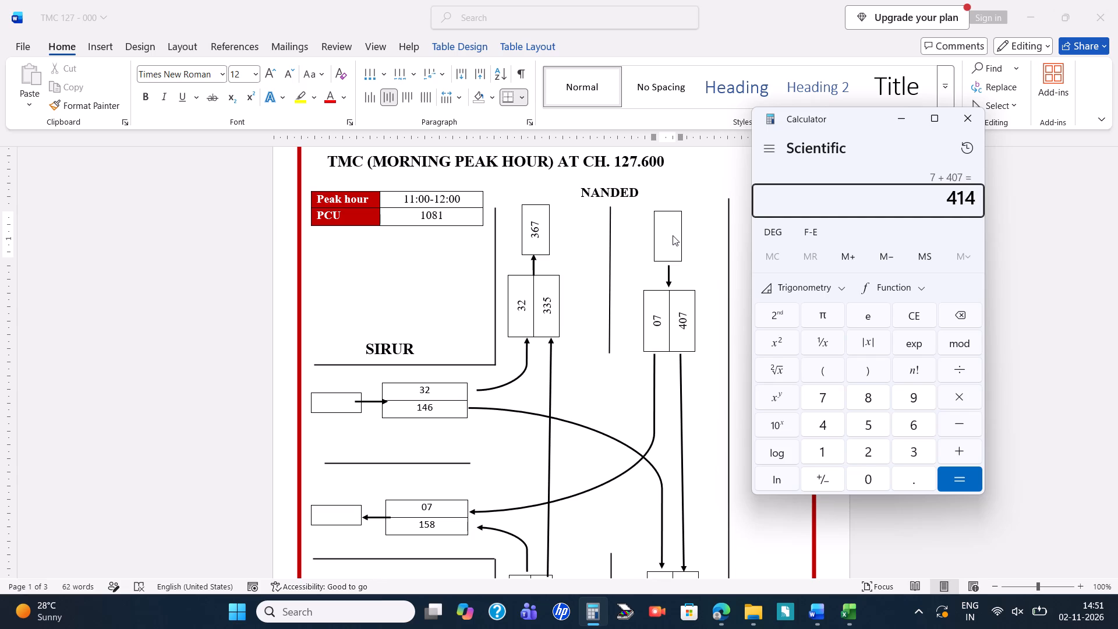
pyautogui.click(673, 235)
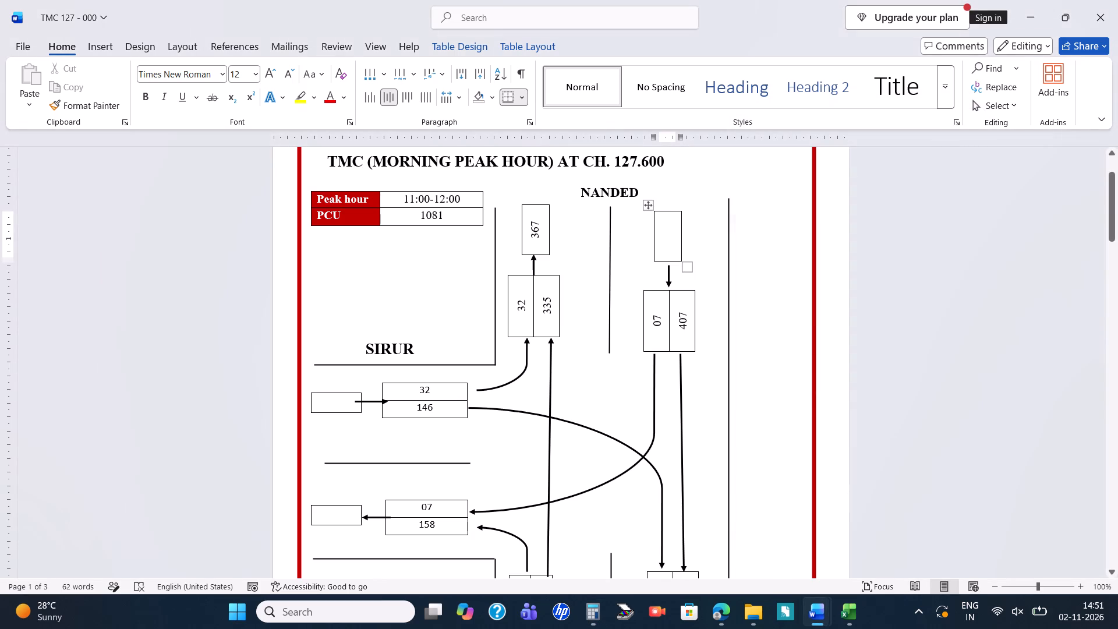
pyautogui.write('414')
# Add 146 and 32 in Calculator, enter 178 in the total box for traffic from SIRUR, and pad it with three leading spaces.
pyautogui.click(342, 402)
pyautogui.hotkey('alt', 'Tab')
pyautogui.click(342, 402)
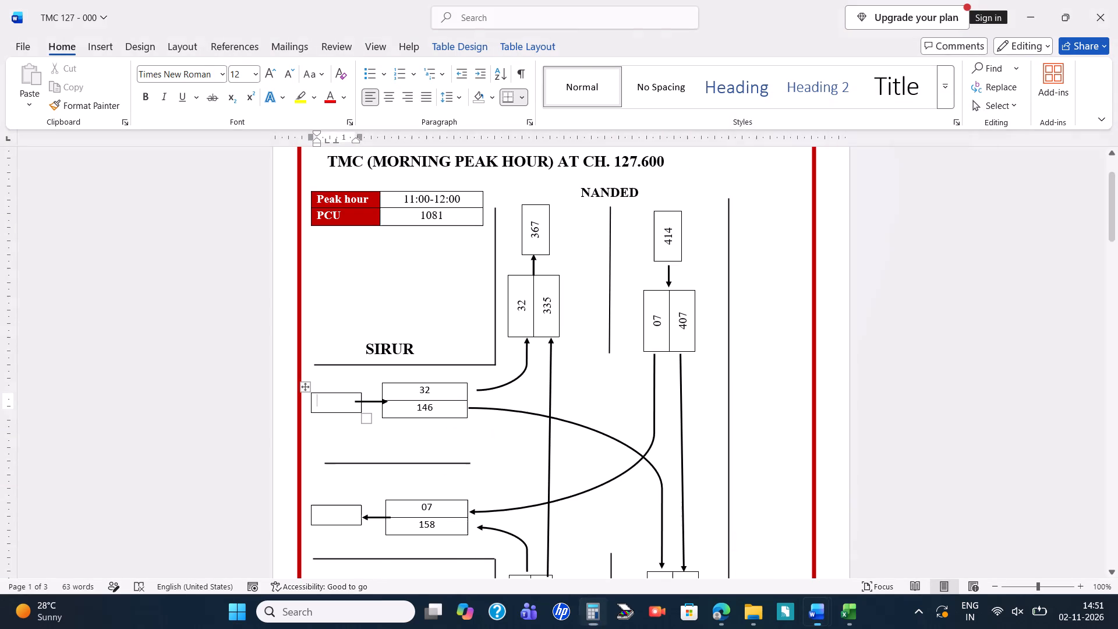
pyautogui.hotkey('alt', 'Tab')
pyautogui.press('BackSpace')
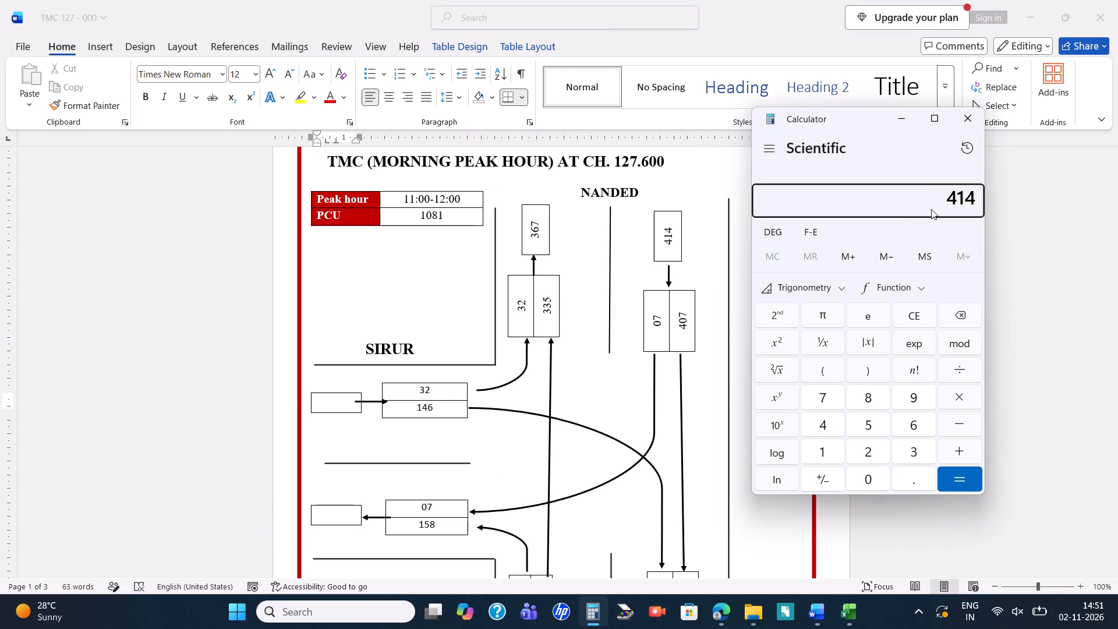
pyautogui.write('146+32')
pyautogui.press('Return')
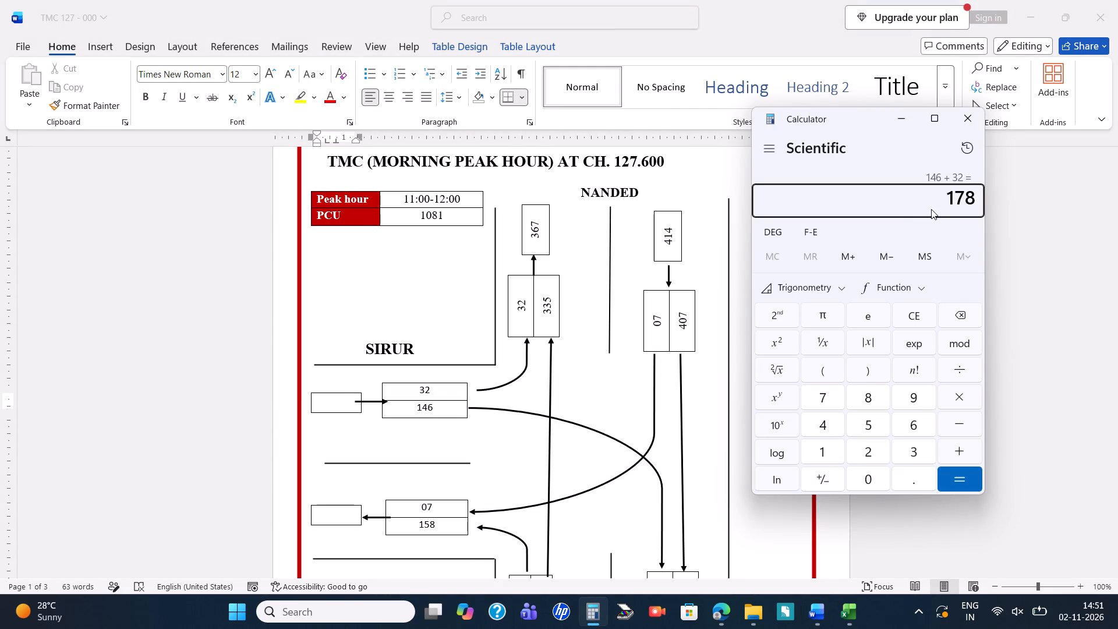
pyautogui.click(342, 400)
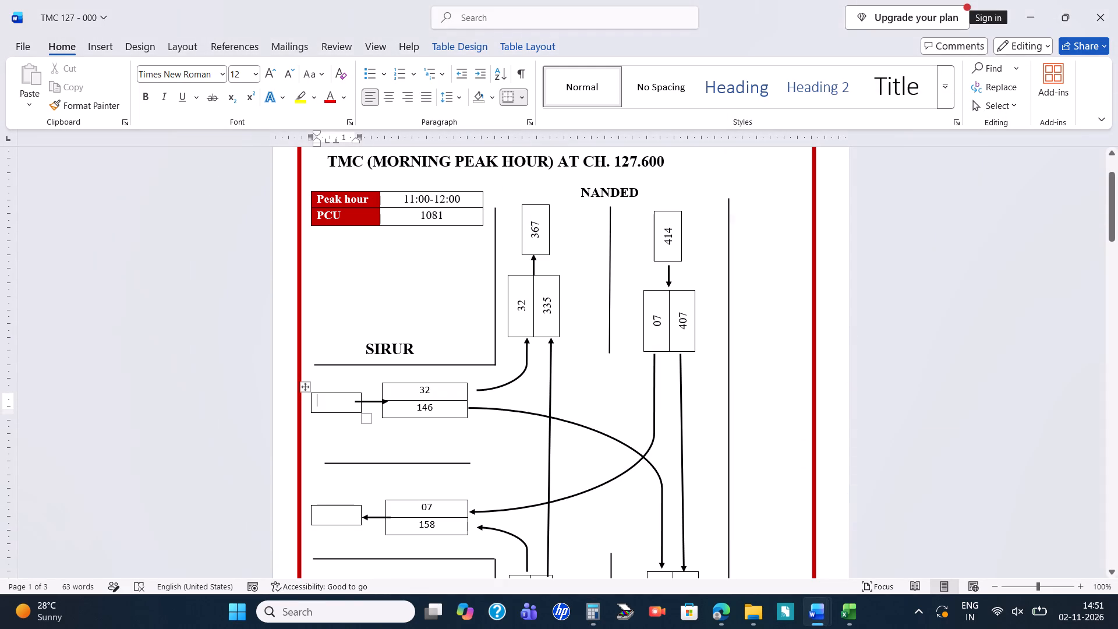
pyautogui.write('178')
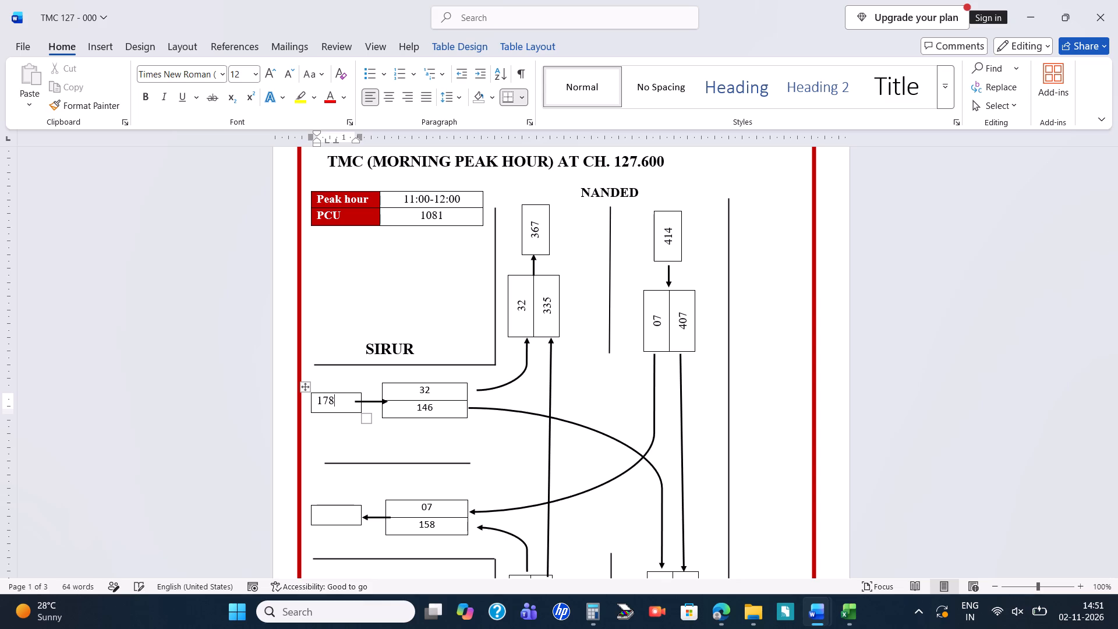
pyautogui.press('Left')
pyautogui.press('Left')
pyautogui.press('Left')
pyautogui.press('space')
pyautogui.press('space')
pyautogui.press('space')
# Enter 165 in the total box for traffic heading out to SIRUR.
pyautogui.click(337, 515)
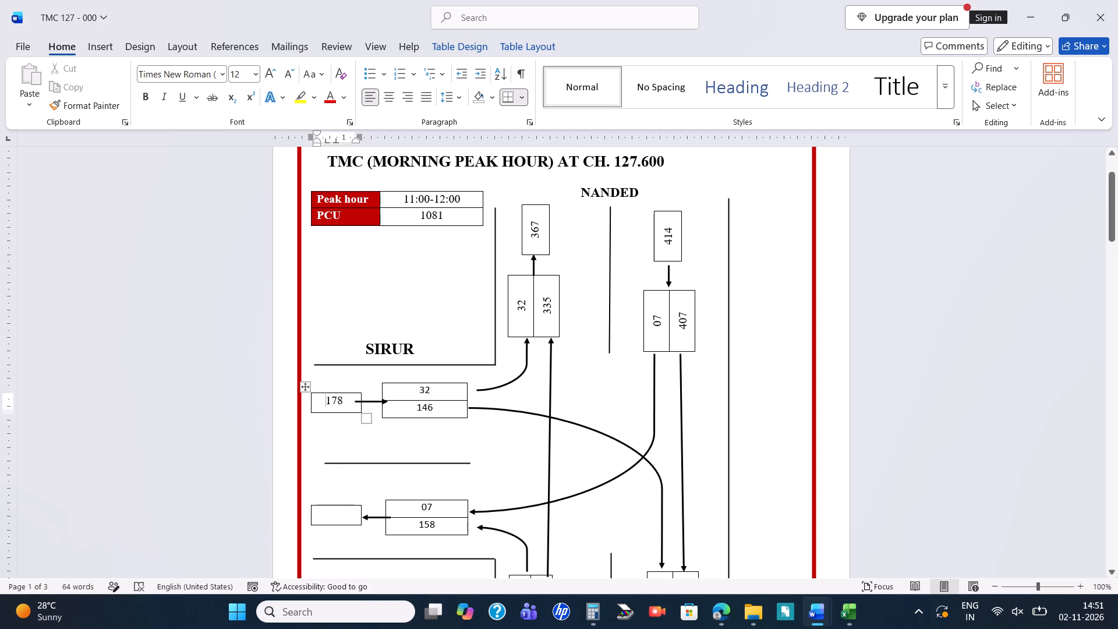
pyautogui.write('165')
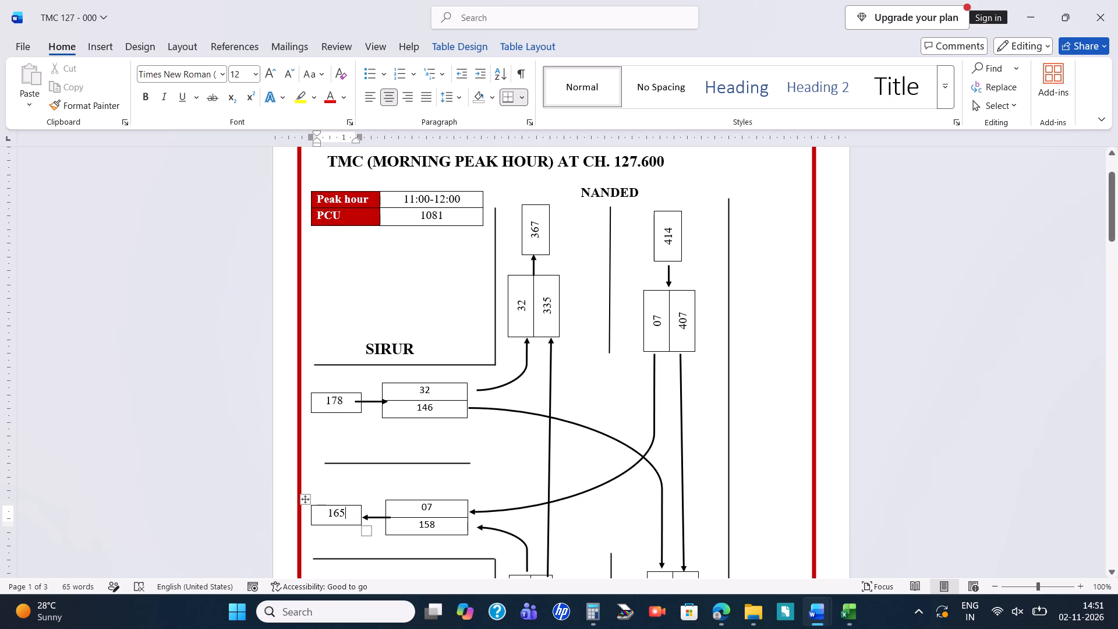
# Add 158 and 335 in Calculator and enter 493 in the total box for traffic coming from LATUR.
pyautogui.scroll(-2, 411, 536)
pyautogui.click(543, 517)
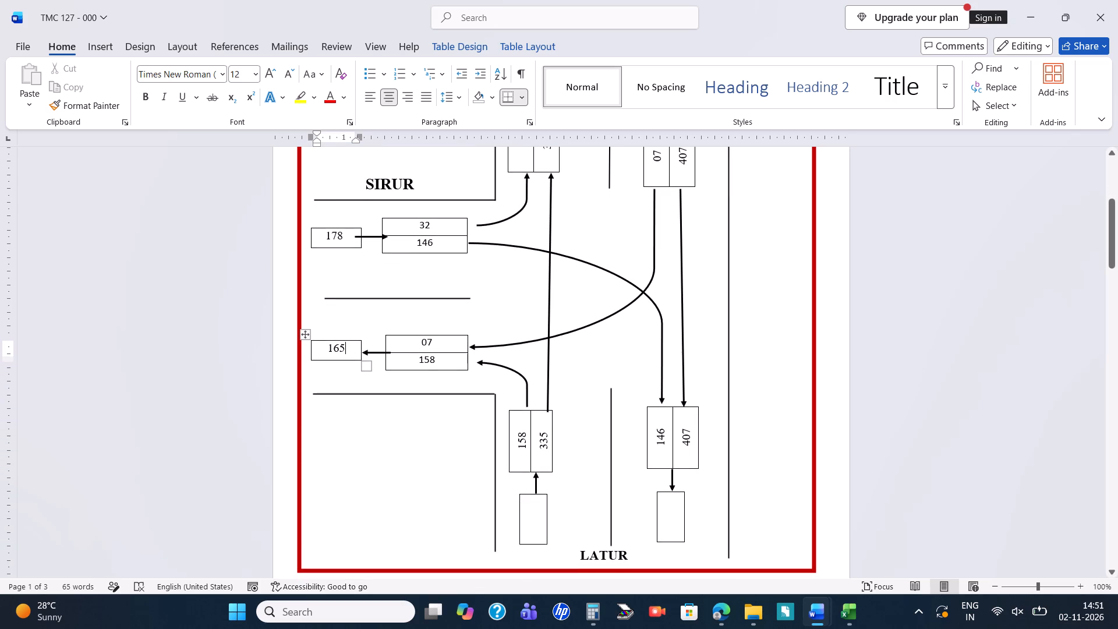
pyautogui.hotkey('alt', 'Tab')
pyautogui.press('BackSpace')
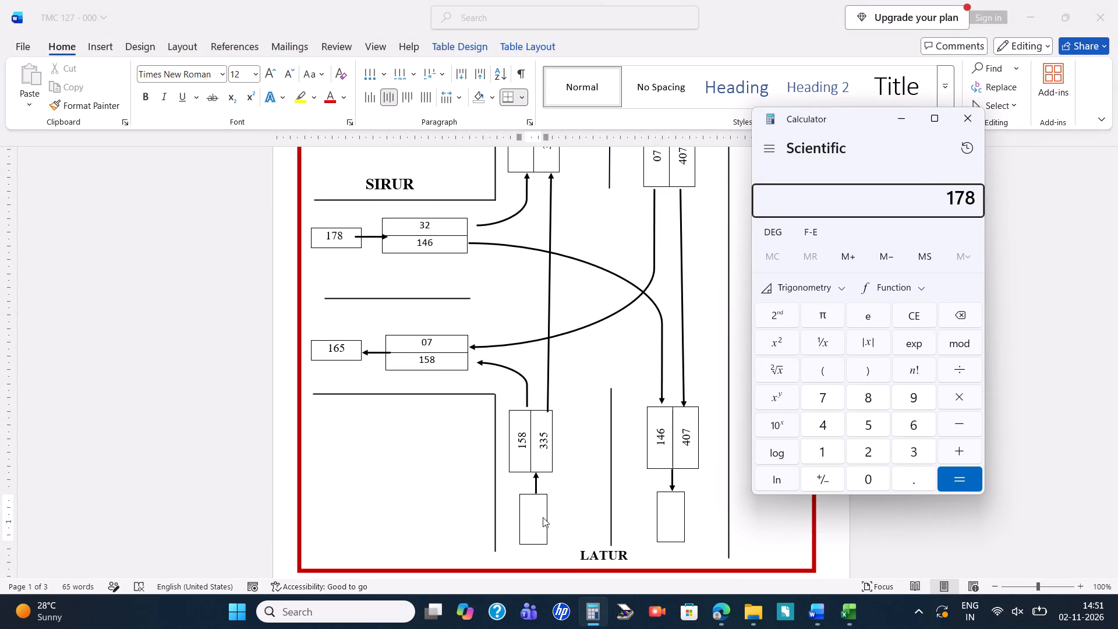
pyautogui.write('158+')
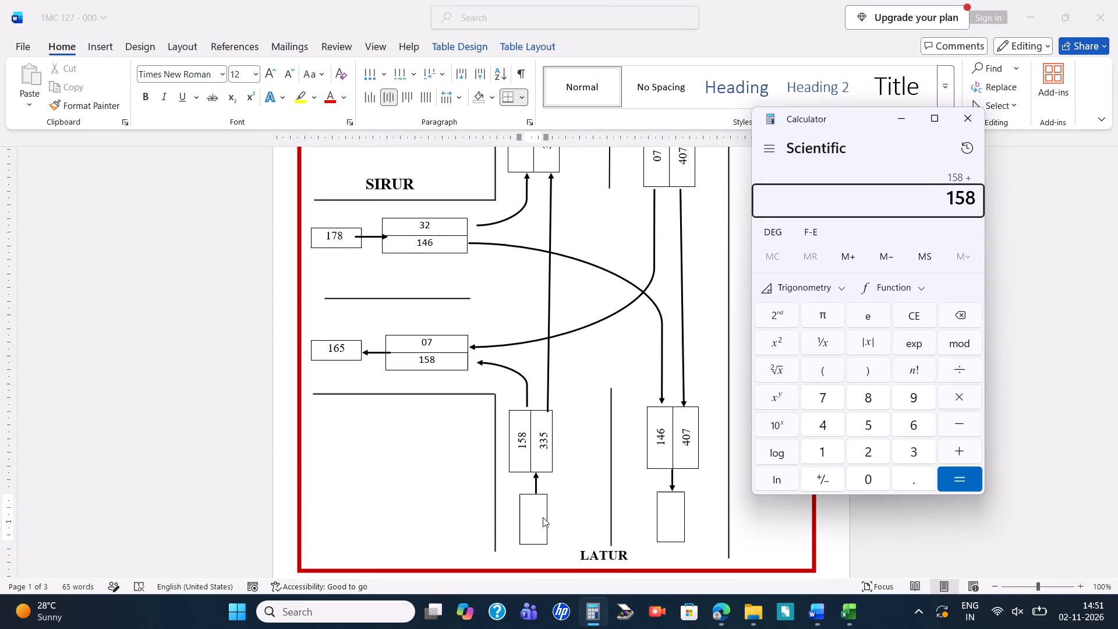
pyautogui.write('33')
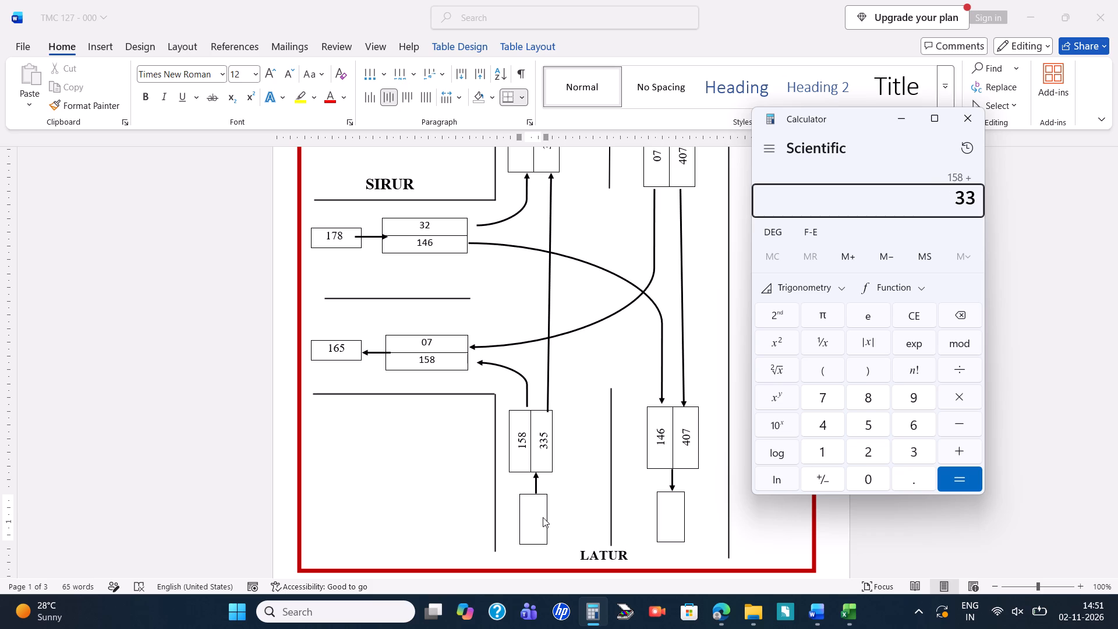
pyautogui.press('5')
pyautogui.press('Return')
pyautogui.click(543, 517)
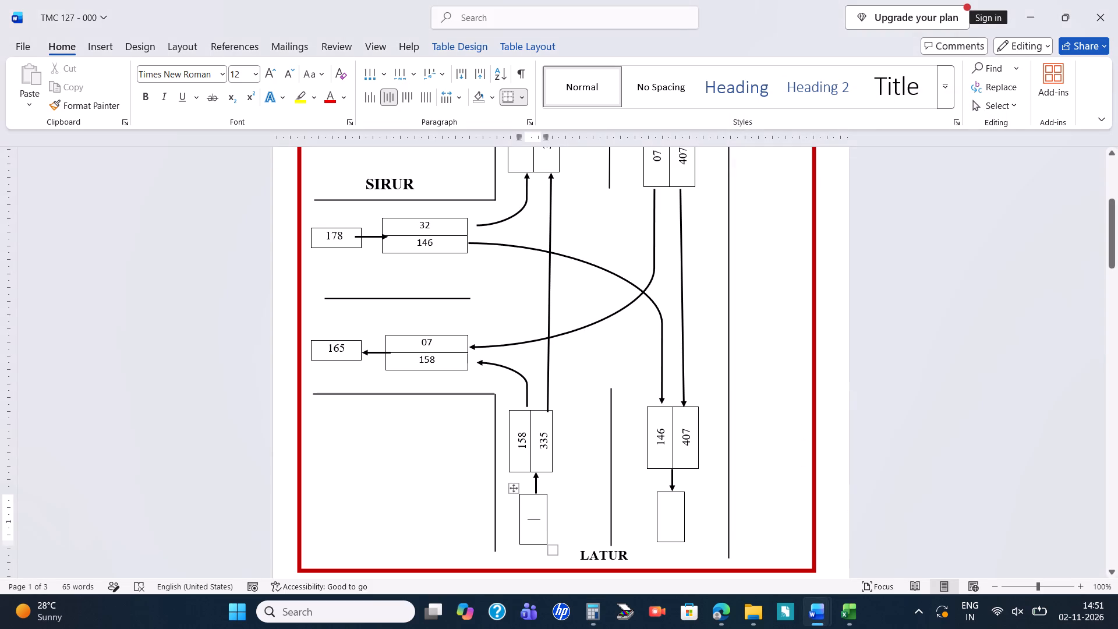
pyautogui.write('493')
# Add 146 and 407 in Calculator, enter 553 in the total box for traffic heading out to LATUR, and save the document.
pyautogui.click(669, 517)
pyautogui.hotkey('alt', 'Tab')
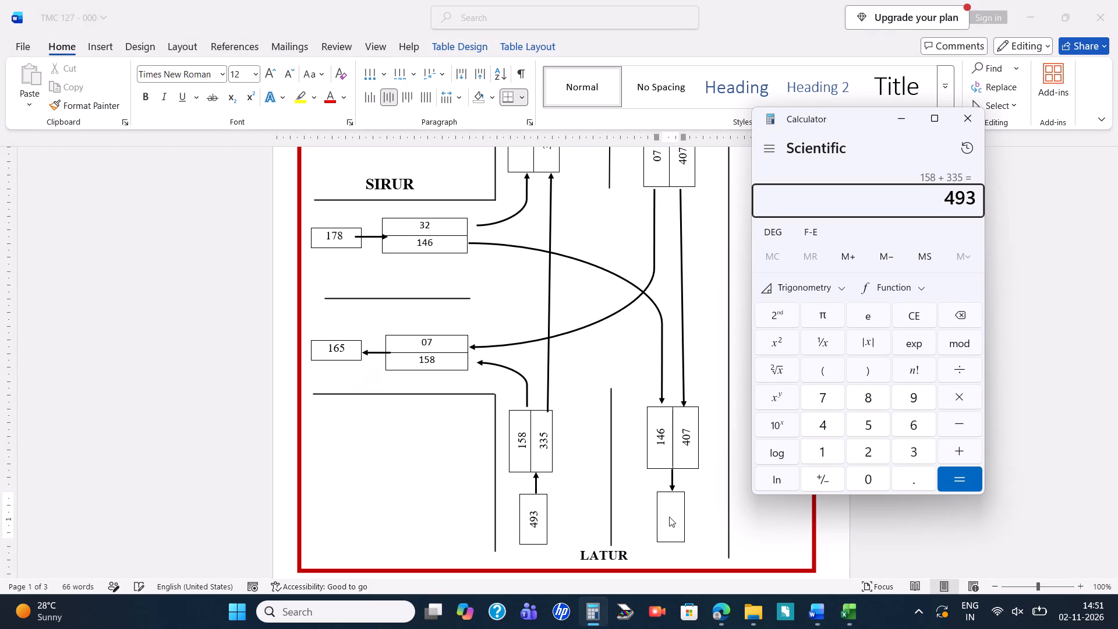
pyautogui.press('BackSpace')
pyautogui.write('146+')
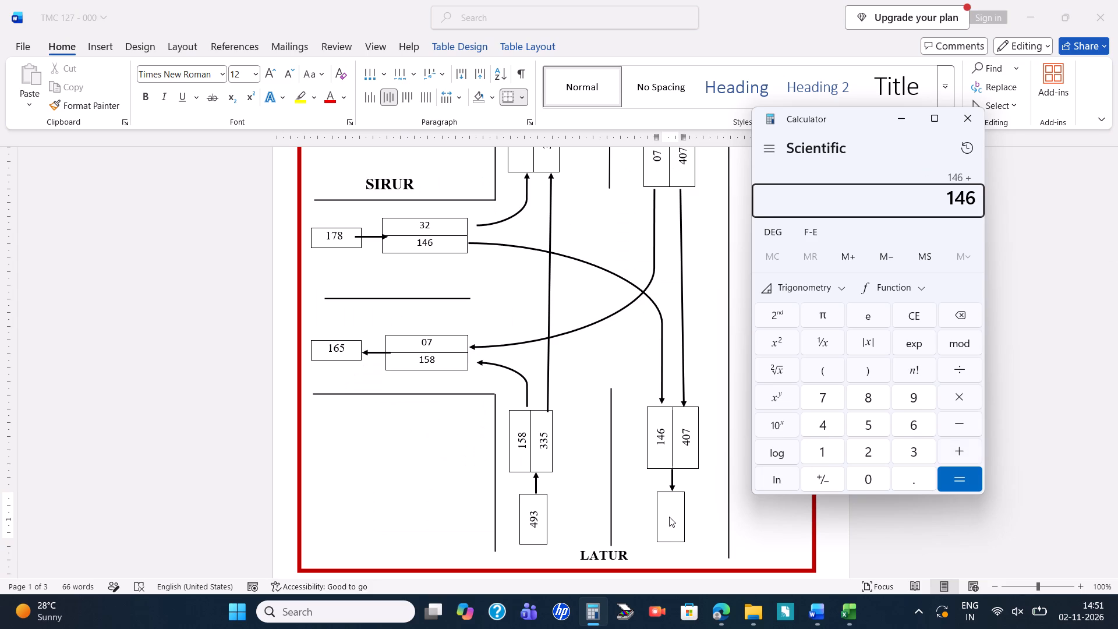
pyautogui.write('407')
pyautogui.press('Return')
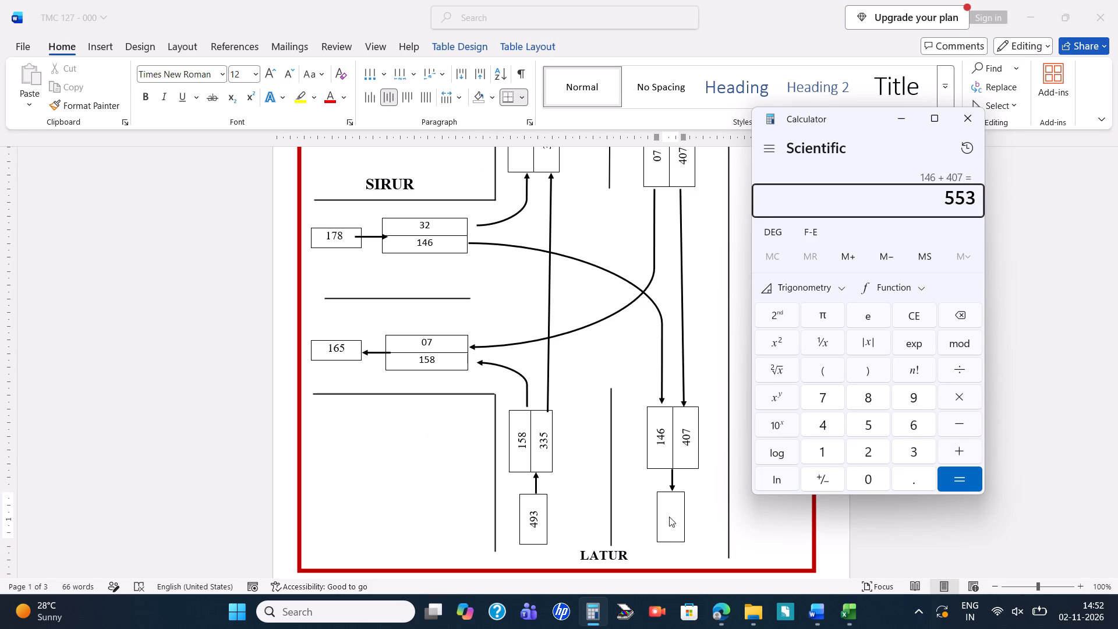
pyautogui.click(669, 517)
pyautogui.write('553')
pyautogui.scroll(1, 664, 418)
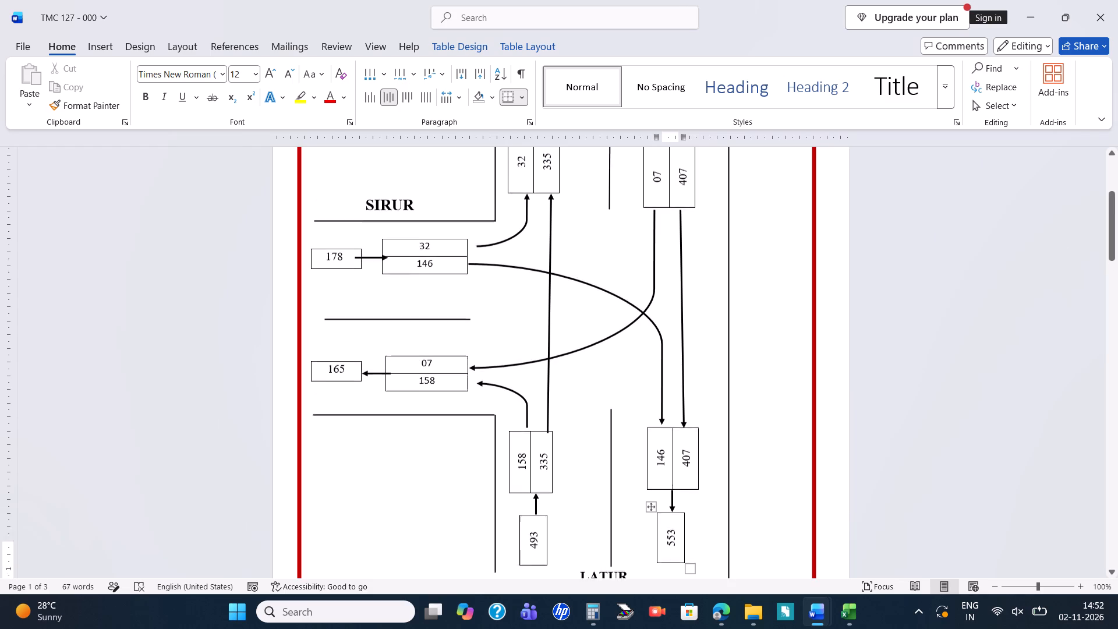
pyautogui.scroll(1, 664, 418)
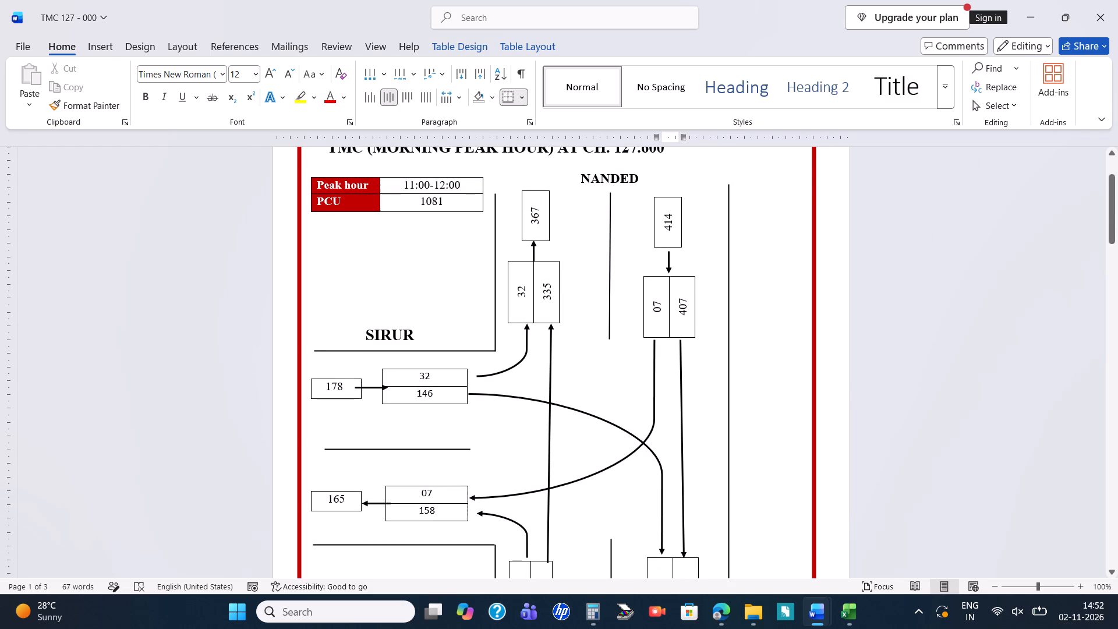
pyautogui.scroll(1, 664, 418)
pyautogui.hotkey('ctrl', 's')
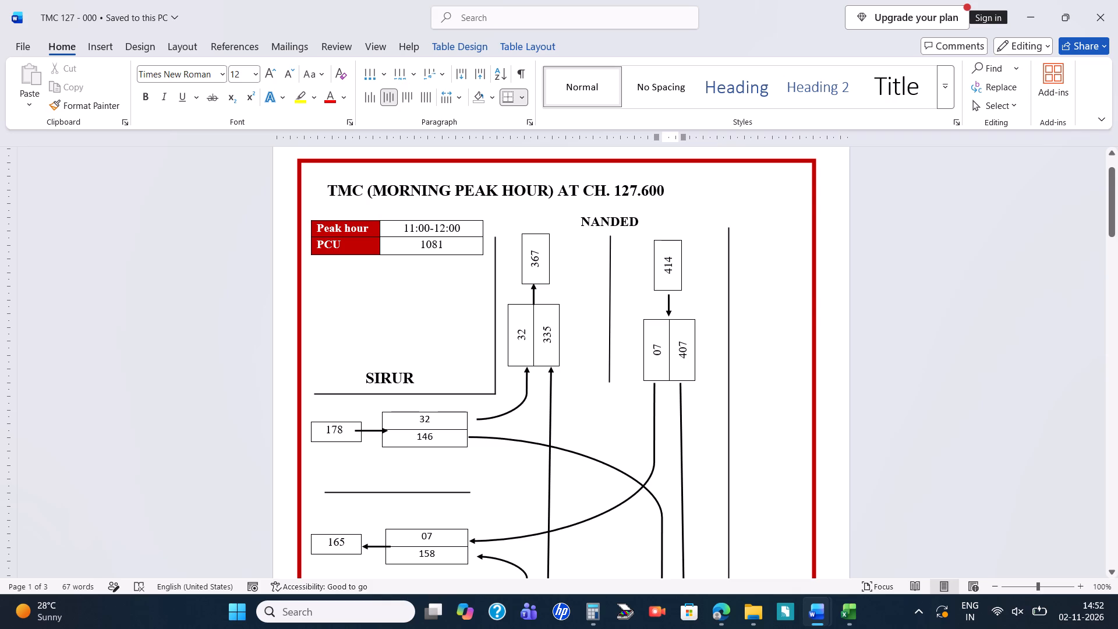
# Copy the chainage 127.600 from the morning diagram's title over the chainage in the evening peak-hour title.
pyautogui.moveTo(664, 188); pyautogui.dragTo(625, 185)
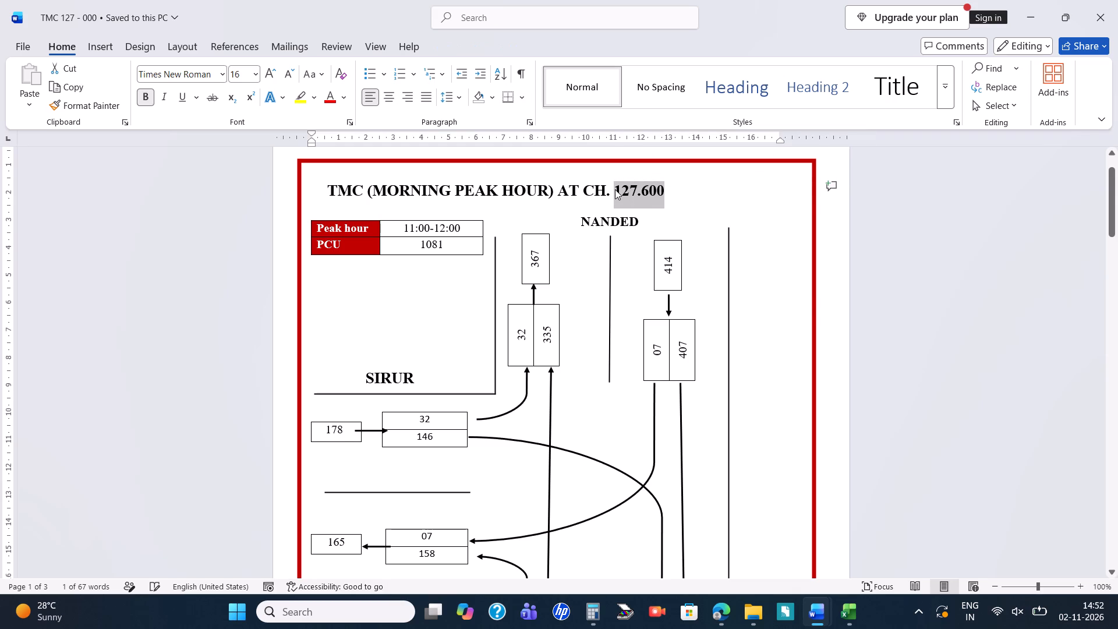
pyautogui.hotkey('ctrl', 'c')
pyautogui.scroll(-15, 615, 189)
pyautogui.scroll(-5, 613, 268)
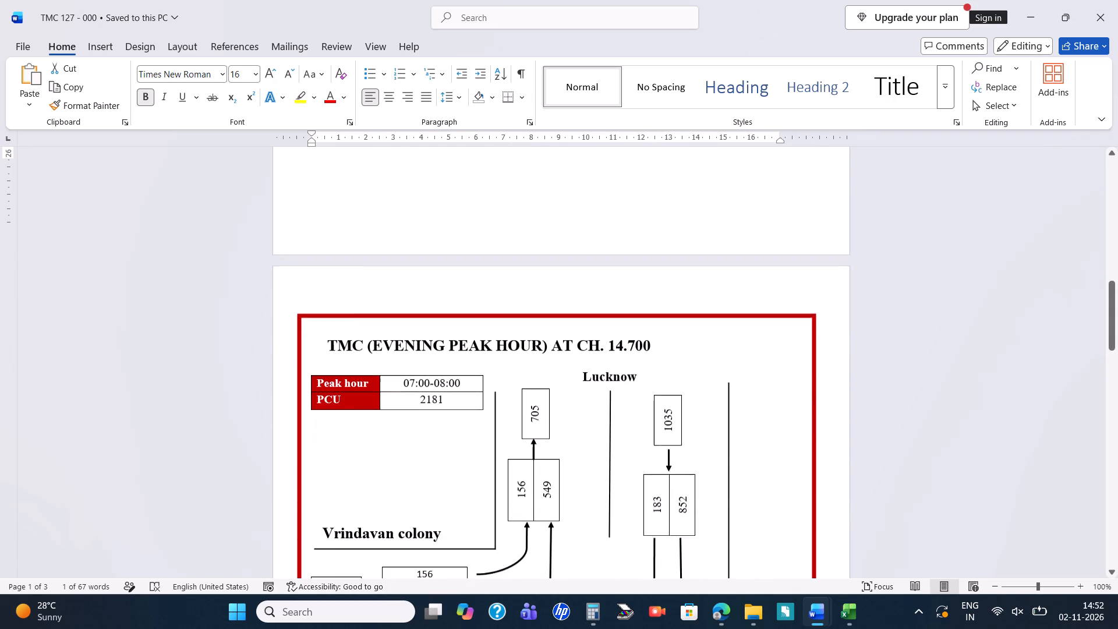
pyautogui.moveTo(654, 318); pyautogui.dragTo(617, 318)
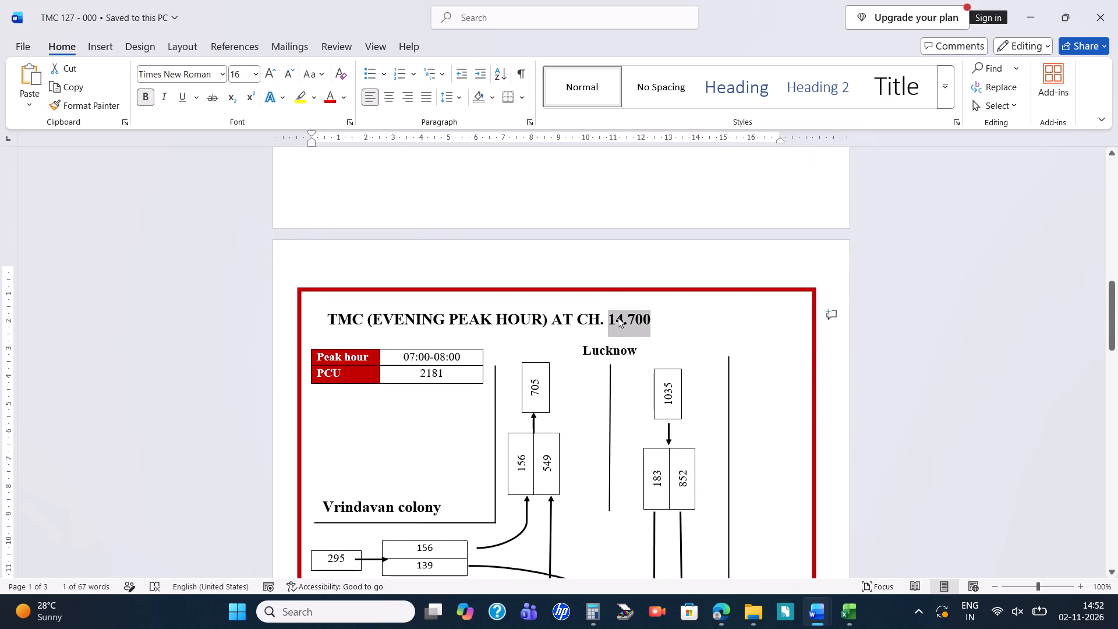
pyautogui.hotkey('ctrl', 'v')
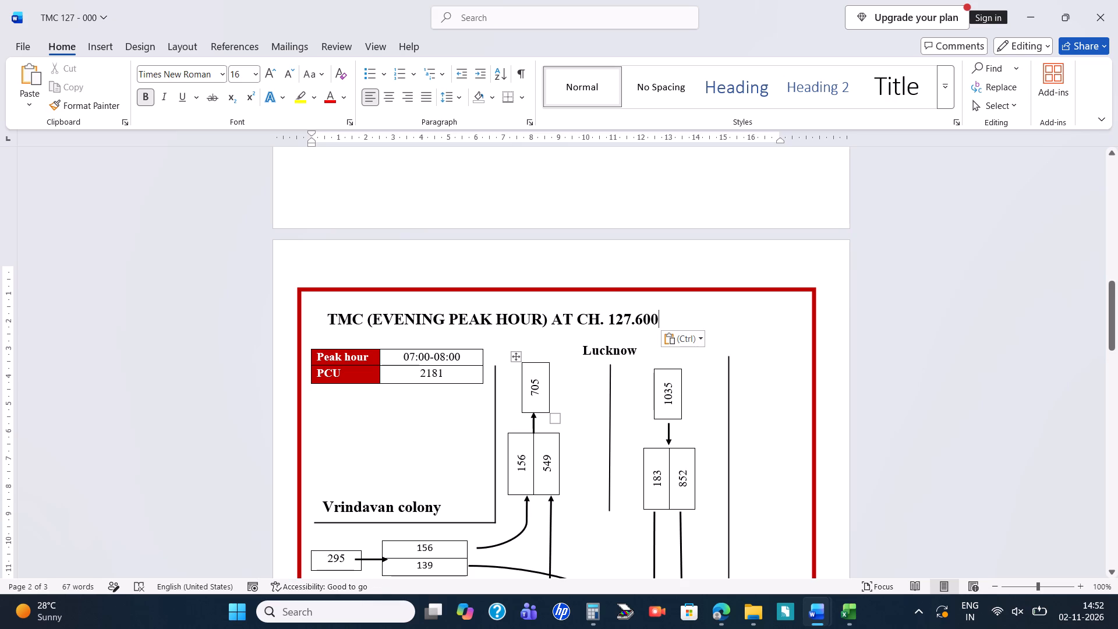
# Set the evening diagram's peak hour to 16:00-17:00.
pyautogui.click(416, 357)
pyautogui.press('BackSpace')
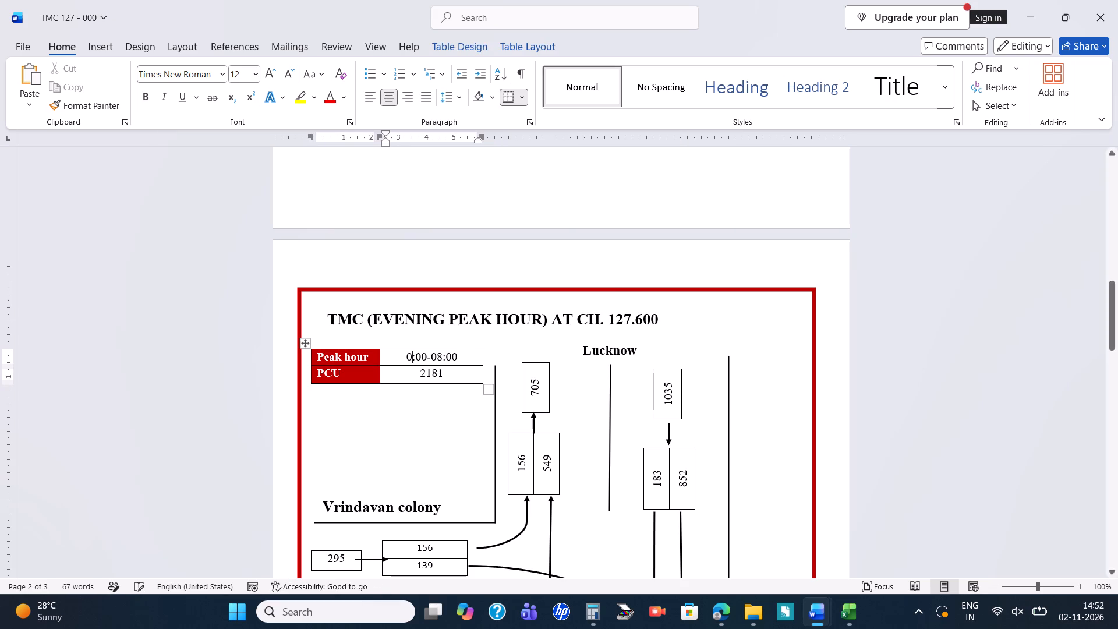
pyautogui.press('BackSpace')
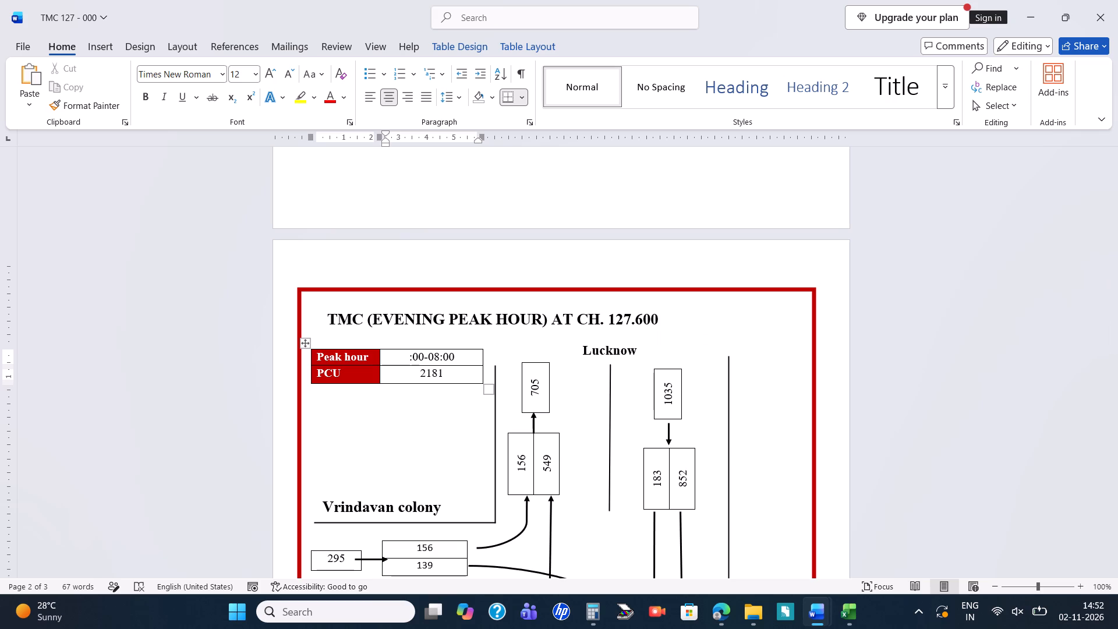
pyautogui.press('1')
pyautogui.press('6')
pyautogui.press('Right')
pyautogui.press('Right')
pyautogui.press('Right')
pyautogui.press('Right')
pyautogui.press('Right')
pyautogui.press('Right')
pyautogui.press('BackSpace')
pyautogui.press('BackSpace')
pyautogui.write('17')
# Set the evening diagram's PCU value to 1219 and save the document.
pyautogui.click(472, 376)
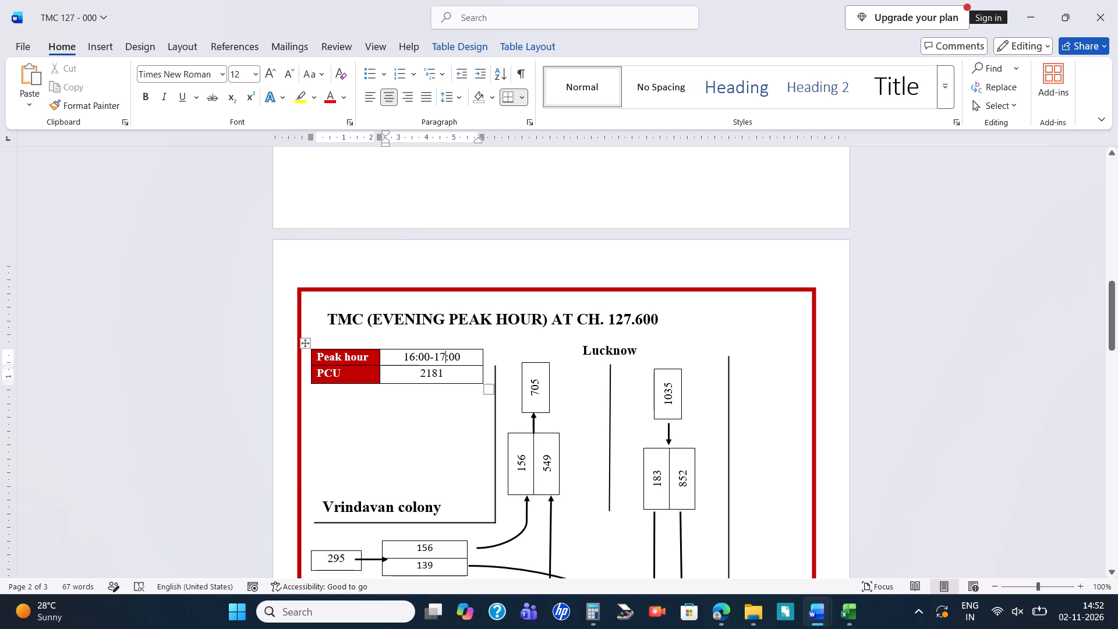
pyautogui.press('BackSpace')
pyautogui.press('BackSpace')
pyautogui.press('BackSpace')
pyautogui.press('BackSpace')
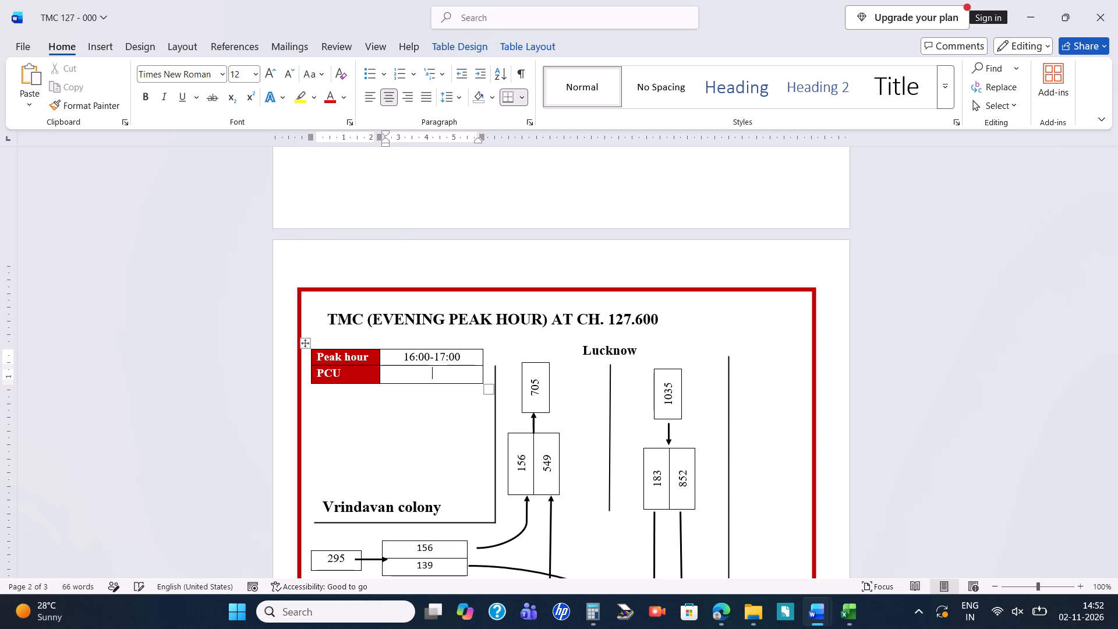
pyautogui.press('1')
pyautogui.write('219')
pyautogui.hotkey('ctrl', 's')
# Replace the Lucknow label on the evening diagram with NANDED copied from the morning diagram.
pyautogui.scroll(9, 529, 361)
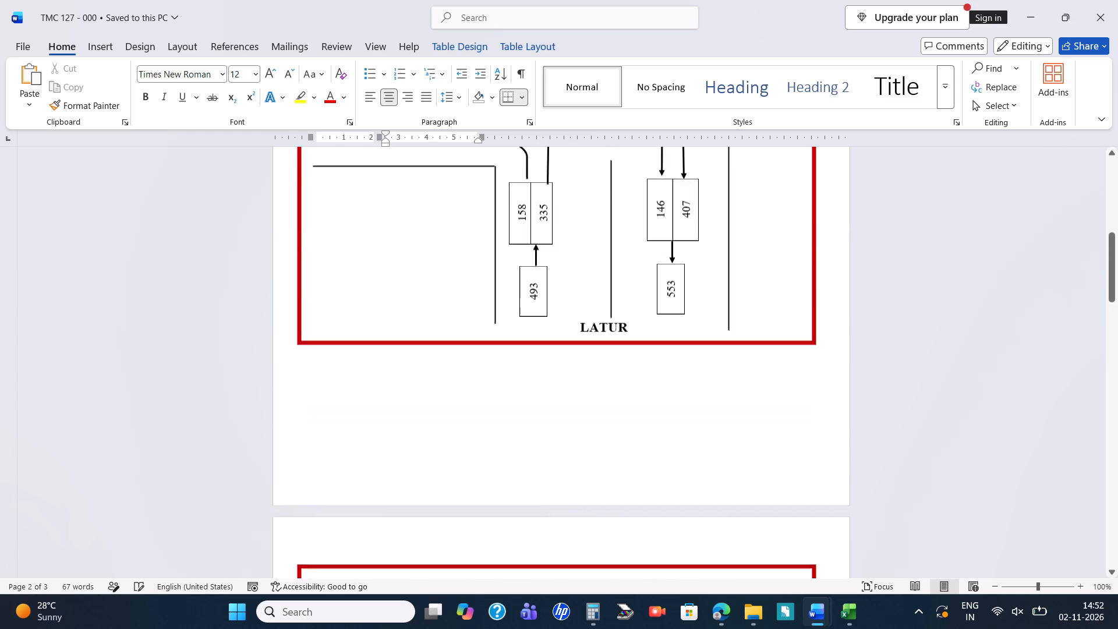
pyautogui.scroll(6, 529, 361)
pyautogui.scroll(4, 579, 325)
pyautogui.moveTo(642, 185); pyautogui.dragTo(582, 184)
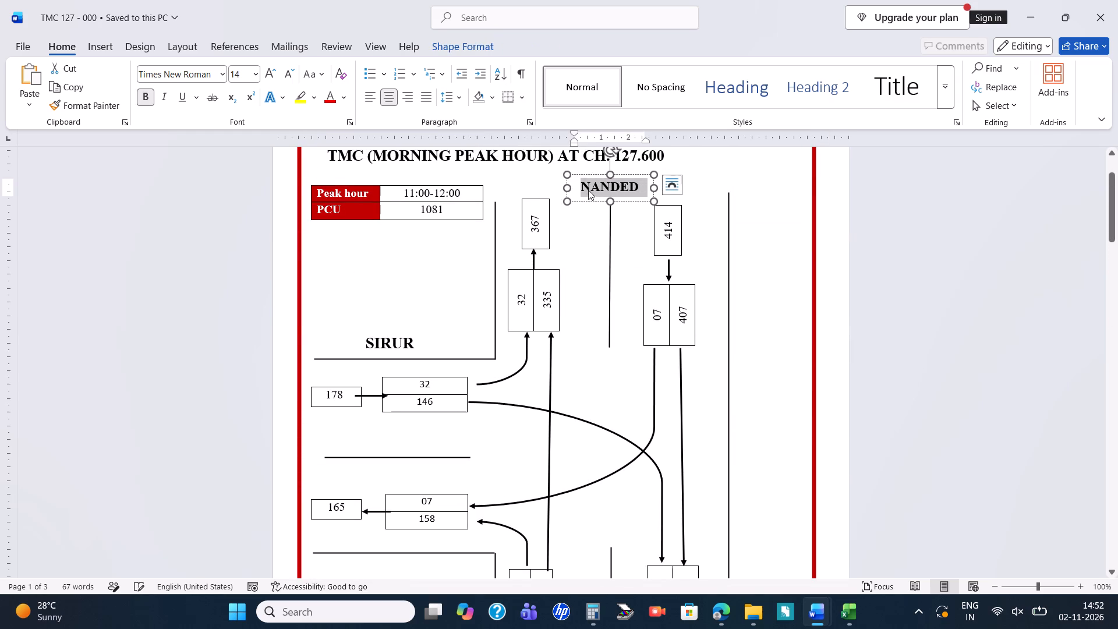
pyautogui.hotkey('ctrl', 'c')
pyautogui.scroll(-18, 641, 291)
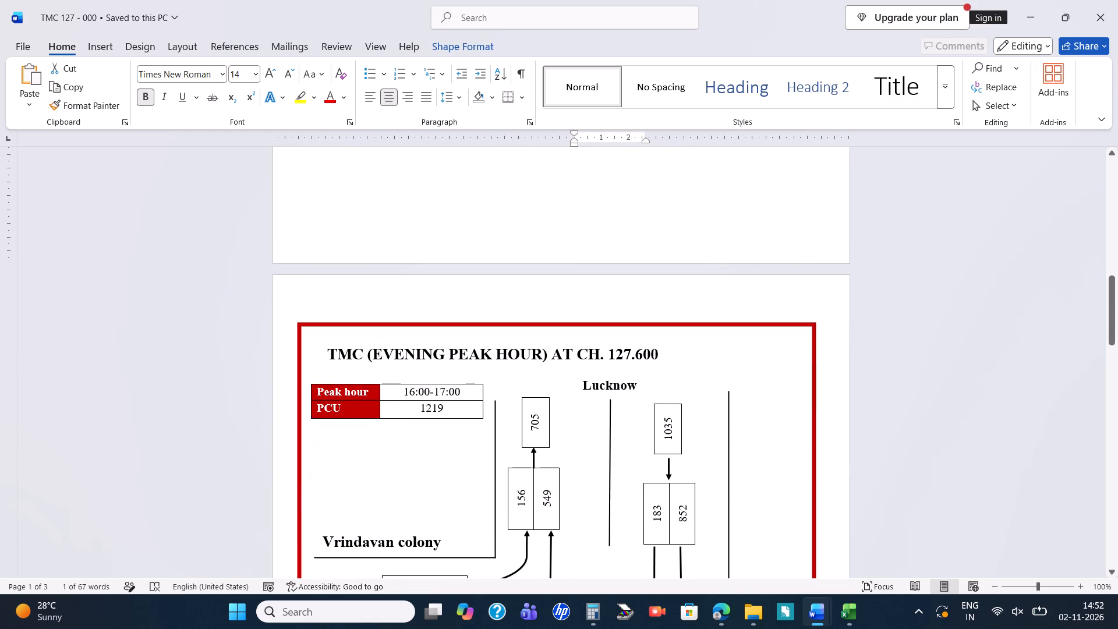
pyautogui.tripleClick(601, 387)
pyautogui.hotkey('ctrl', 'v')
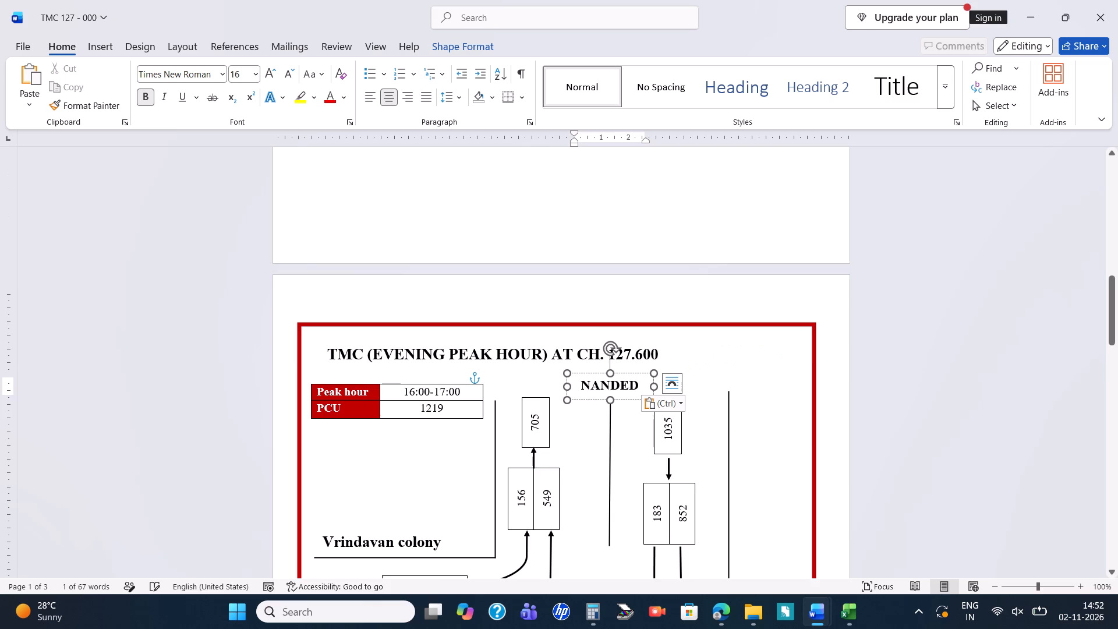
# Replace the Vrindavan colony label on the evening diagram with SIRUR copied from the morning diagram.
pyautogui.scroll(10, 430, 345)
pyautogui.scroll(4, 386, 232)
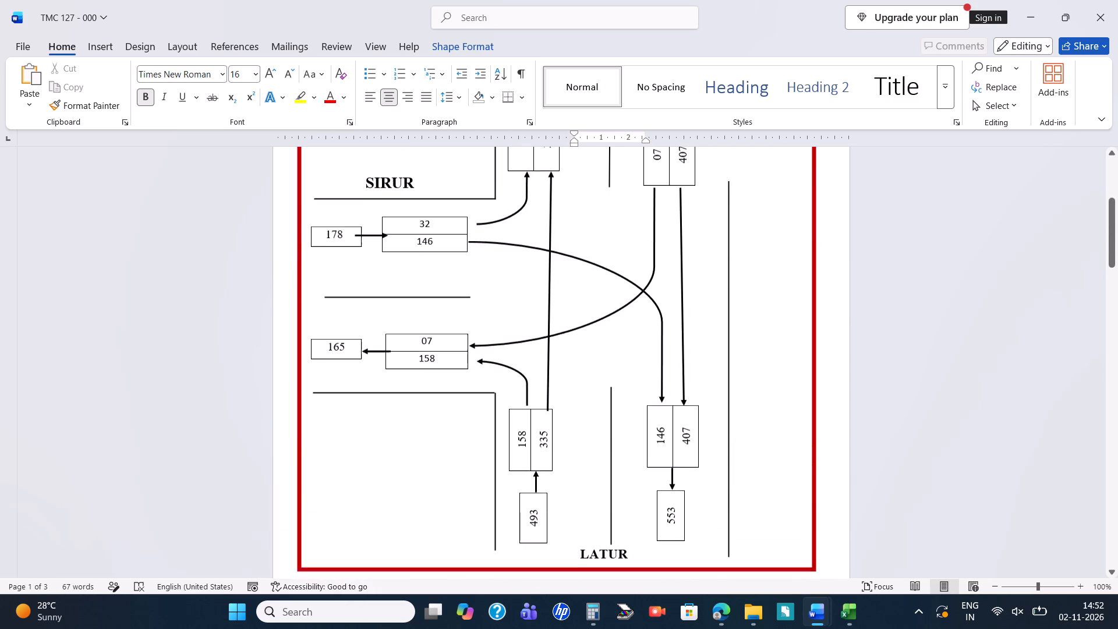
pyautogui.tripleClick(401, 210)
pyautogui.hotkey('ctrl', 'c')
pyautogui.scroll(-2, 401, 210)
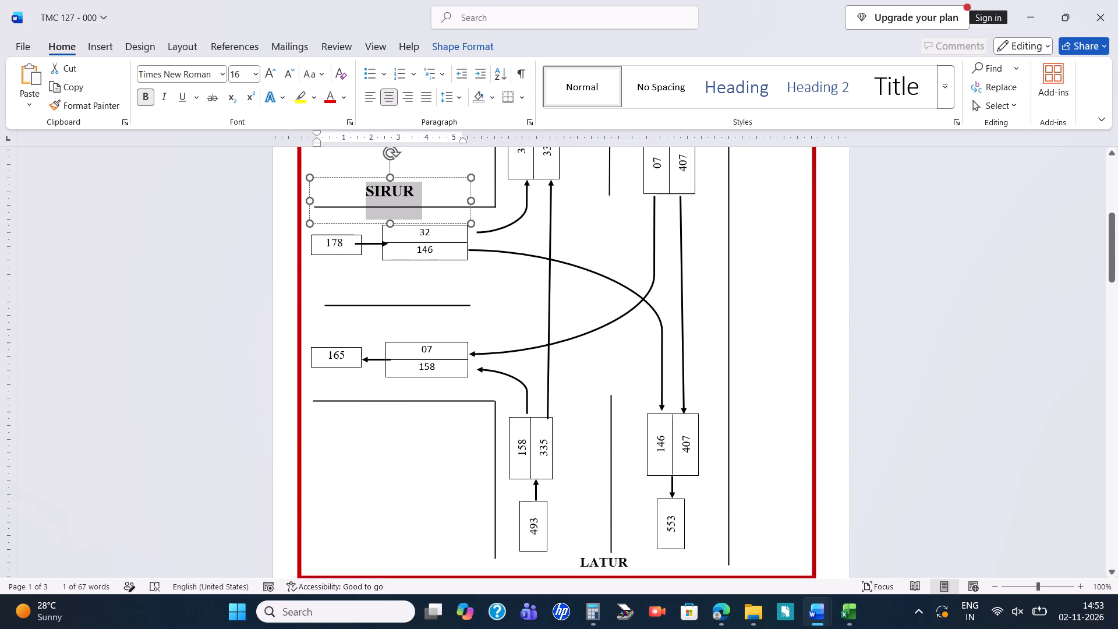
pyautogui.scroll(-16, 401, 210)
pyautogui.tripleClick(360, 400)
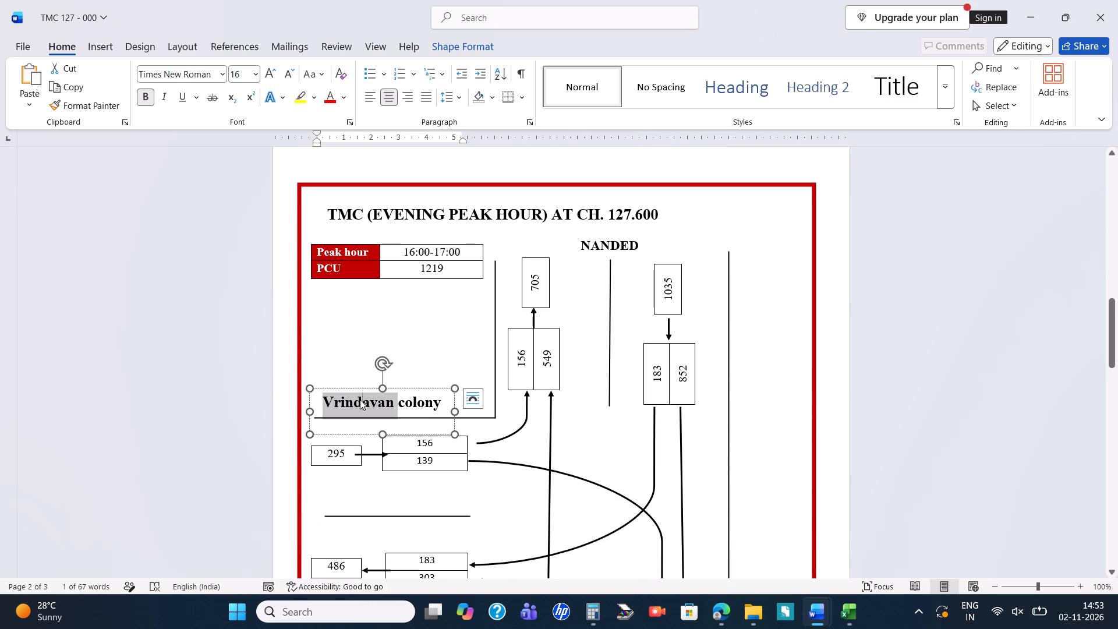
pyautogui.hotkey('ctrl', 'v')
pyautogui.scroll(12, 472, 369)
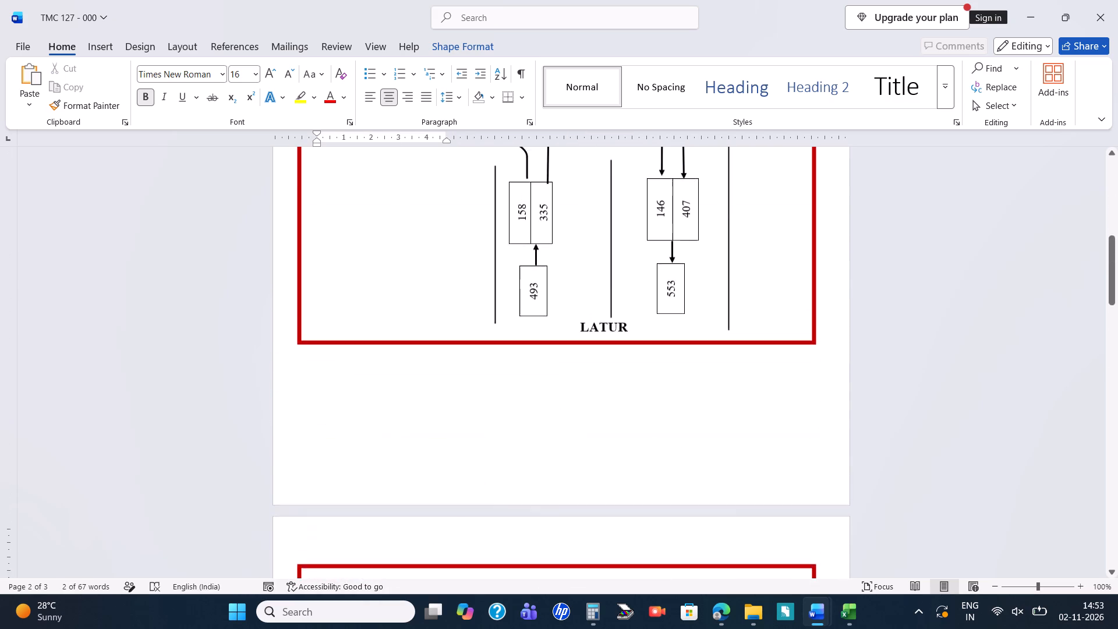
pyautogui.scroll(2, 477, 366)
pyautogui.press('BackSpace')
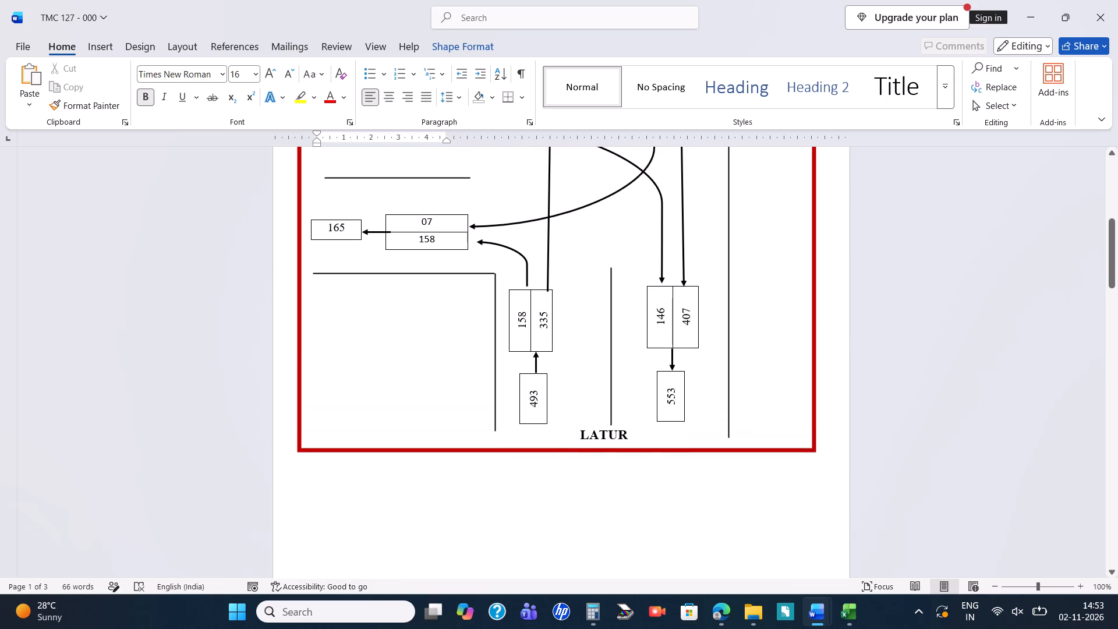
# Replace the Raebareilly label on the evening diagram with LATUR copied from the morning diagram, and save the document.
pyautogui.tripleClick(610, 436)
pyautogui.hotkey('ctrl', 'c')
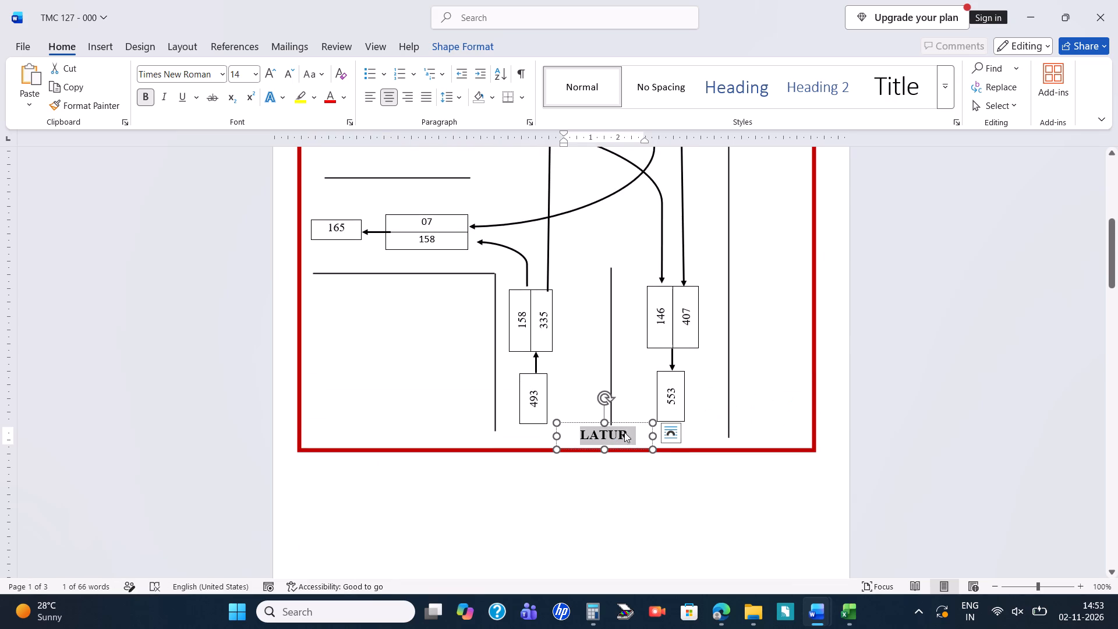
pyautogui.scroll(-19, 627, 430)
pyautogui.scroll(-4, 625, 429)
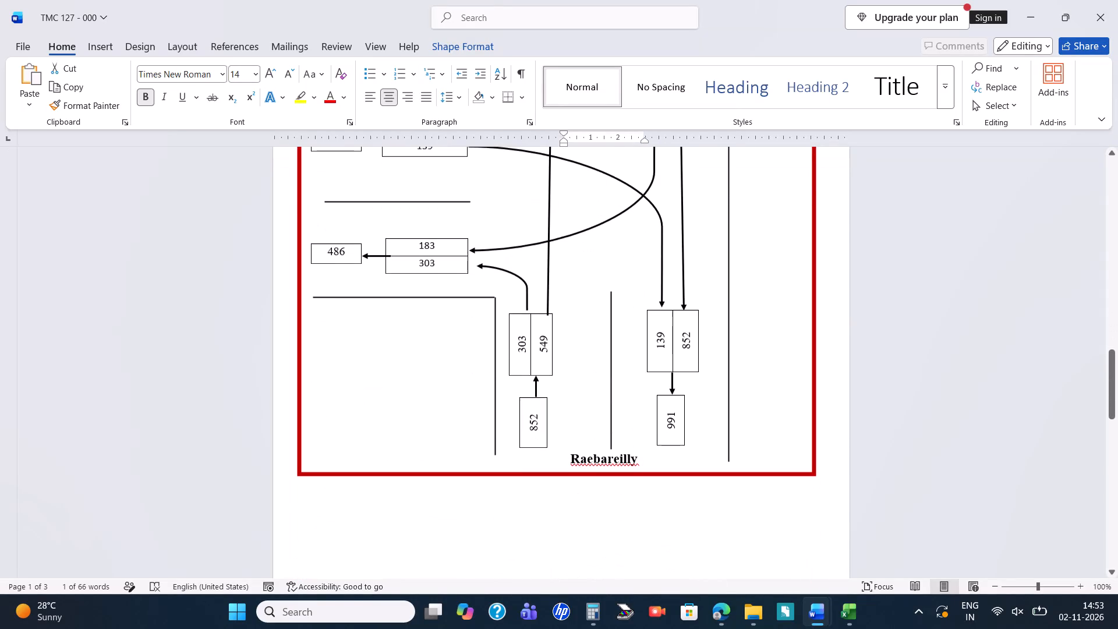
pyautogui.tripleClick(618, 464)
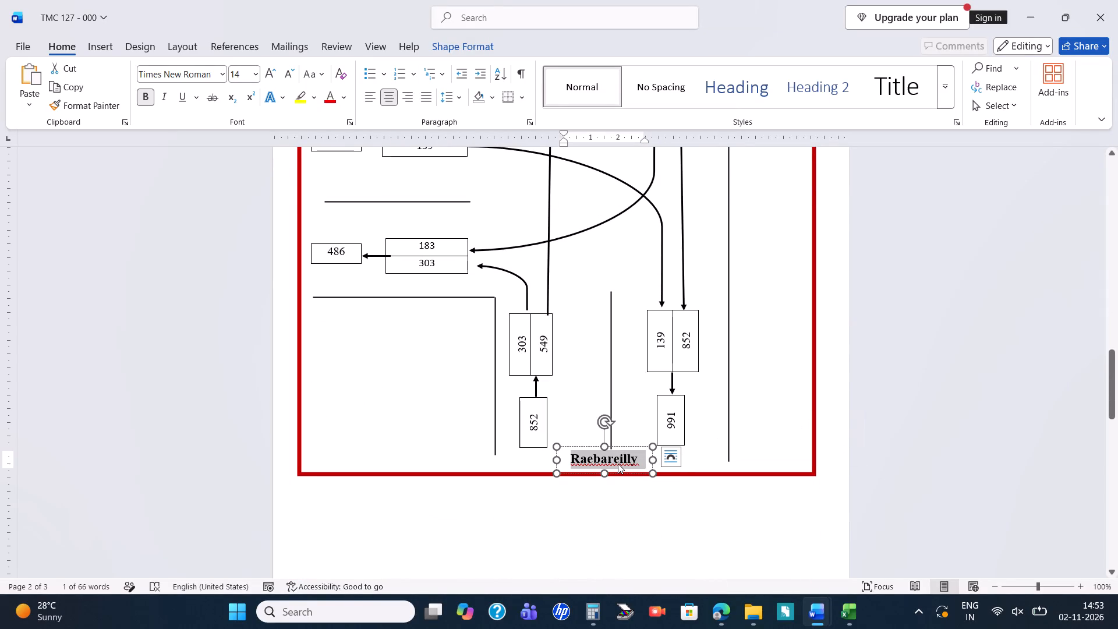
pyautogui.hotkey('ctrl', 'v')
pyautogui.click(813, 376)
pyautogui.scroll(4, 719, 386)
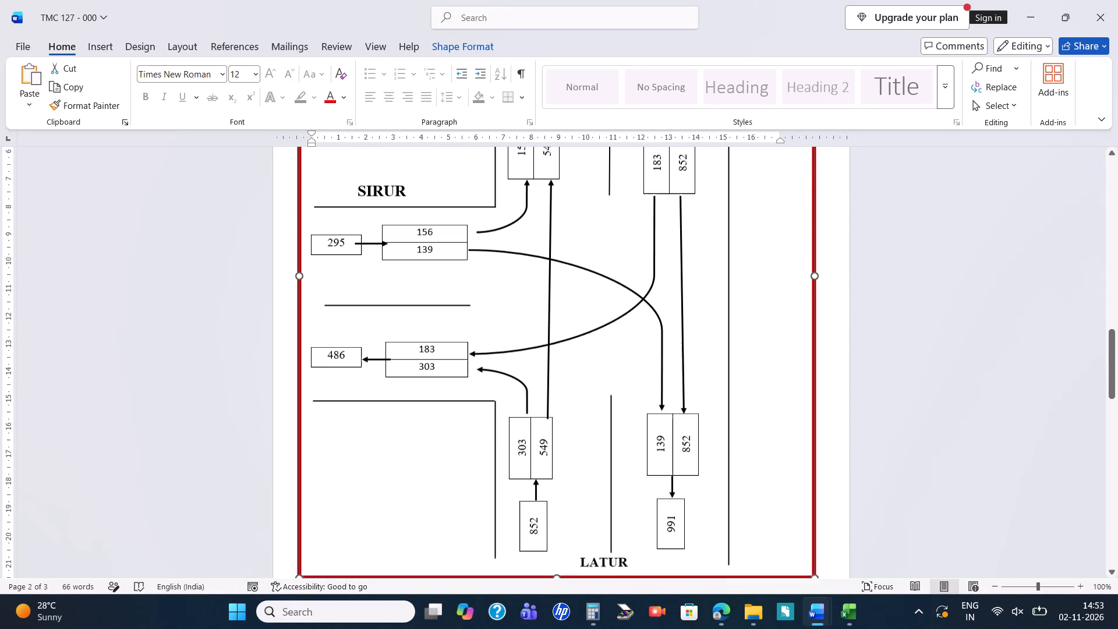
pyautogui.hotkey('ctrl', 's')
pyautogui.scroll(9, 599, 373)
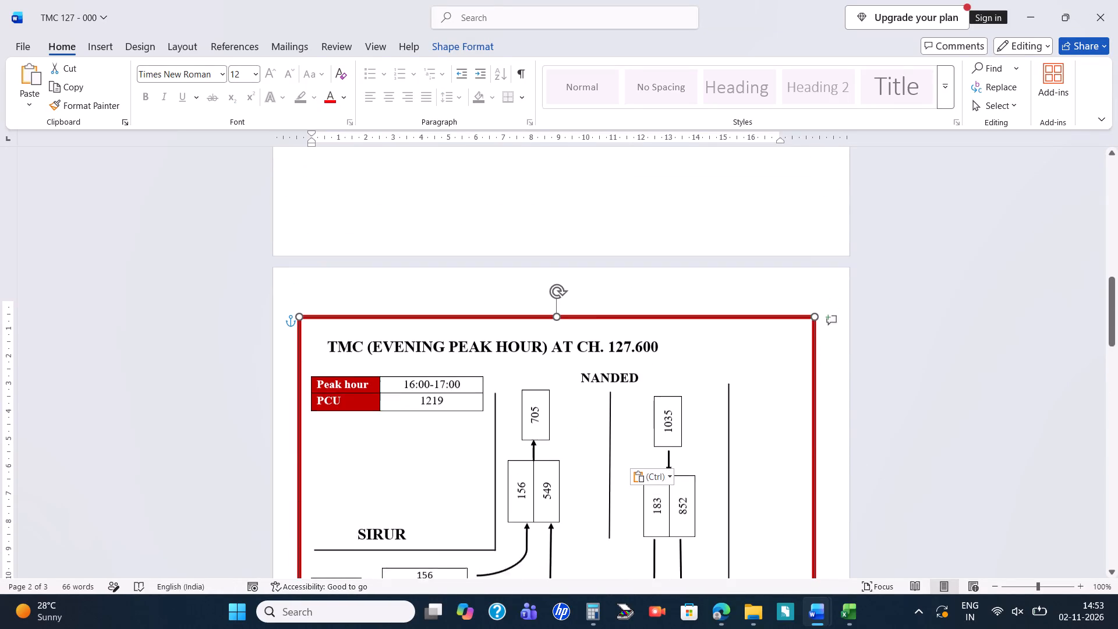
pyautogui.scroll(-2, 564, 383)
pyautogui.hotkey('ctrl', 's')
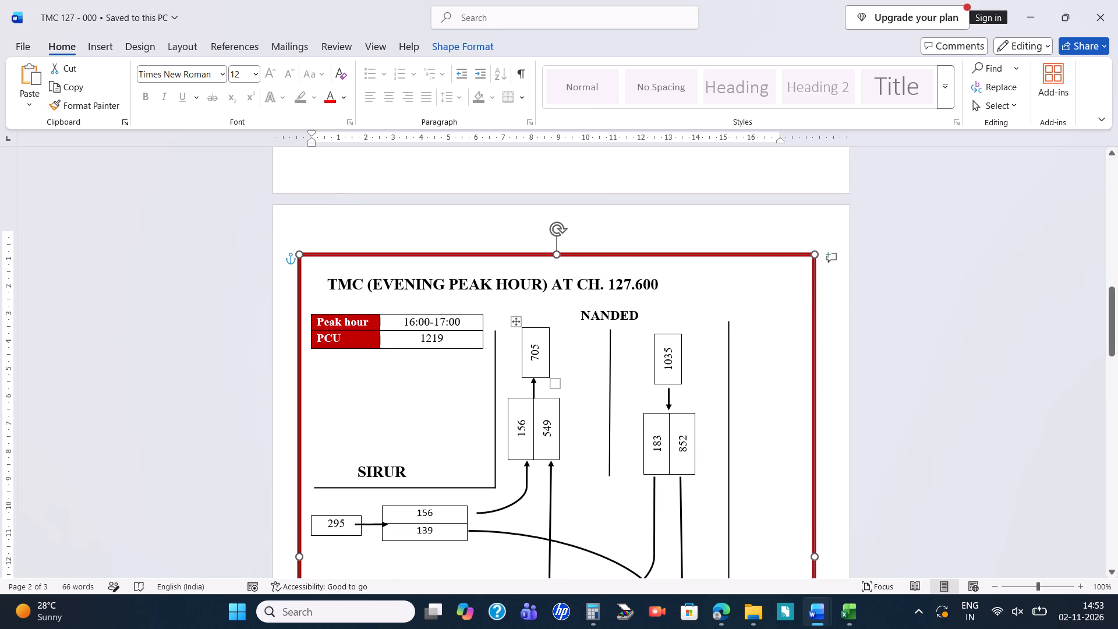
# Clear the old template flows and totals from all boxes on the NANDED arm of the evening diagram.
pyautogui.click(533, 342)
pyautogui.moveTo(533, 342); pyautogui.dragTo(530, 344)
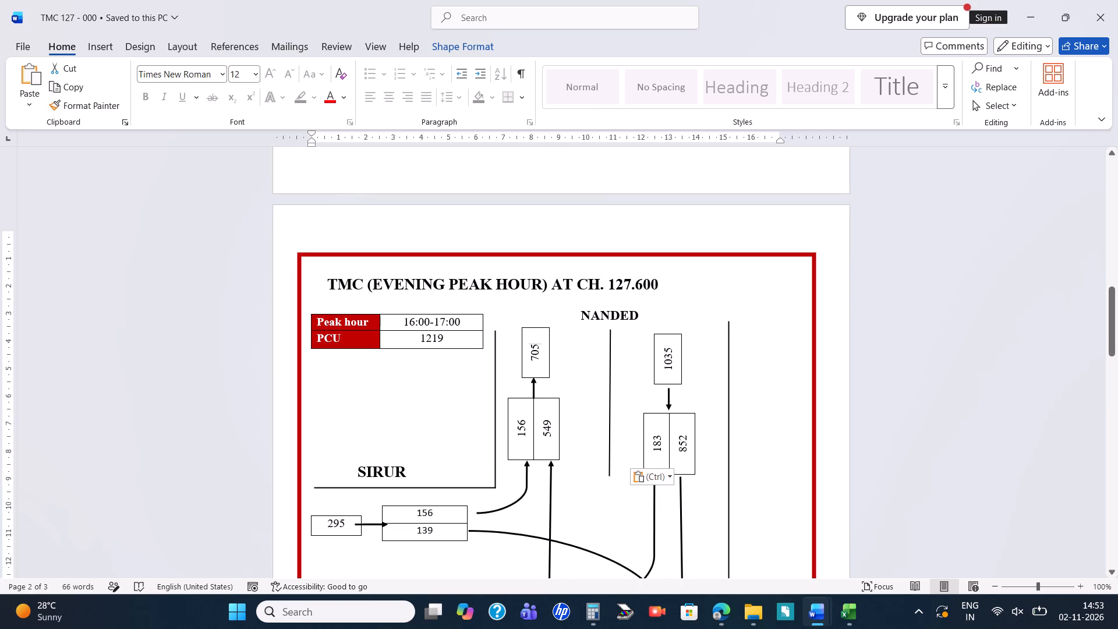
pyautogui.moveTo(530, 344); pyautogui.dragTo(526, 354)
pyautogui.press('BackSpace')
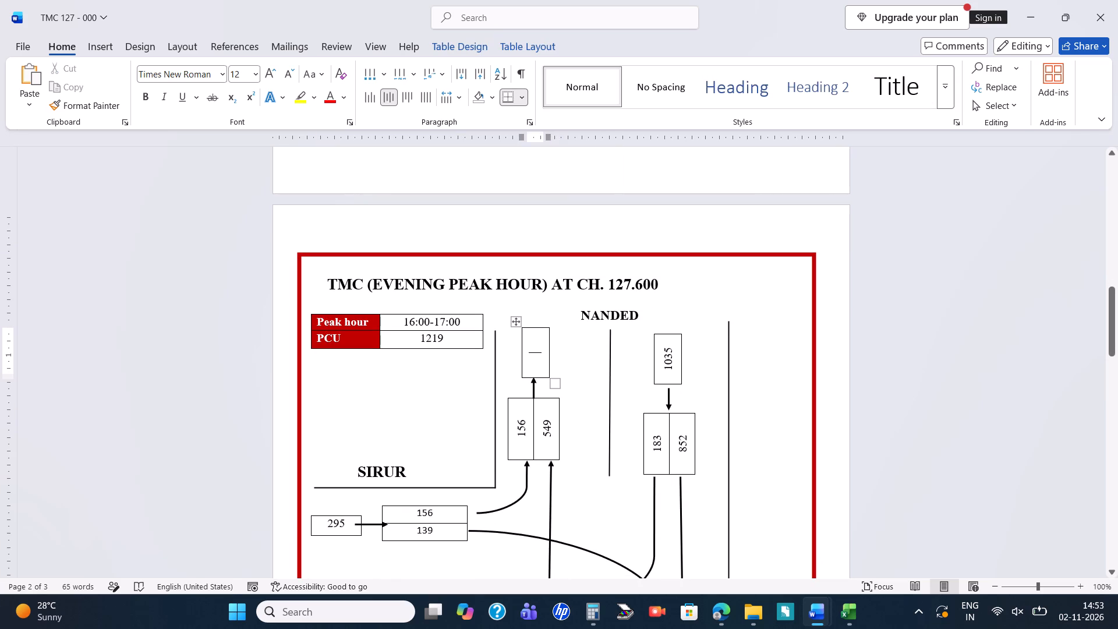
pyautogui.moveTo(670, 341); pyautogui.dragTo(677, 373)
pyautogui.press('BackSpace')
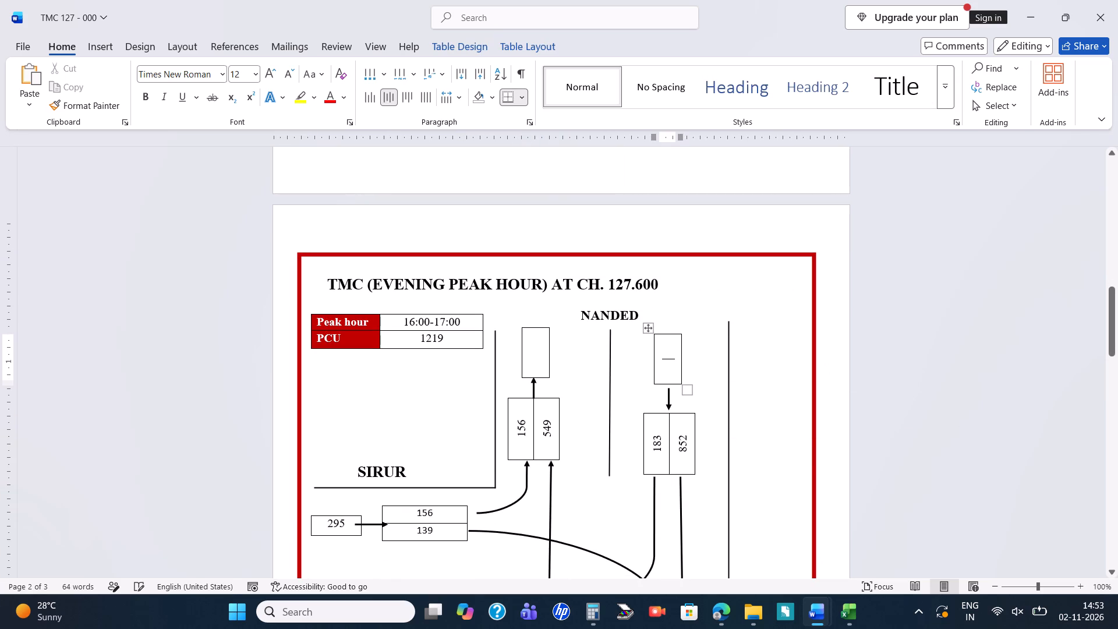
pyautogui.moveTo(655, 427); pyautogui.dragTo(658, 454)
pyautogui.press('BackSpace')
pyautogui.moveTo(684, 430); pyautogui.dragTo(685, 453)
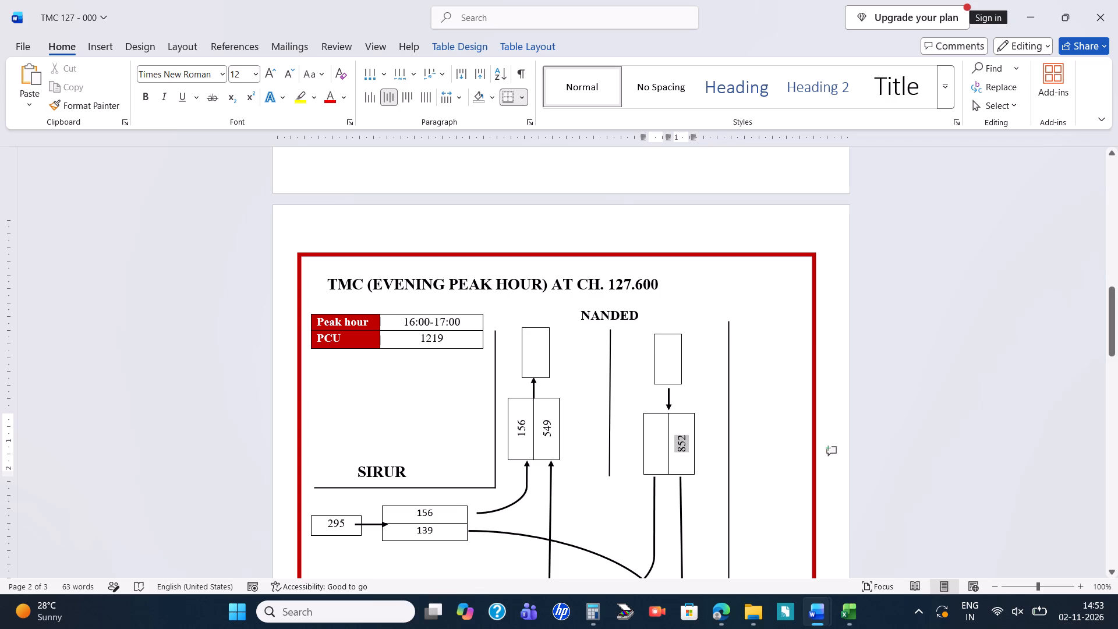
pyautogui.moveTo(685, 453); pyautogui.dragTo(686, 454)
pyautogui.press('BackSpace')
pyautogui.moveTo(522, 416); pyautogui.dragTo(530, 441)
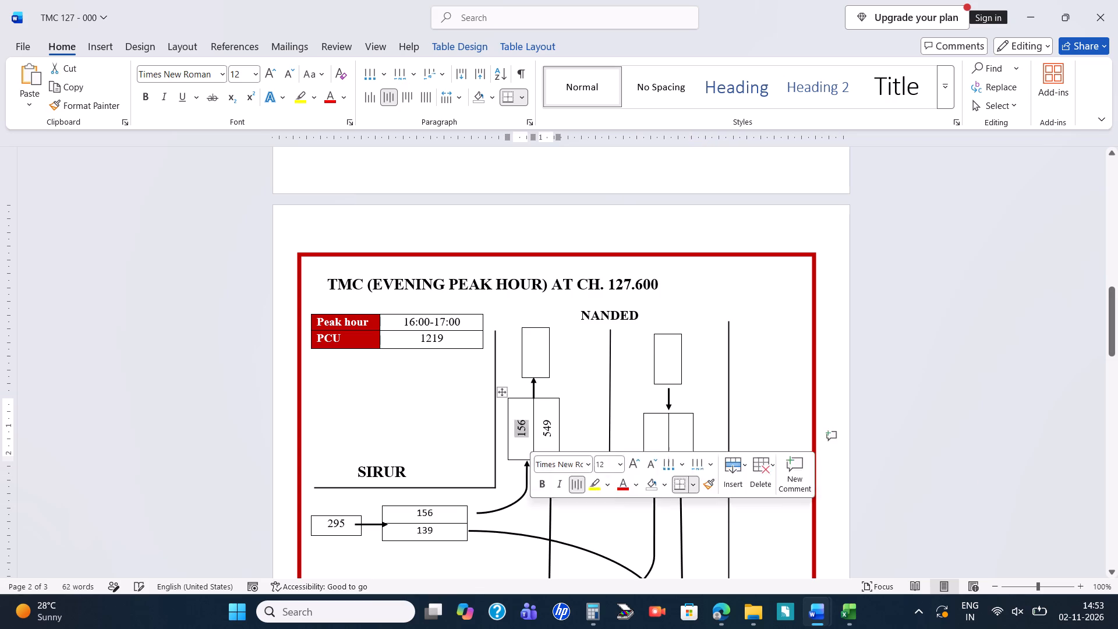
pyautogui.press('BackSpace')
pyautogui.moveTo(548, 418); pyautogui.dragTo(551, 438)
pyautogui.press('BackSpace')
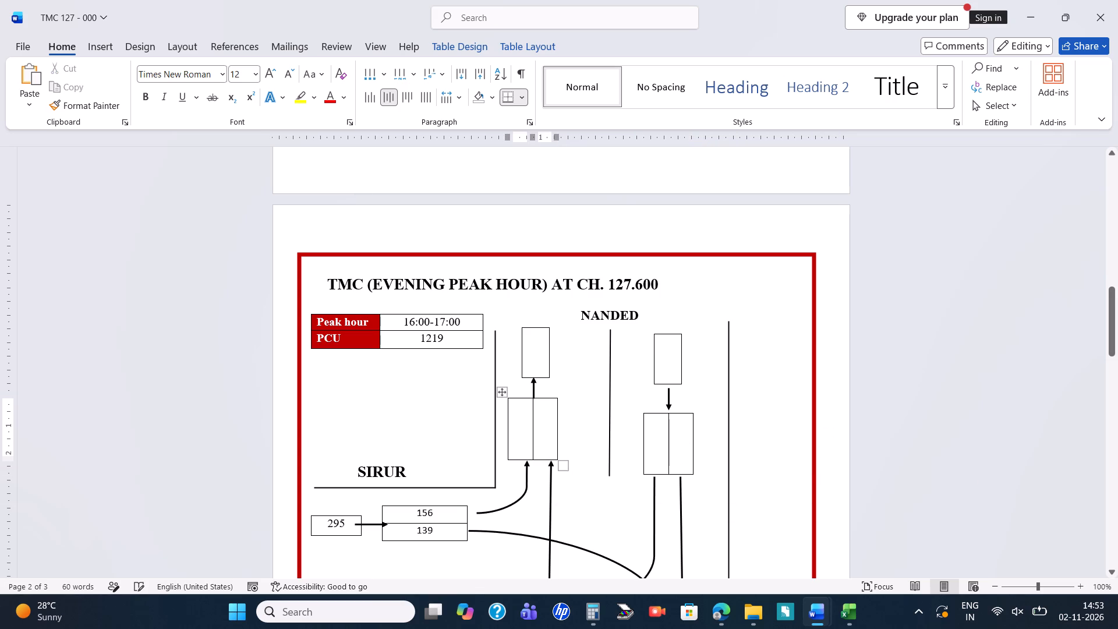
# Clear the old template flows and totals from the incoming and outgoing boxes on the evening diagram's SIRUR arm.
pyautogui.moveTo(434, 515); pyautogui.dragTo(412, 515)
pyautogui.press('BackSpace')
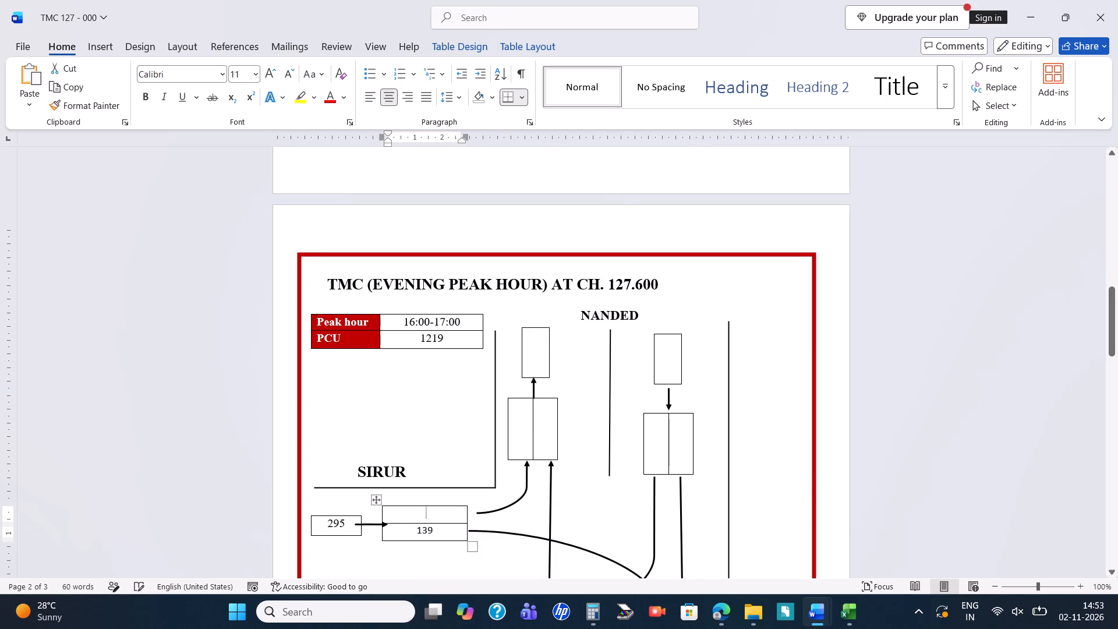
pyautogui.moveTo(346, 526); pyautogui.dragTo(327, 529)
pyautogui.press('BackSpace')
pyautogui.moveTo(431, 531); pyautogui.dragTo(423, 532)
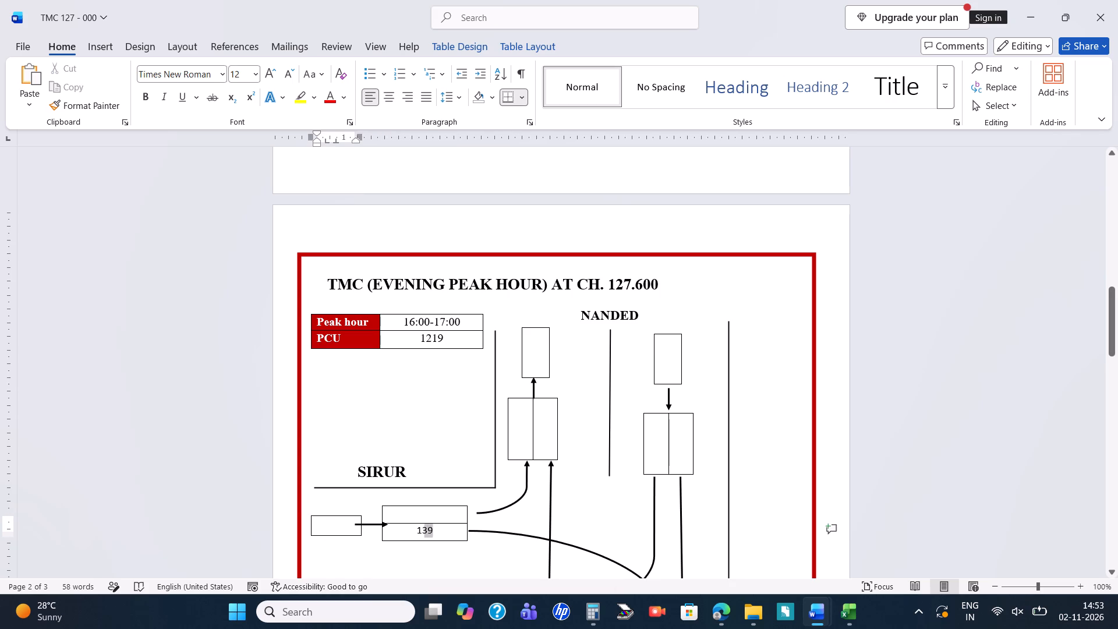
pyautogui.moveTo(423, 532); pyautogui.dragTo(415, 532)
pyautogui.press('BackSpace')
pyautogui.scroll(-6, 532, 486)
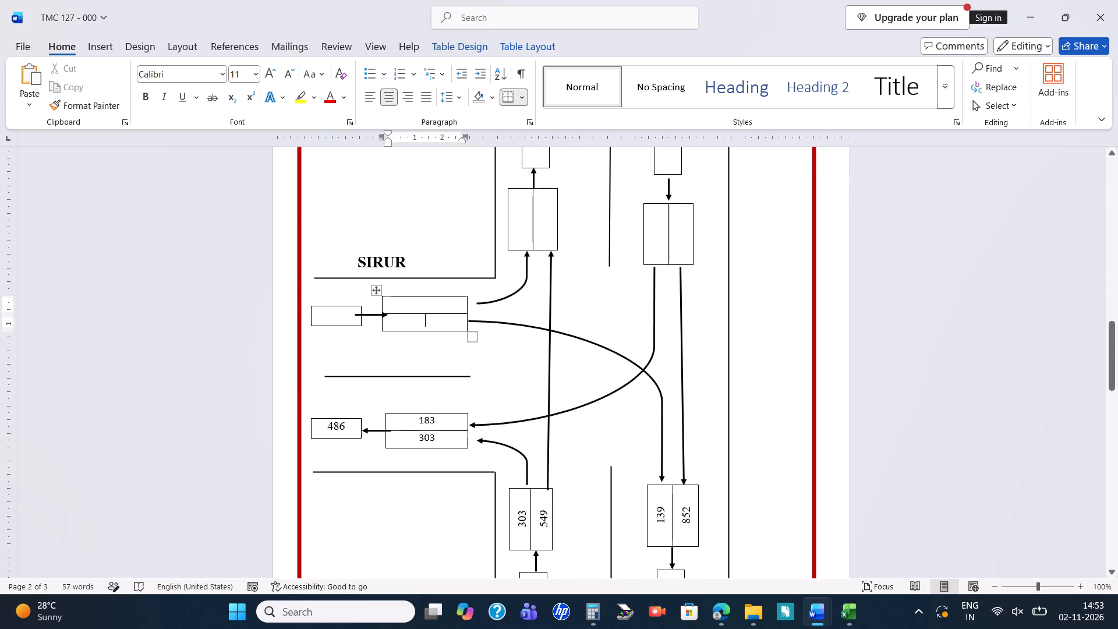
pyautogui.moveTo(342, 427); pyautogui.dragTo(327, 430)
pyautogui.press('BackSpace')
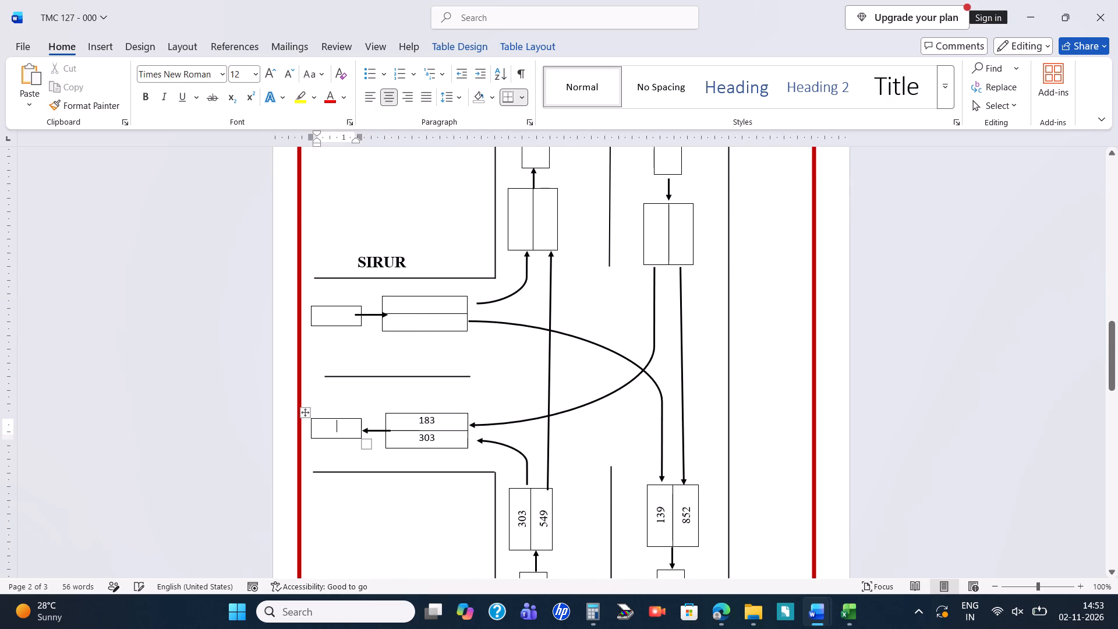
pyautogui.click(433, 423)
pyautogui.moveTo(433, 423); pyautogui.dragTo(426, 424)
pyautogui.press('BackSpace')
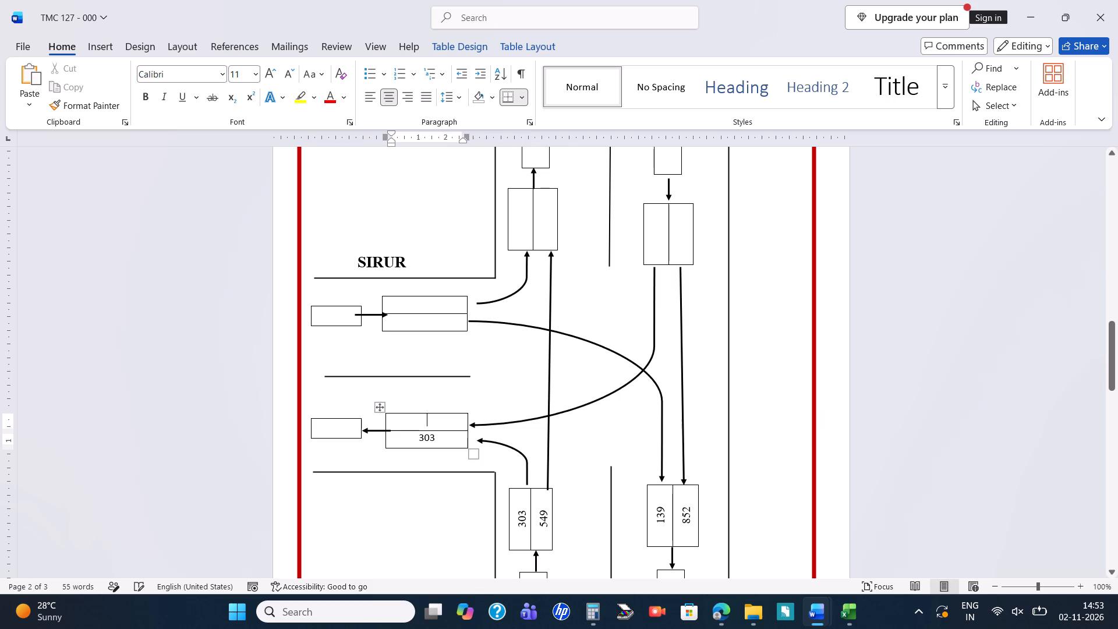
pyautogui.moveTo(438, 438); pyautogui.dragTo(420, 443)
pyautogui.press('BackSpace')
# Clear the old template flows and totals from the evening diagram's LATUR arm boxes, and save the document.
pyautogui.moveTo(525, 507); pyautogui.dragTo(524, 526)
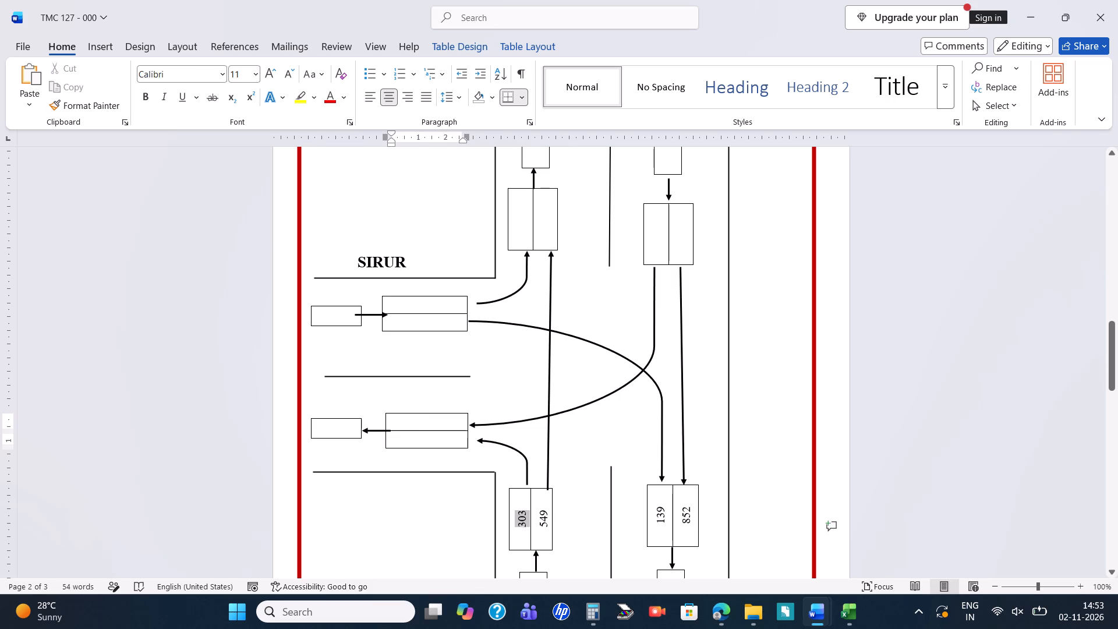
pyautogui.moveTo(524, 526); pyautogui.dragTo(525, 528)
pyautogui.press('BackSpace')
pyautogui.moveTo(545, 509); pyautogui.dragTo(547, 528)
pyautogui.press('BackSpace')
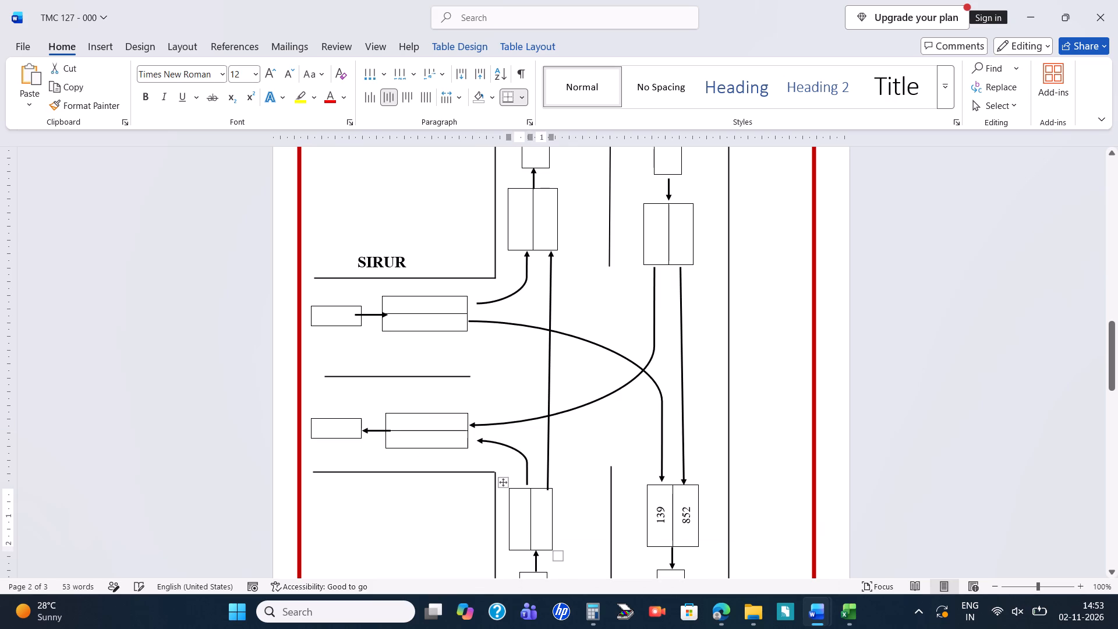
pyautogui.moveTo(659, 505); pyautogui.dragTo(659, 524)
pyautogui.press('BackSpace')
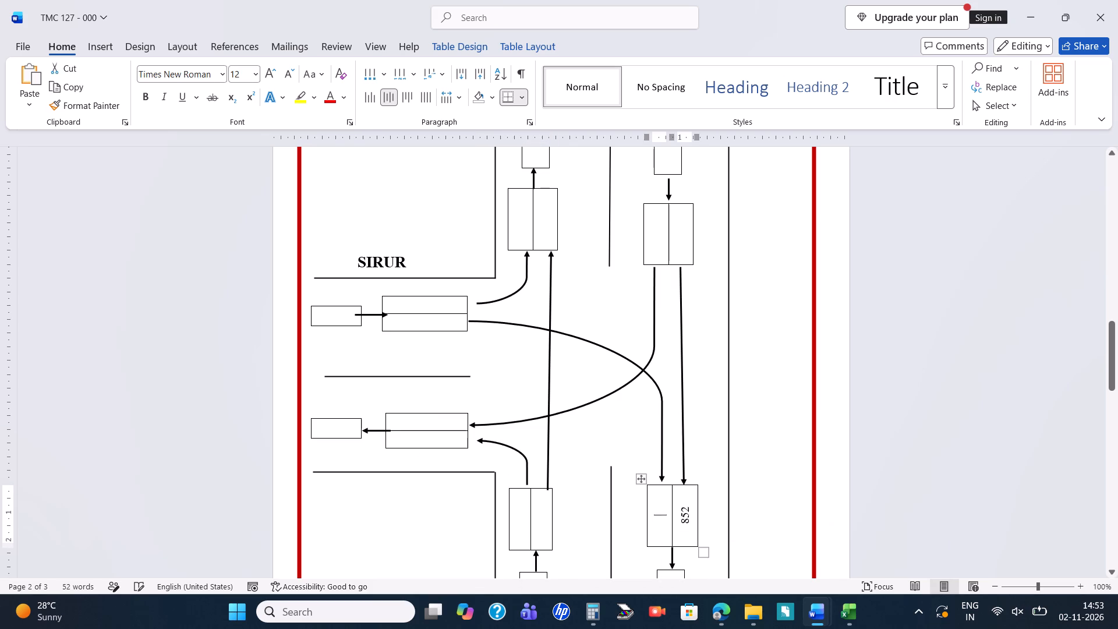
pyautogui.moveTo(688, 506); pyautogui.dragTo(689, 525)
pyautogui.press('BackSpace')
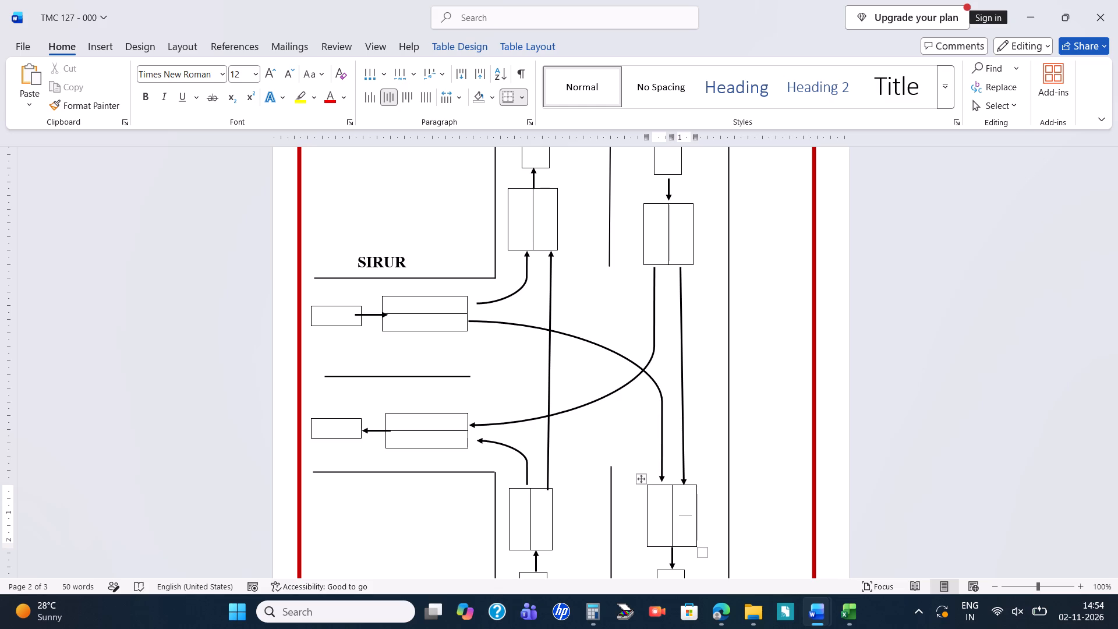
pyautogui.scroll(-5, 633, 468)
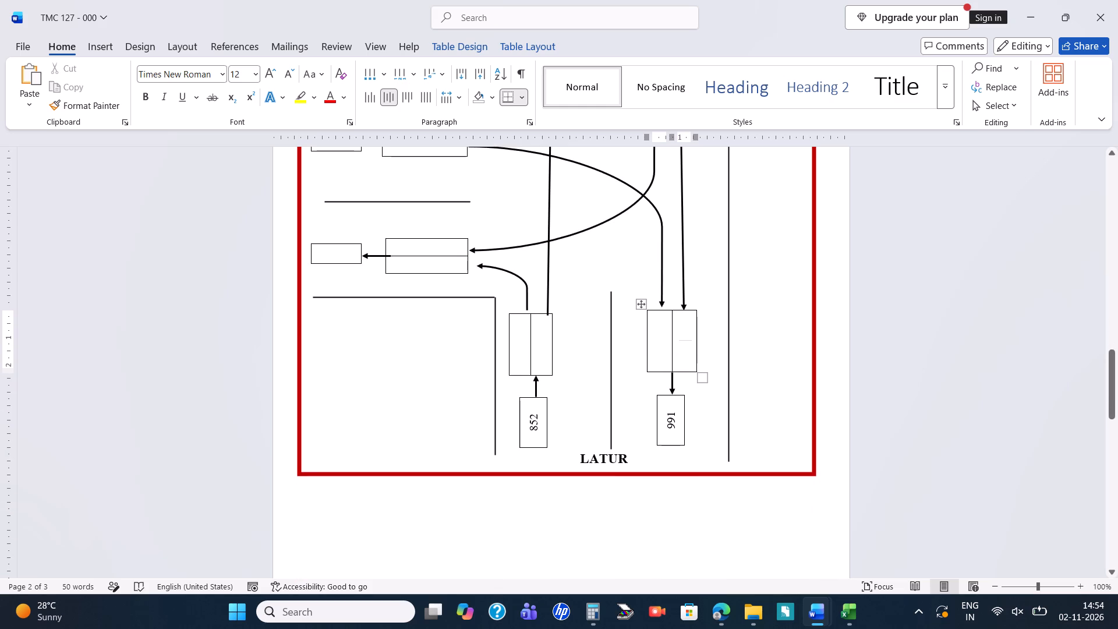
pyautogui.moveTo(530, 409); pyautogui.dragTo(533, 432)
pyautogui.press('BackSpace')
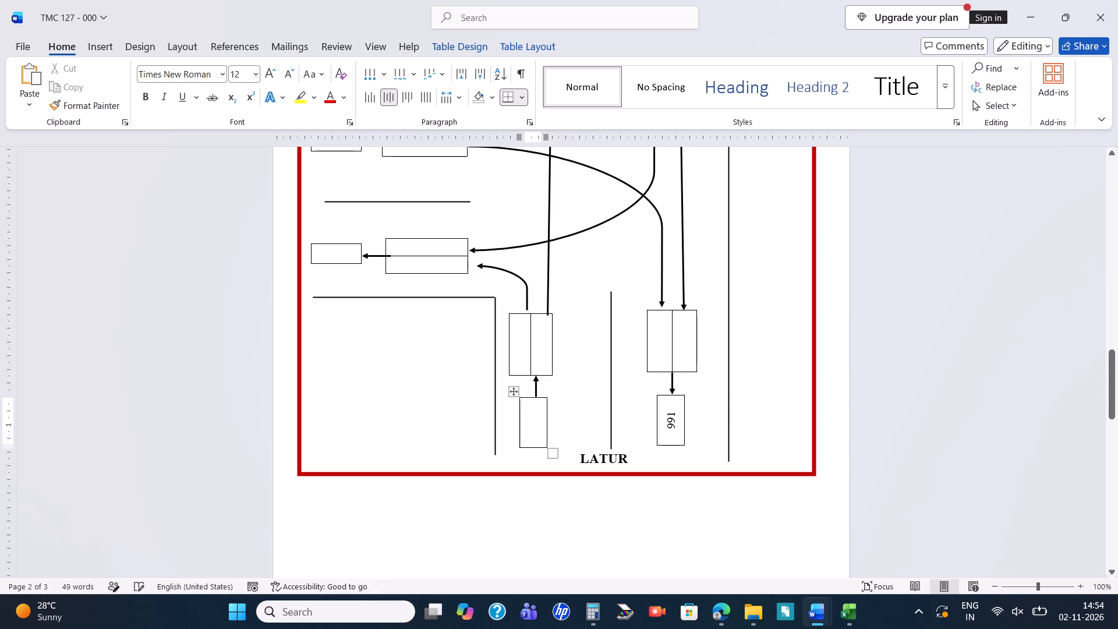
pyautogui.moveTo(670, 411); pyautogui.dragTo(671, 431)
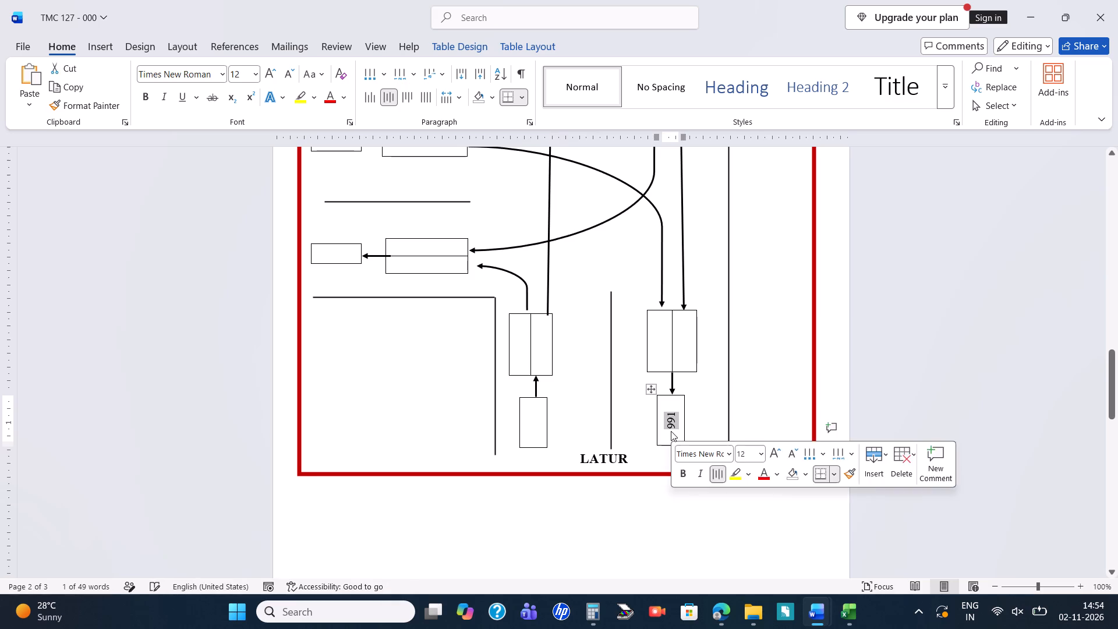
pyautogui.press('BackSpace')
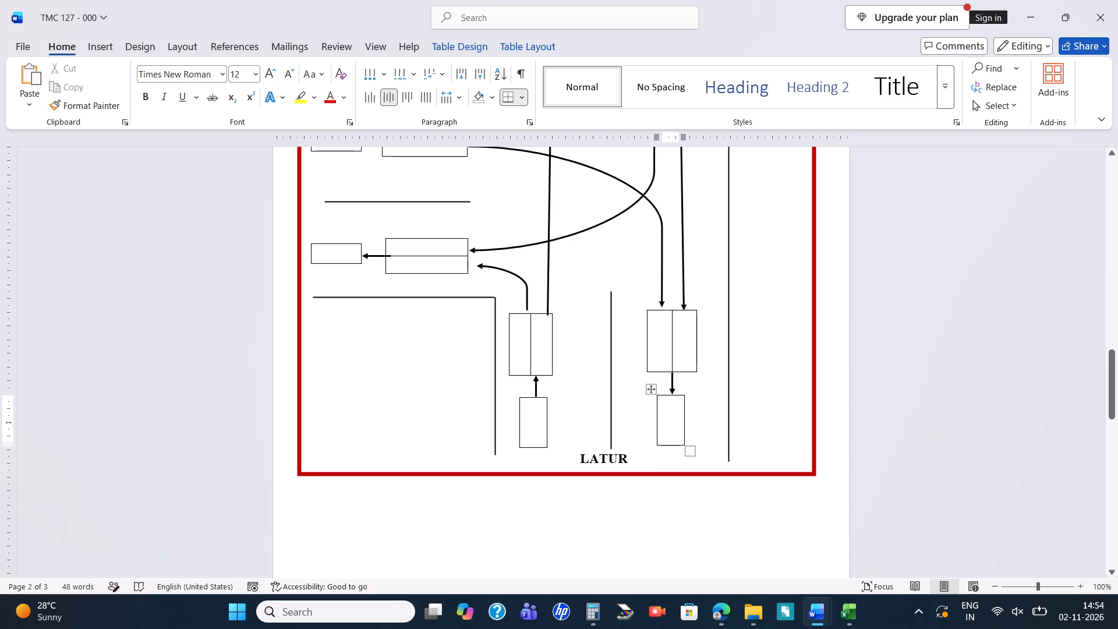
pyautogui.hotkey('ctrl', 's')
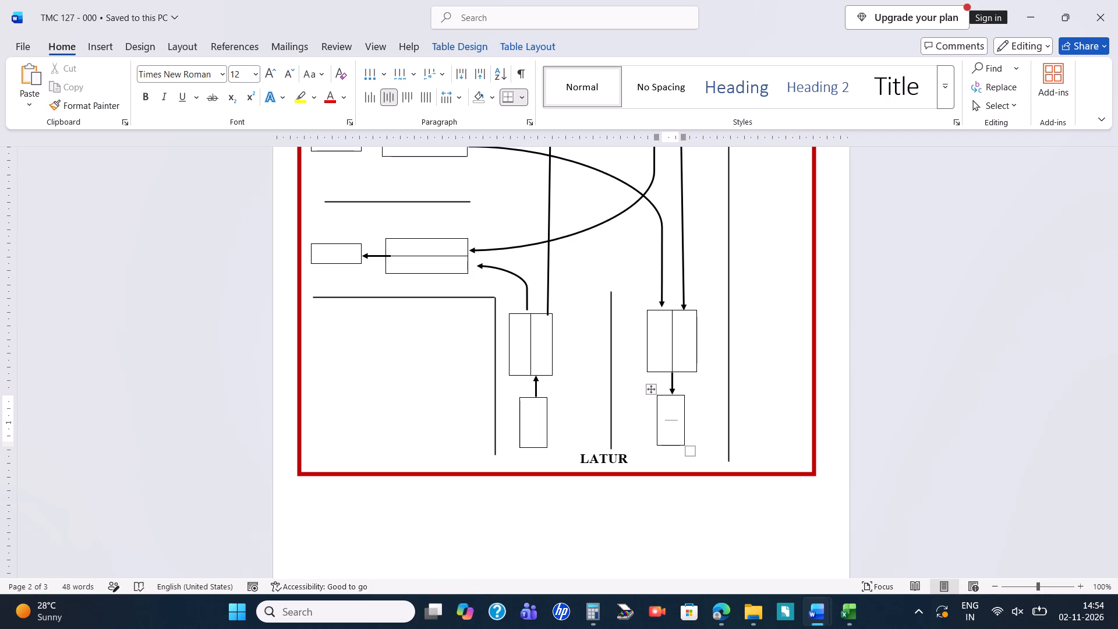
# Enter 07 as the NANDED-to-SIRUR flow at both ends of its turning arrow on the evening diagram.
pyautogui.scroll(2, 667, 434)
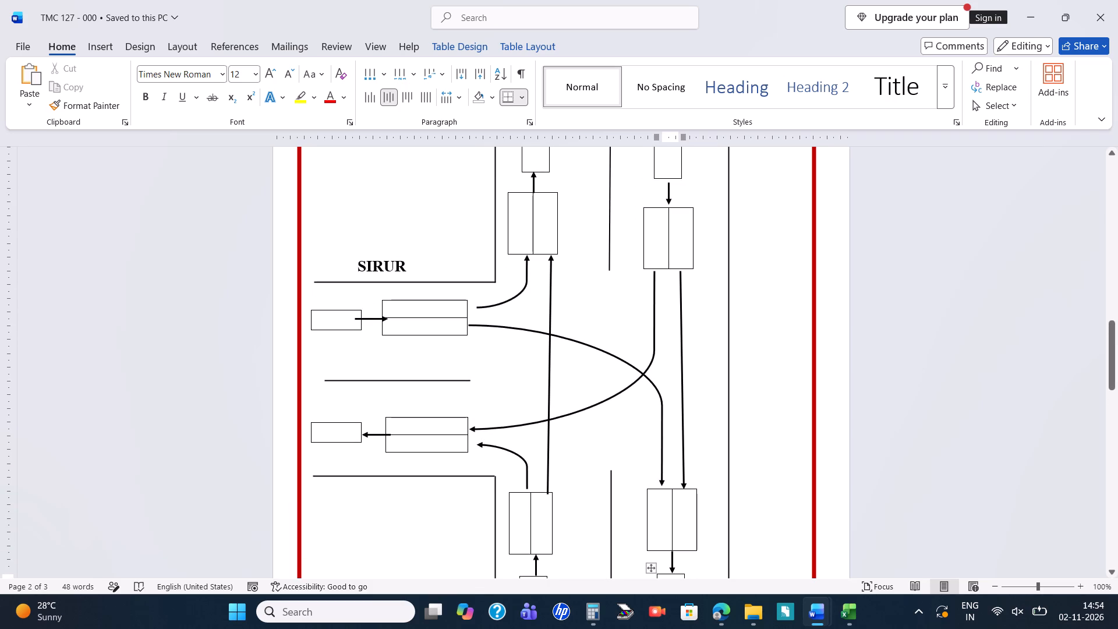
pyautogui.click(660, 258)
pyautogui.write('07')
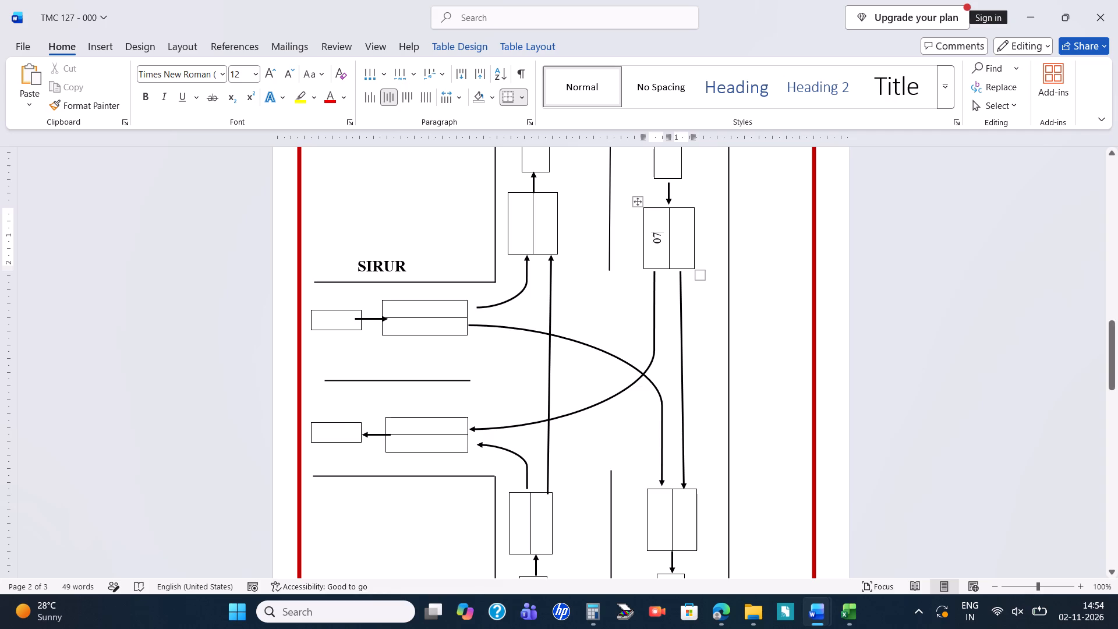
pyautogui.click(429, 425)
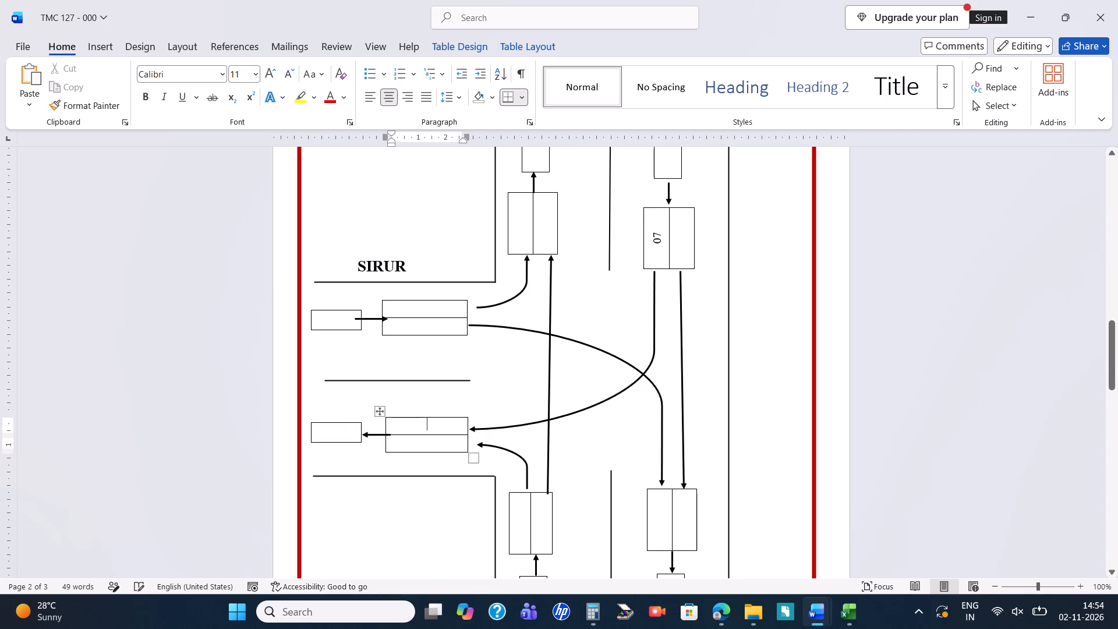
pyautogui.write('07')
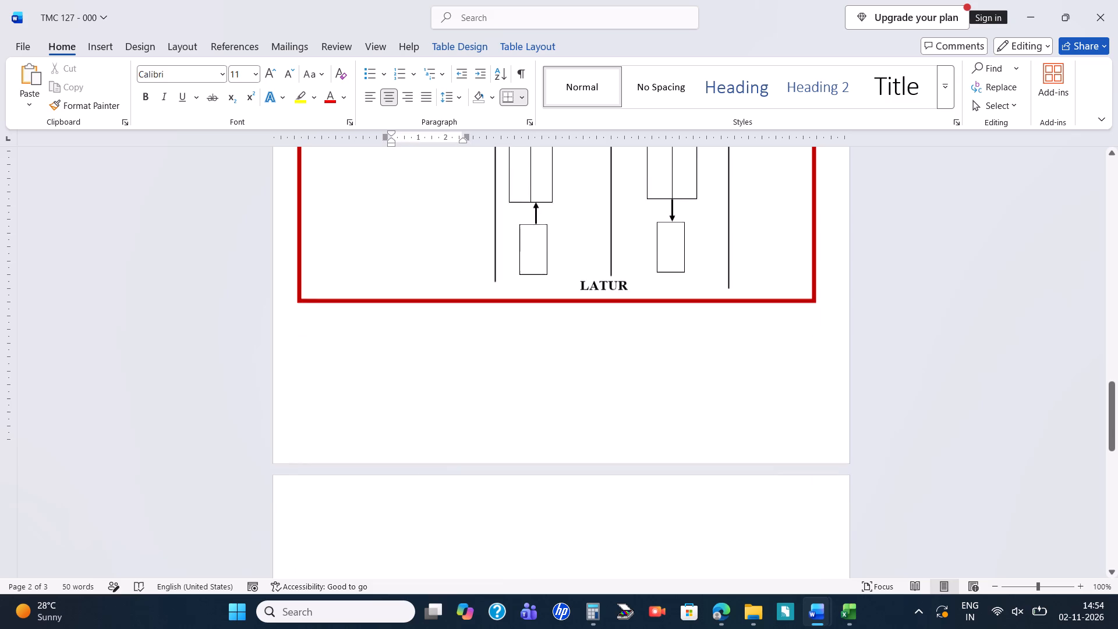
# Enter 416 as the NANDED-to-LATUR through flow at both ends of its arrow on the evening diagram.
pyautogui.scroll(4, 542, 471)
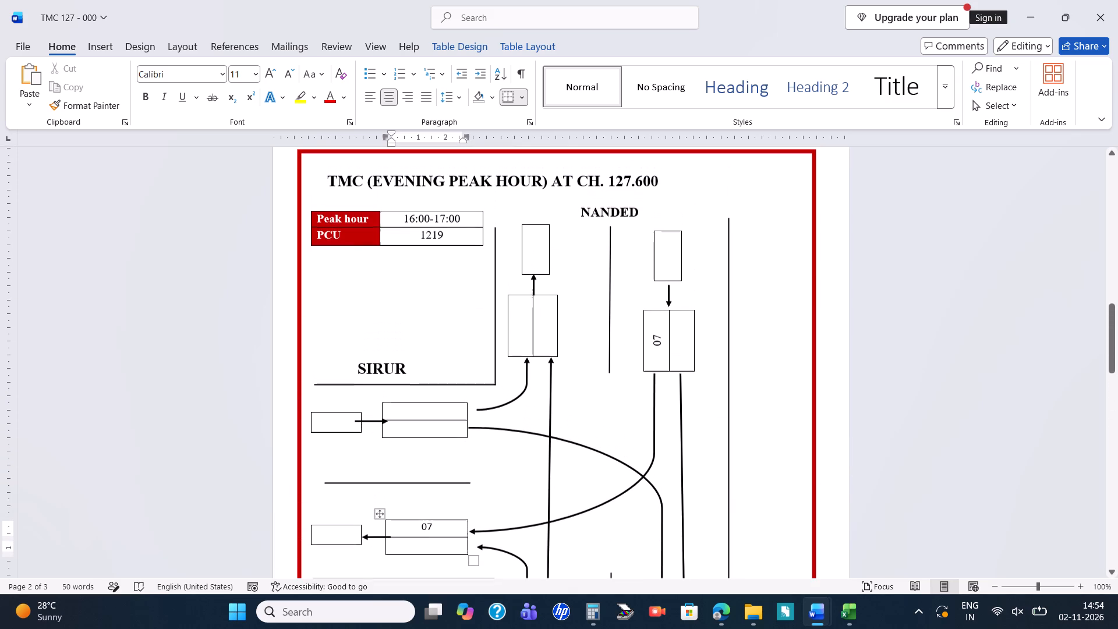
pyautogui.click(684, 345)
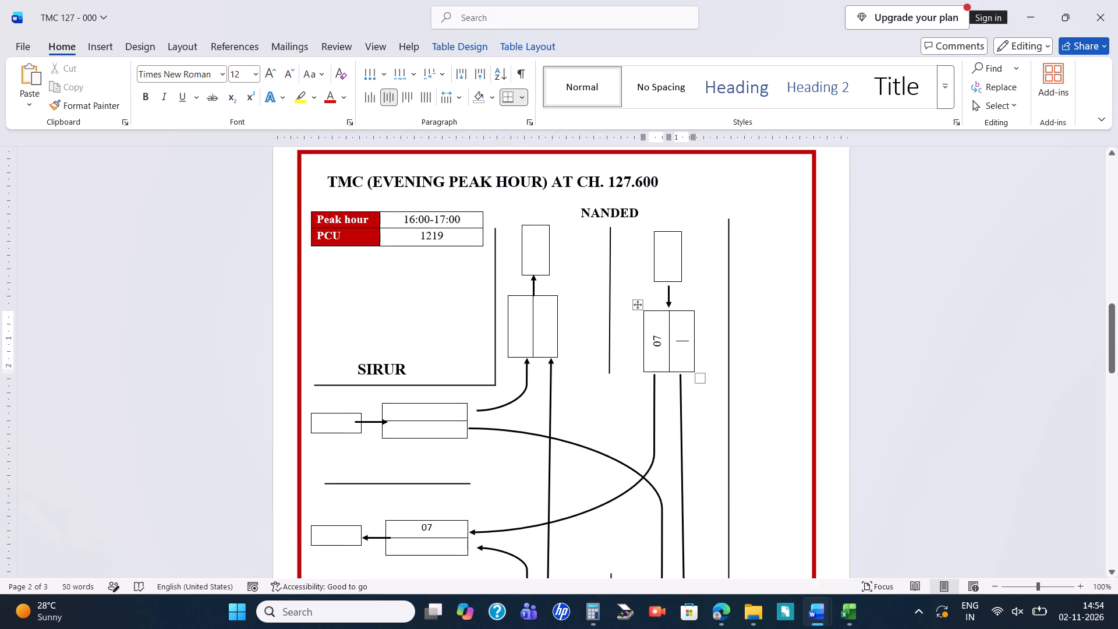
pyautogui.write('416')
pyautogui.scroll(-1, 1048, 185)
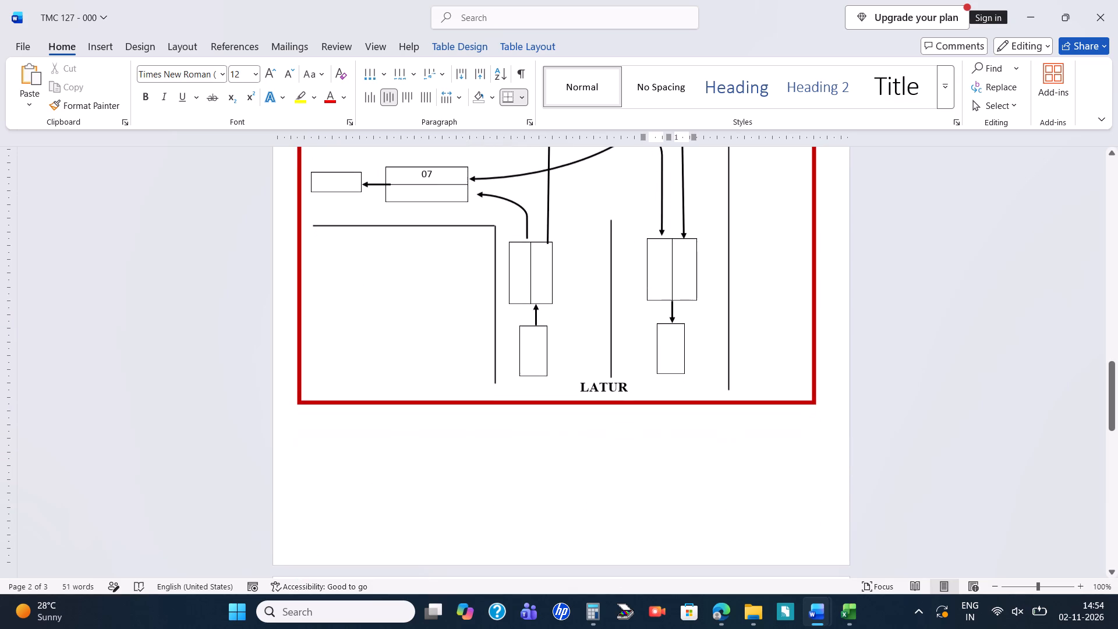
pyautogui.click(680, 263)
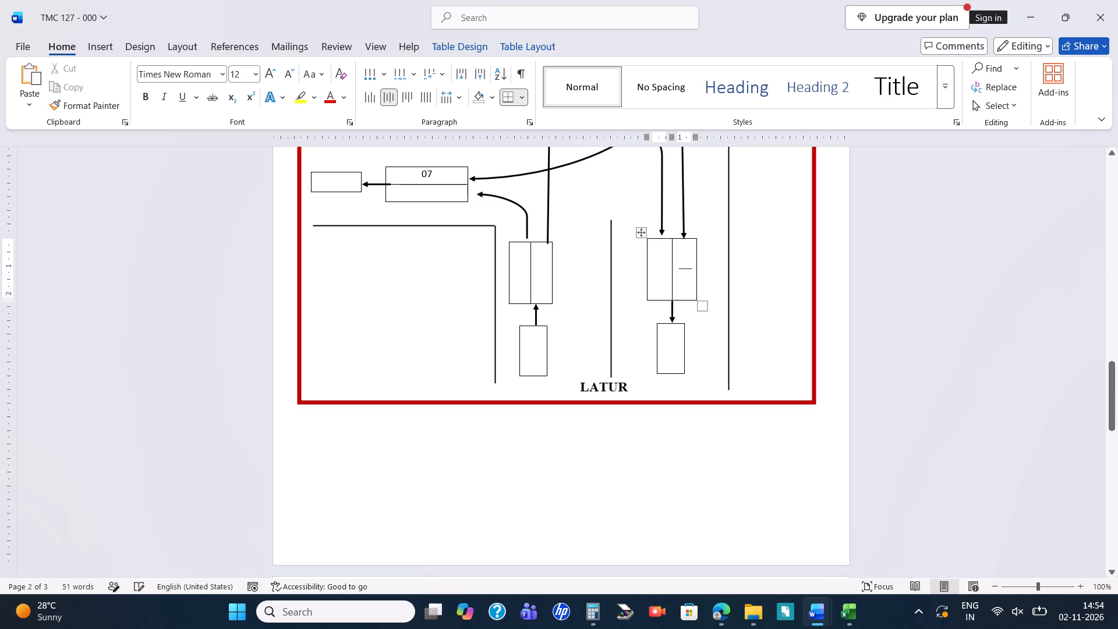
pyautogui.write('416')
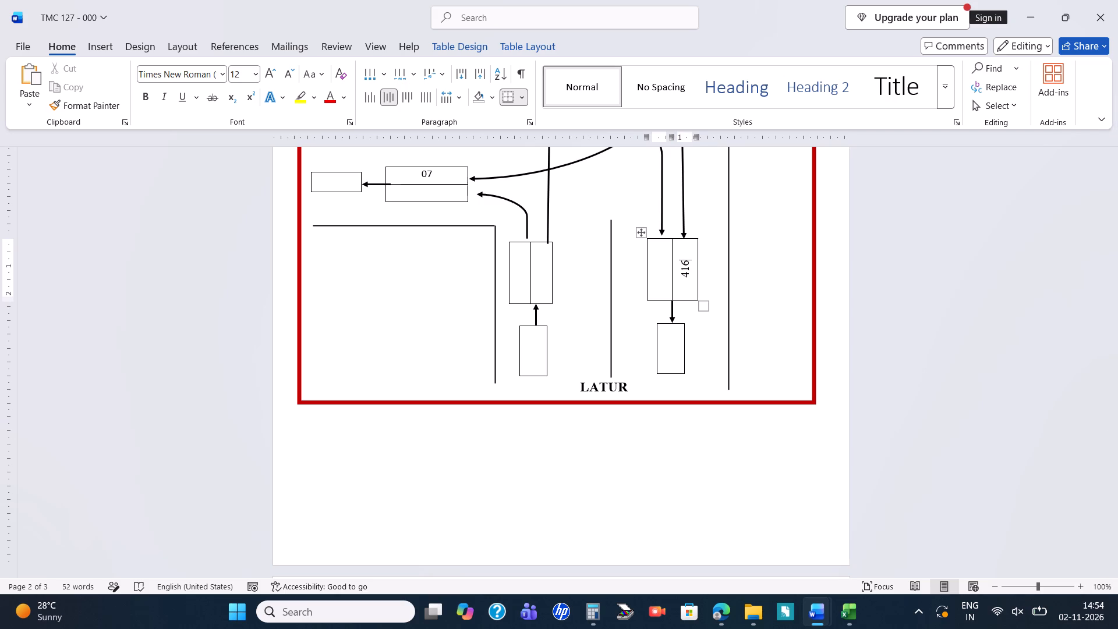
# Enter 509 as the LATUR-to-NANDED through flow at both ends of its arrow on the evening diagram.
pyautogui.click(550, 269)
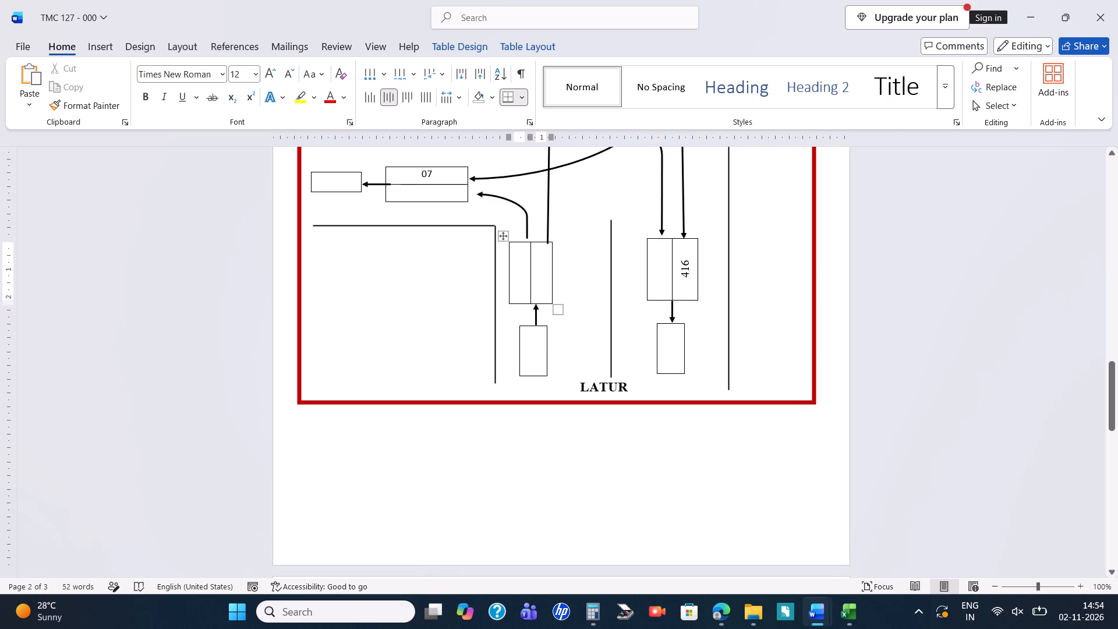
pyautogui.write('509')
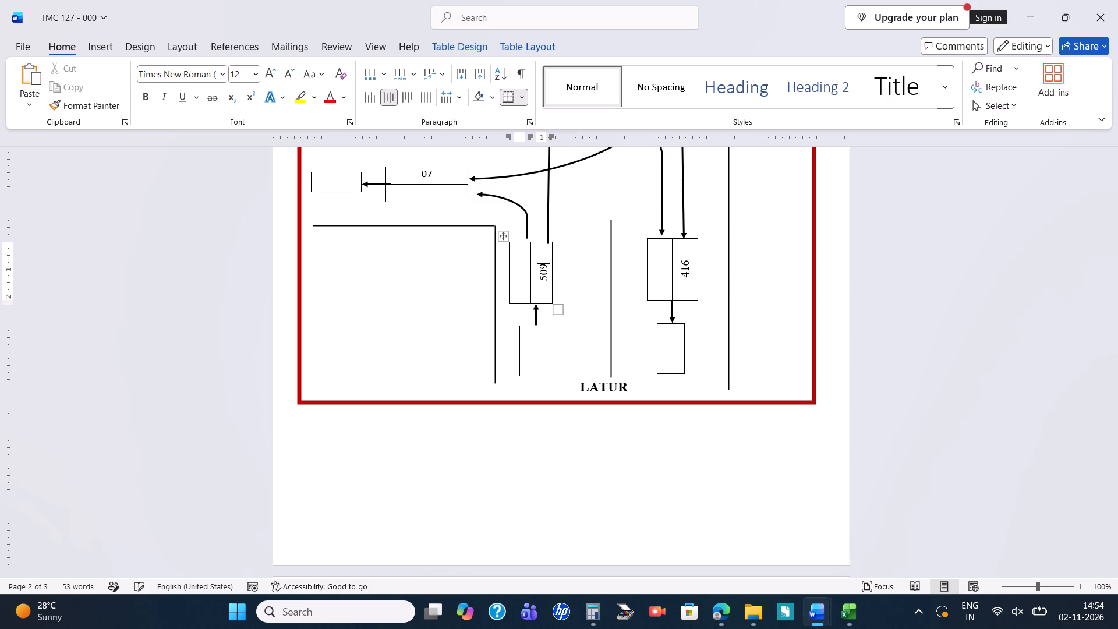
pyautogui.scroll(3, 550, 269)
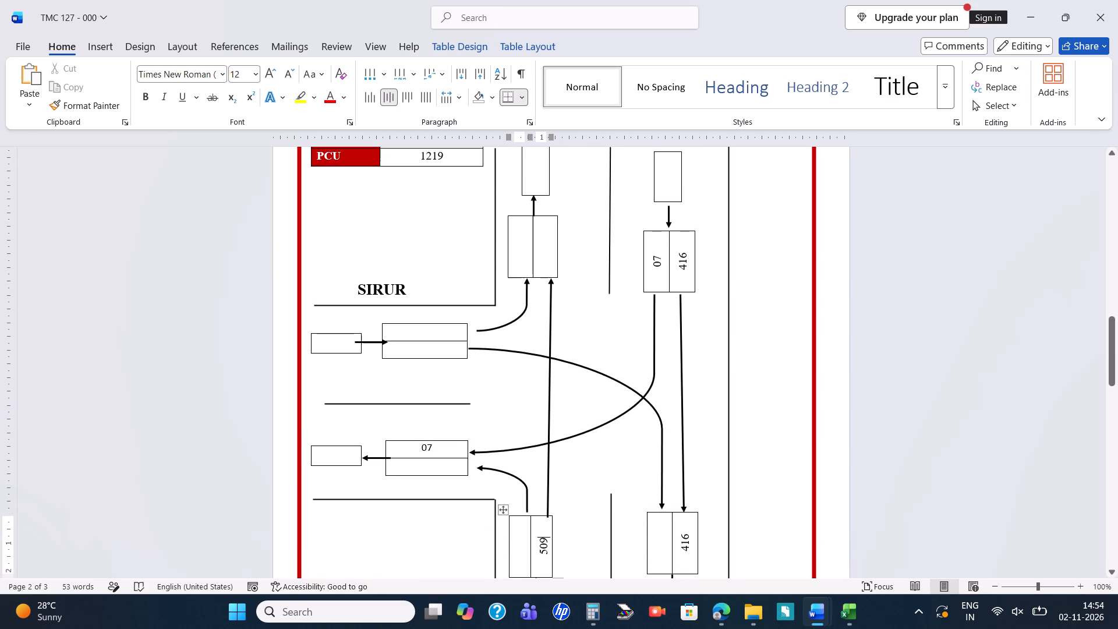
pyautogui.click(547, 245)
pyautogui.write('509')
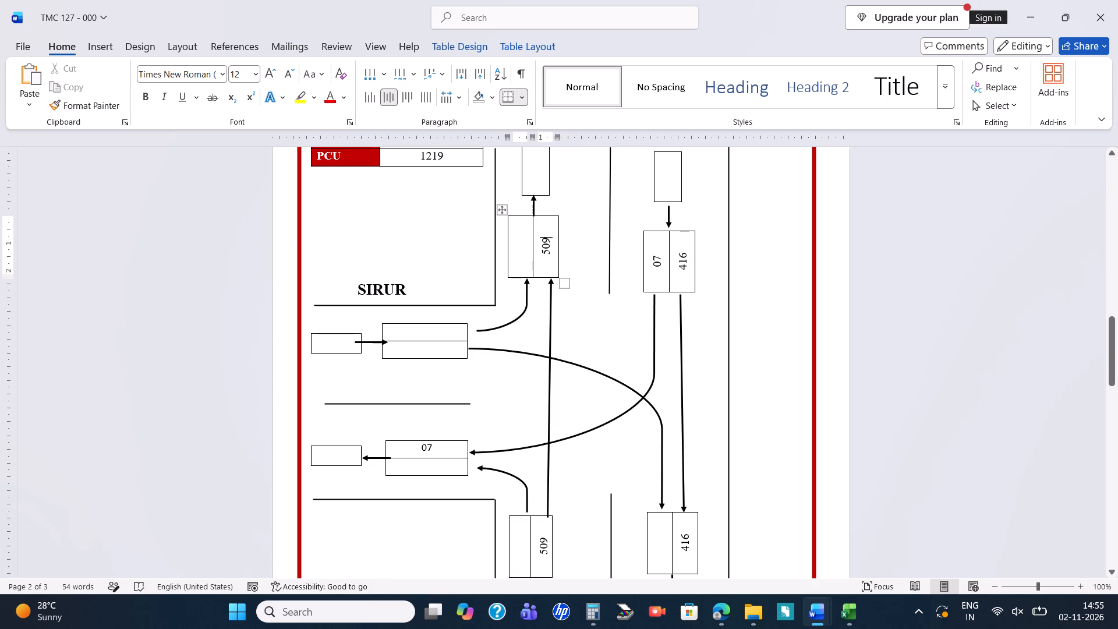
pyautogui.scroll(-1, 573, 265)
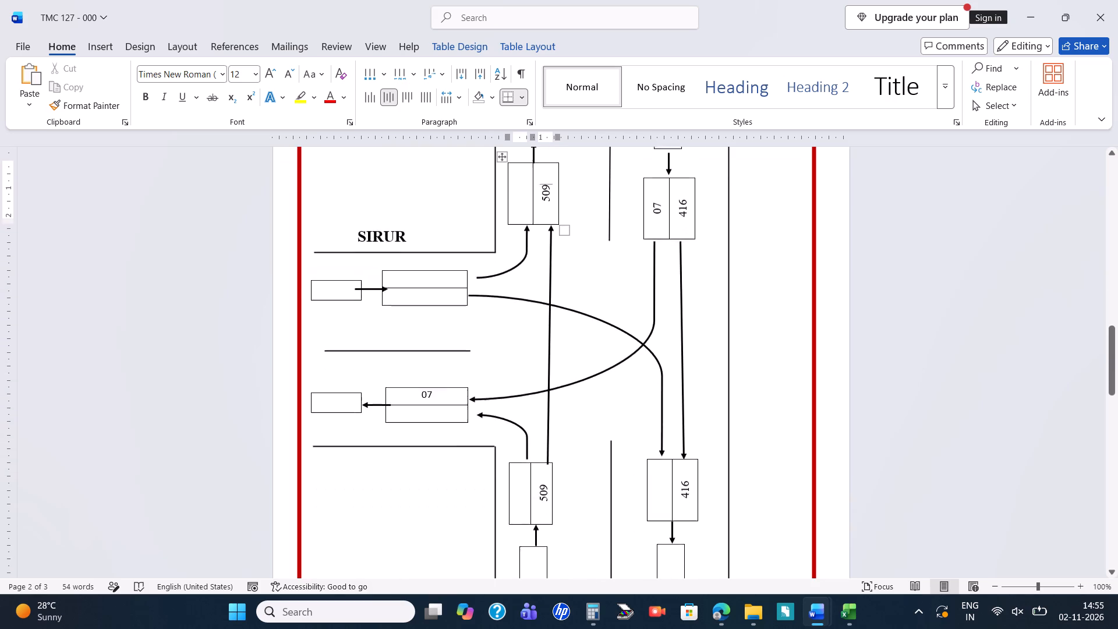
# Enter 153 as the LATUR-to-SIRUR flow at both ends of its turning arrow on the evening diagram.
pyautogui.scroll(-1, 573, 265)
pyautogui.click(524, 381)
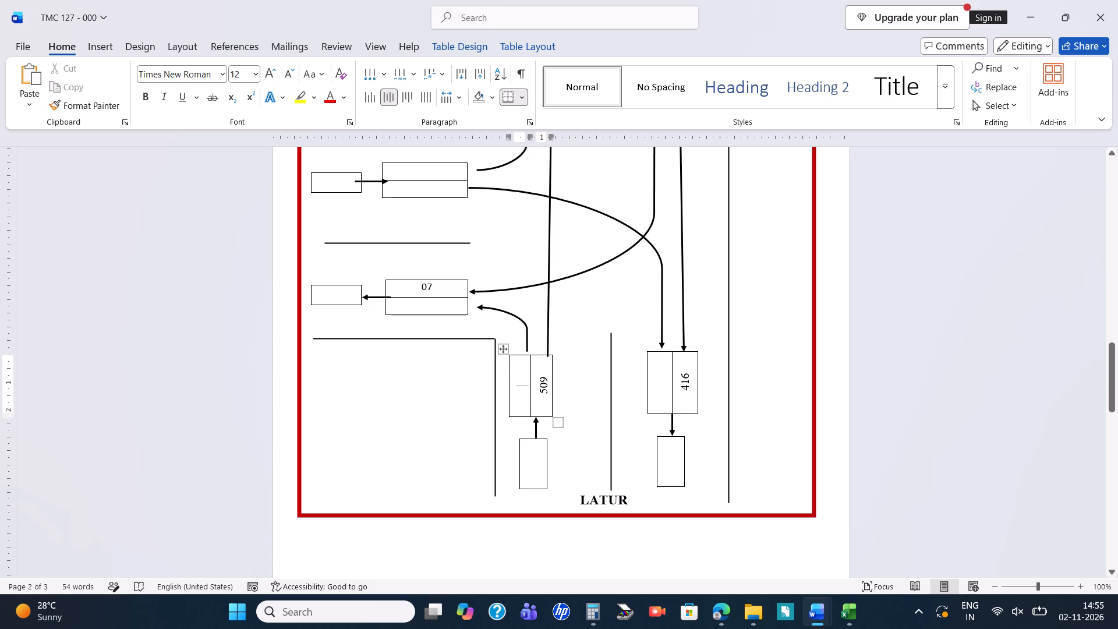
pyautogui.write('153')
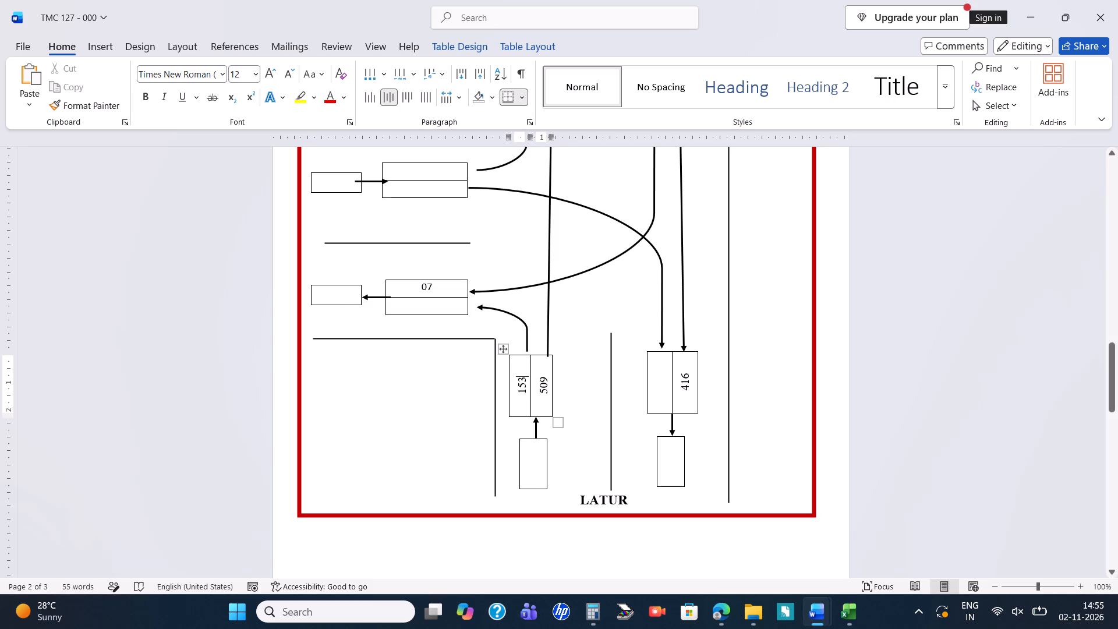
pyautogui.click(437, 309)
pyautogui.write('153')
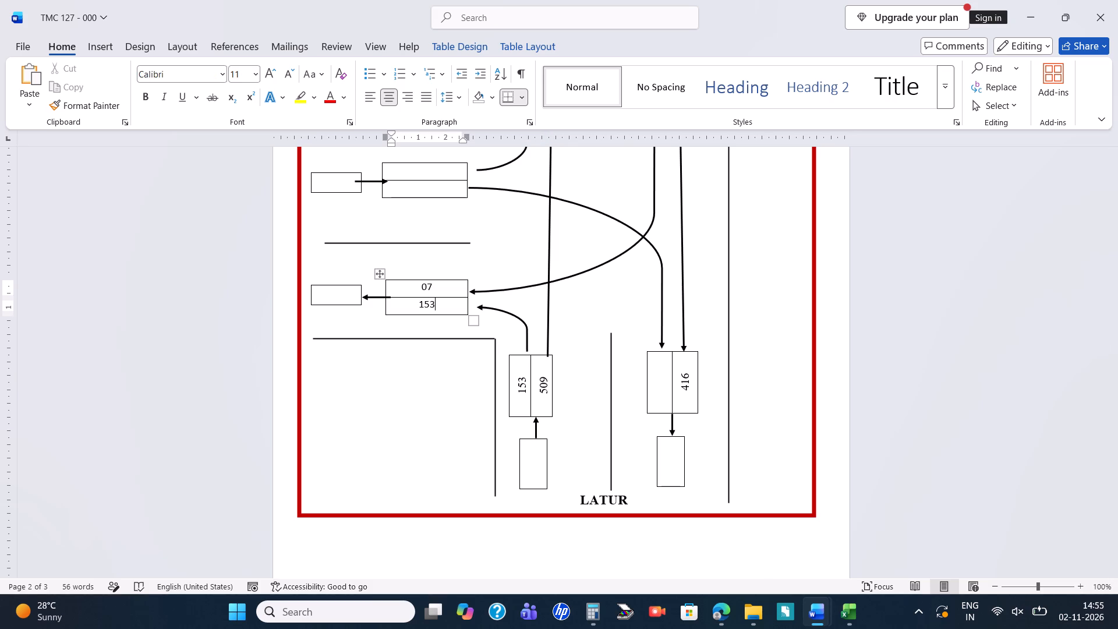
# Enter 119 as the SIRUR-to-LATUR flow at both ends of its turning arrow on the evening diagram.
pyautogui.scroll(1, 437, 309)
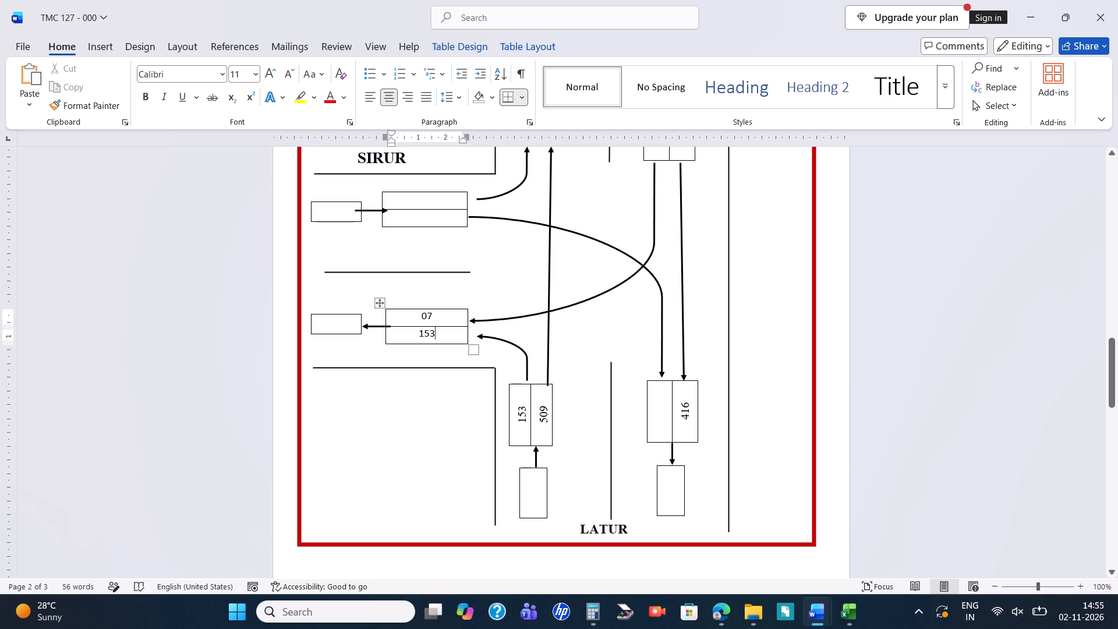
pyautogui.click(427, 217)
pyautogui.write('119')
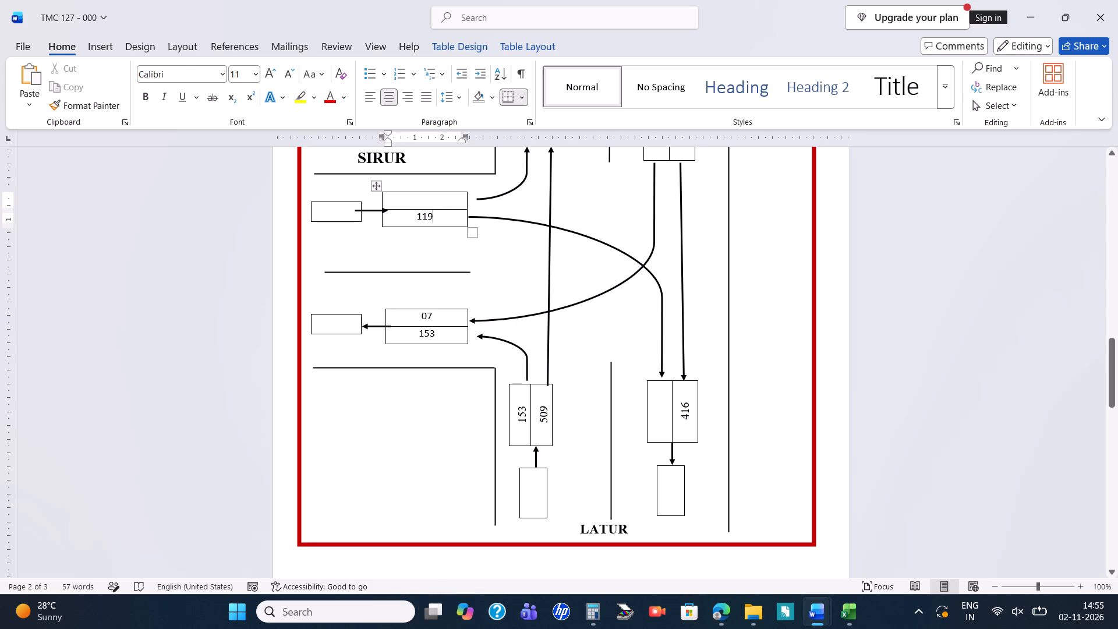
pyautogui.click(660, 416)
pyautogui.write('119')
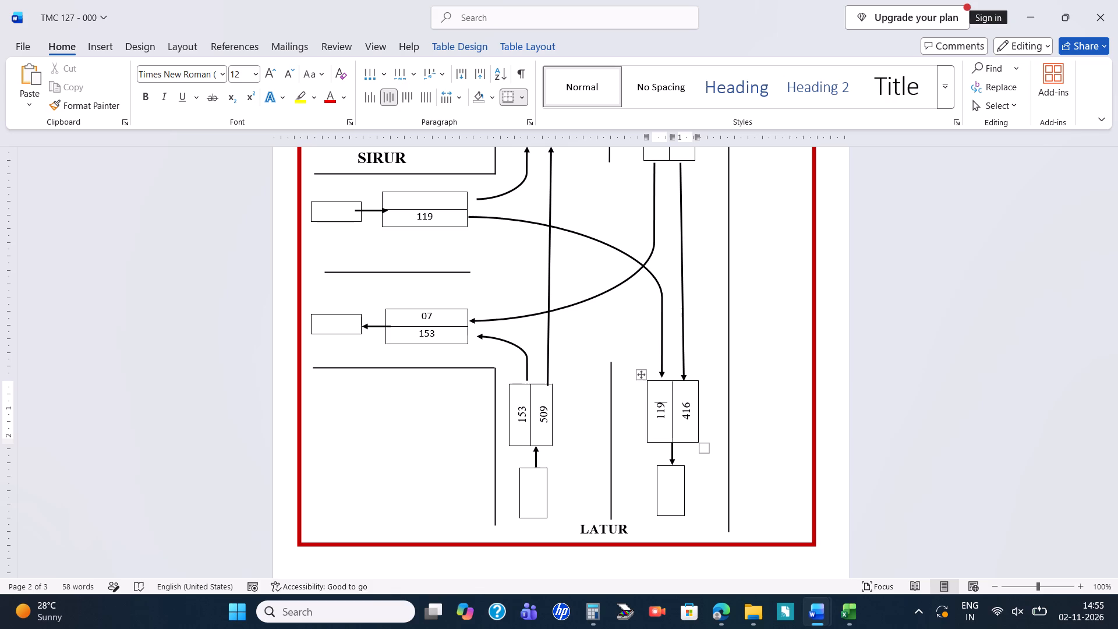
# Enter 16 as the SIRUR-to-NANDED flow at both ends of its turning arrow, and save the document.
pyautogui.click(441, 197)
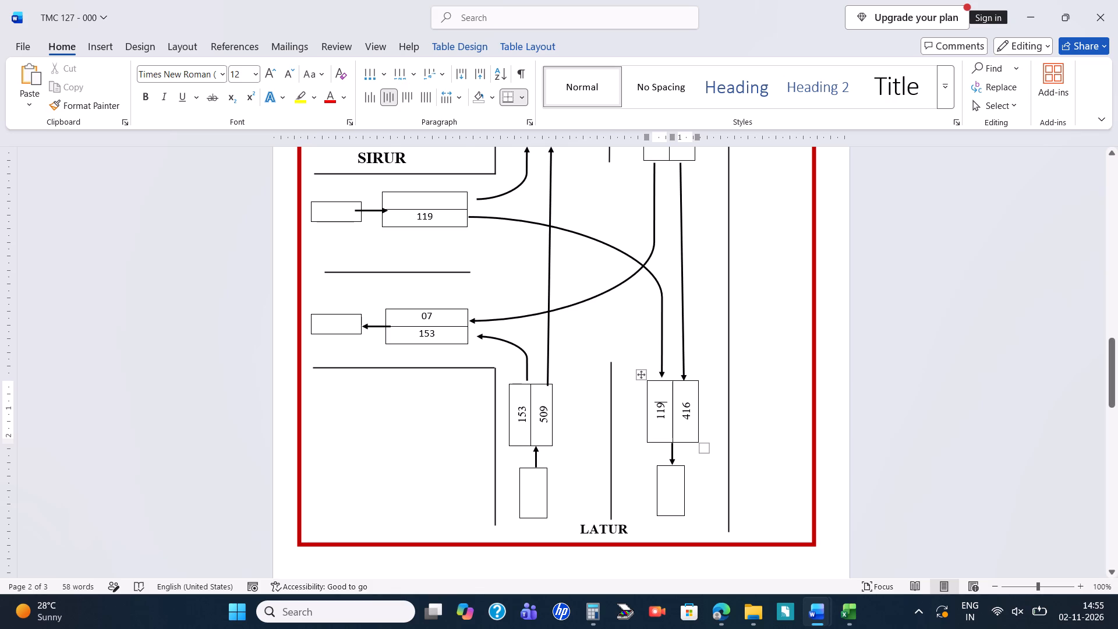
pyautogui.write('16')
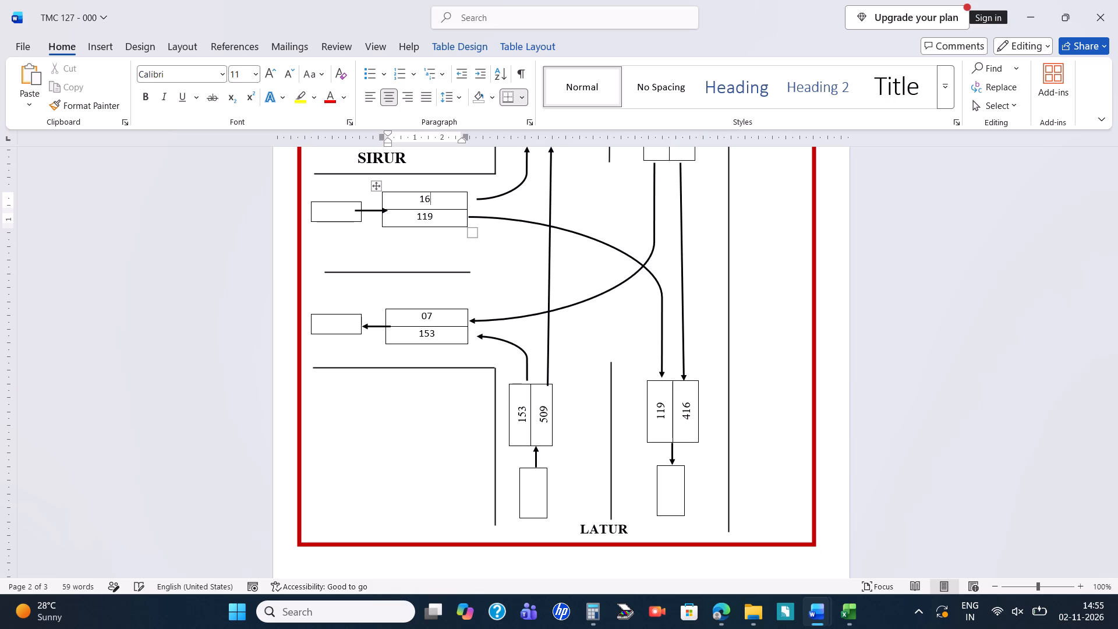
pyautogui.scroll(1, 441, 197)
pyautogui.click(522, 261)
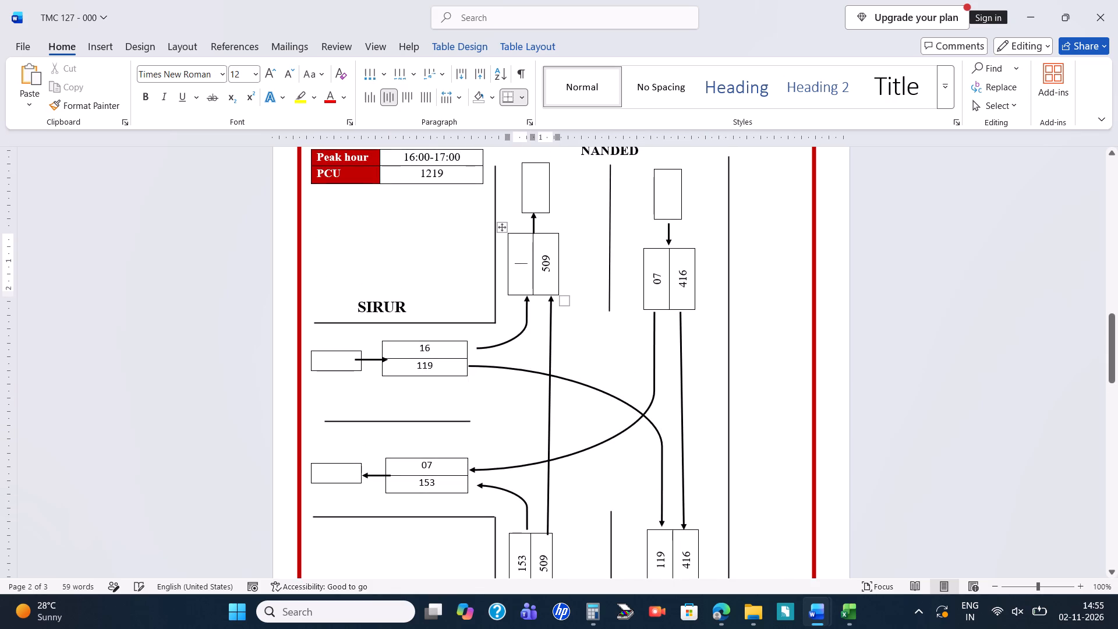
pyautogui.write('16')
pyautogui.hotkey('ctrl', 's')
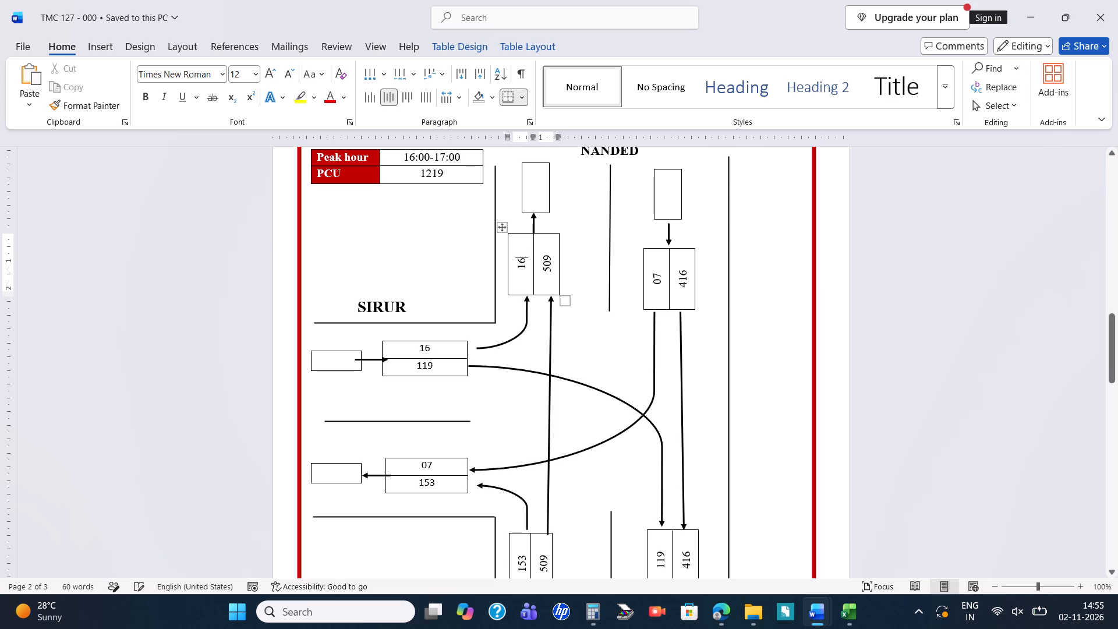
# Add 16 and 509 in Calculator and enter 525 in the evening diagram's total box for traffic towards NANDED.
pyautogui.click(586, 619)
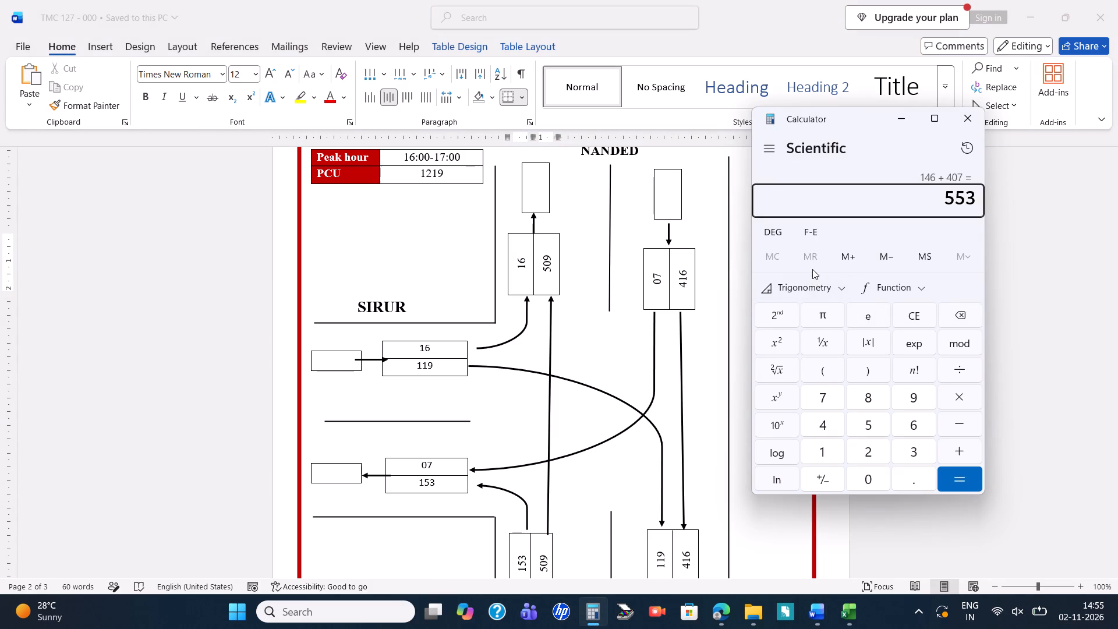
pyautogui.press('Delete')
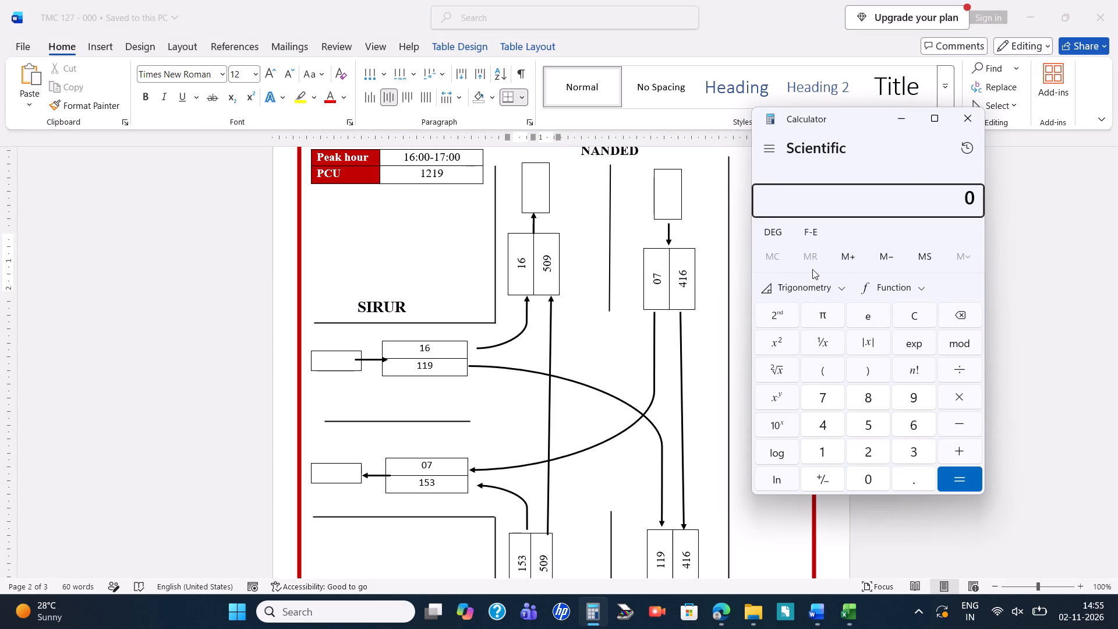
pyautogui.write('16+')
pyautogui.write('509')
pyautogui.press('Return')
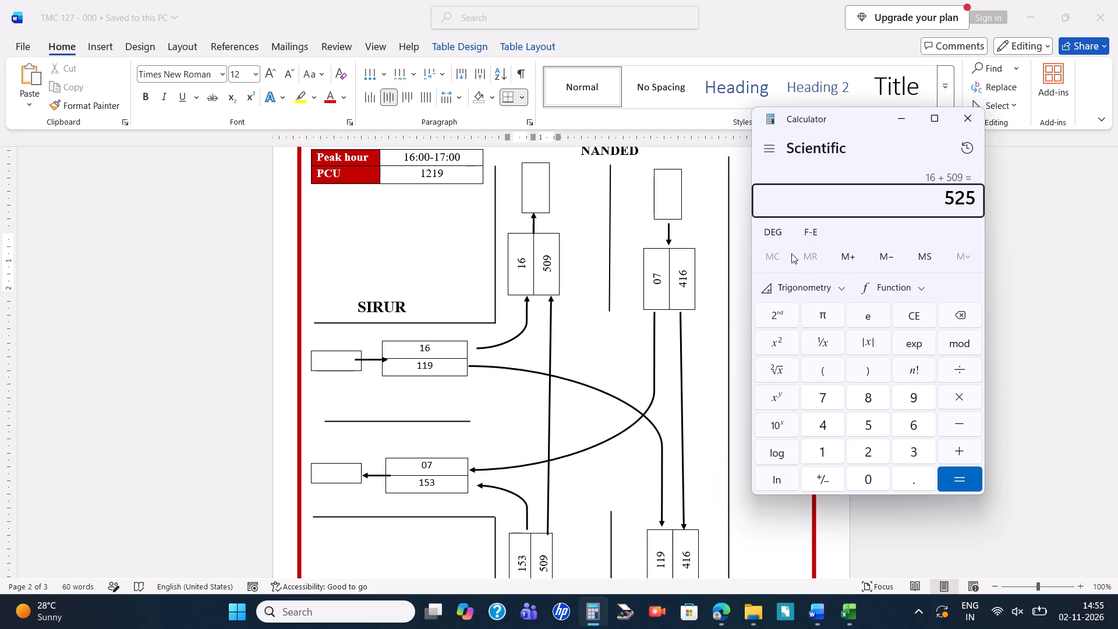
pyautogui.click(537, 193)
pyautogui.click(537, 193)
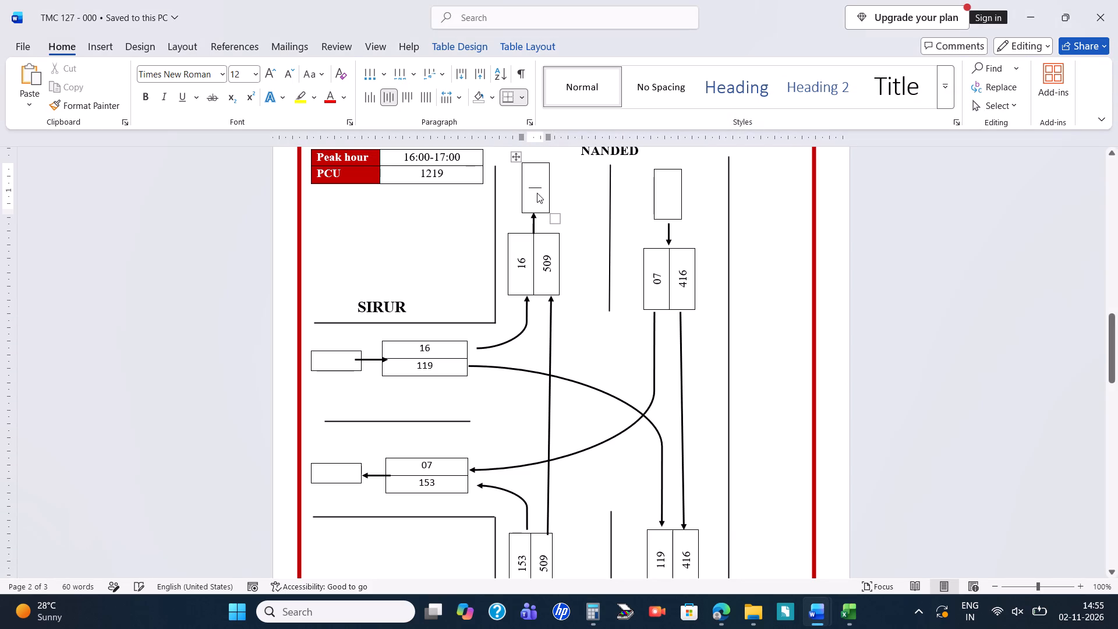
pyautogui.write('525')
# Enter 423 in the evening diagram's total box for traffic coming from NANDED.
pyautogui.click(671, 189)
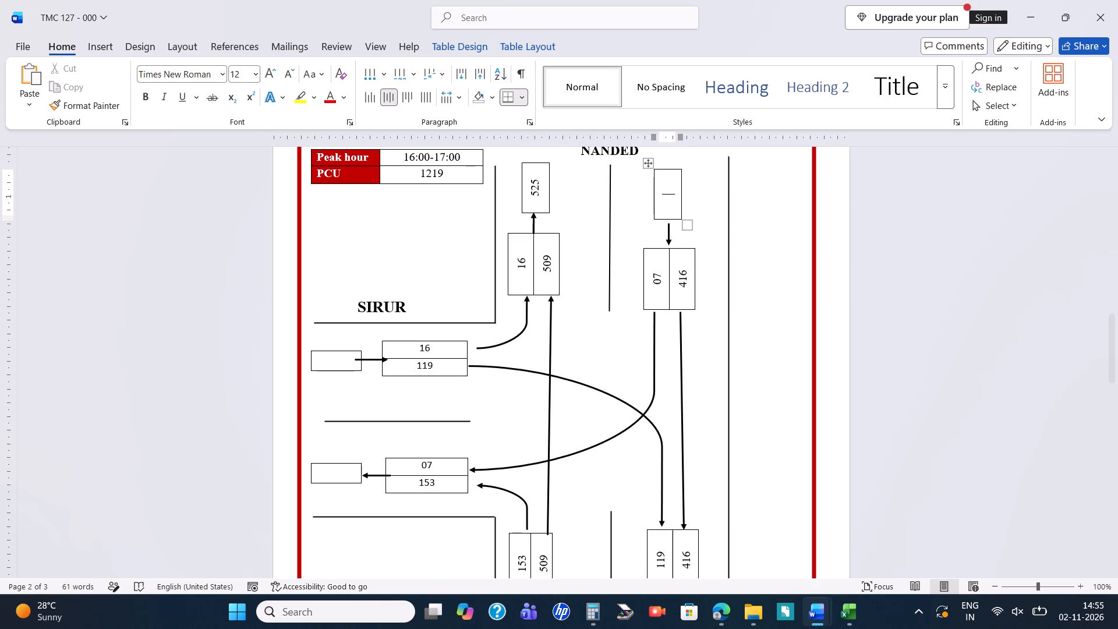
pyautogui.write('42')
pyautogui.press('3')
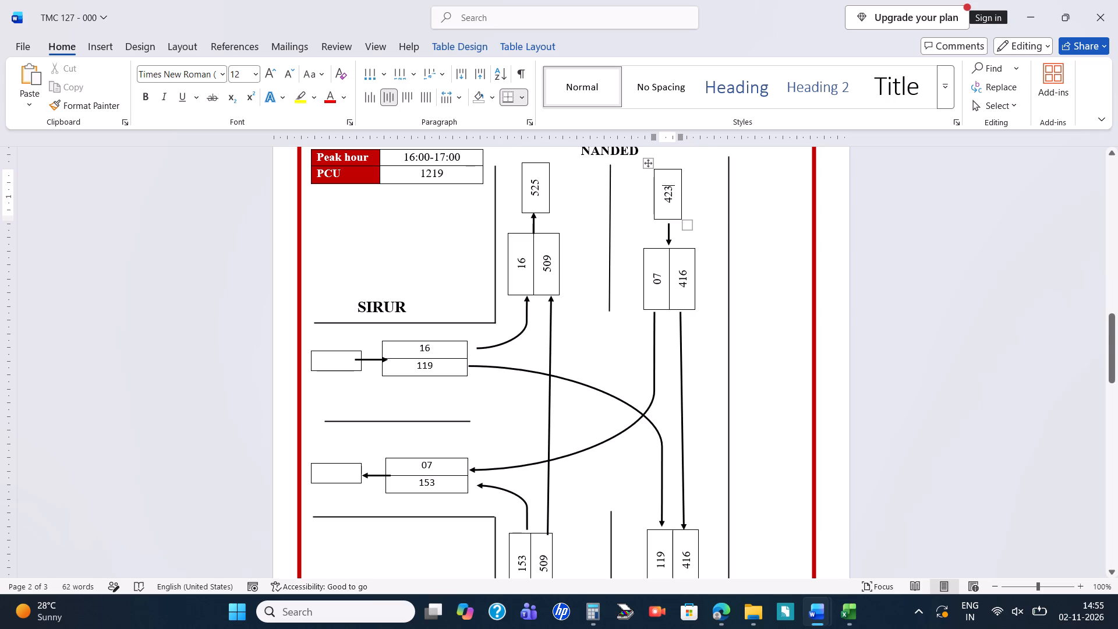
# Add 119 and 416 in Calculator and enter 535 in the evening diagram's total box for traffic towards LATUR.
pyautogui.scroll(-2, 684, 279)
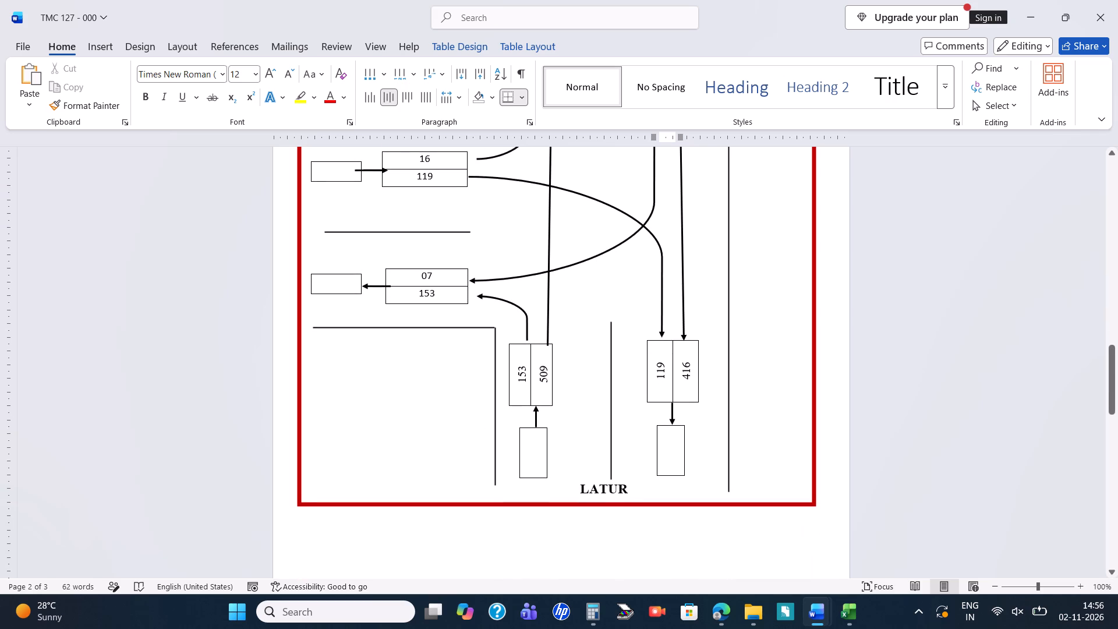
pyautogui.click(674, 446)
pyautogui.hotkey('alt', 'Tab')
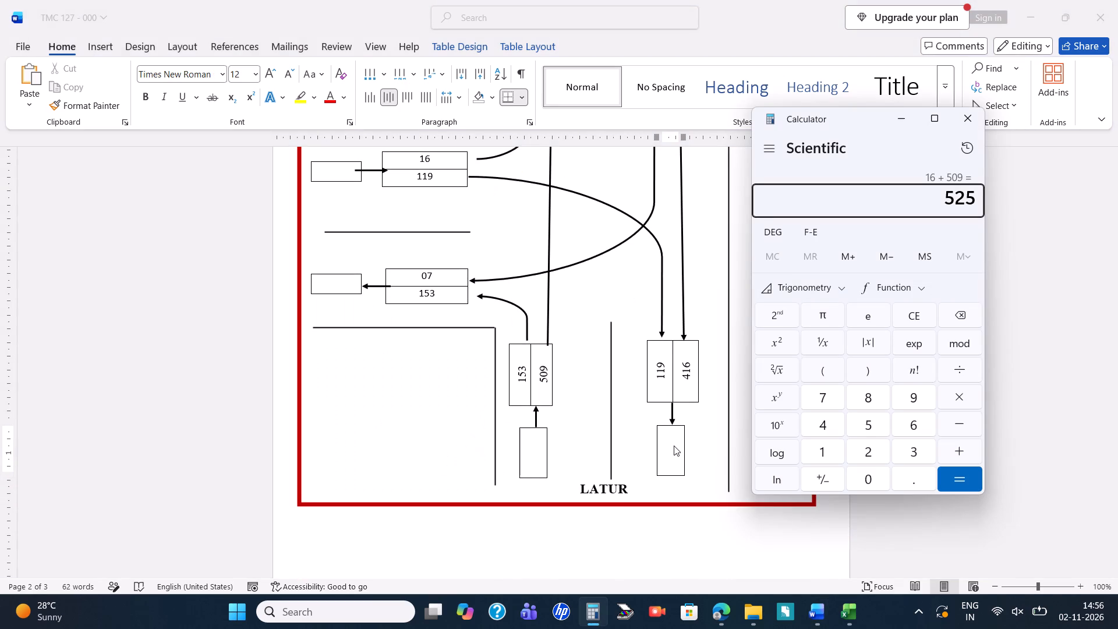
pyautogui.press('Delete')
pyautogui.write('119+')
pyautogui.write('416')
pyautogui.press('Return')
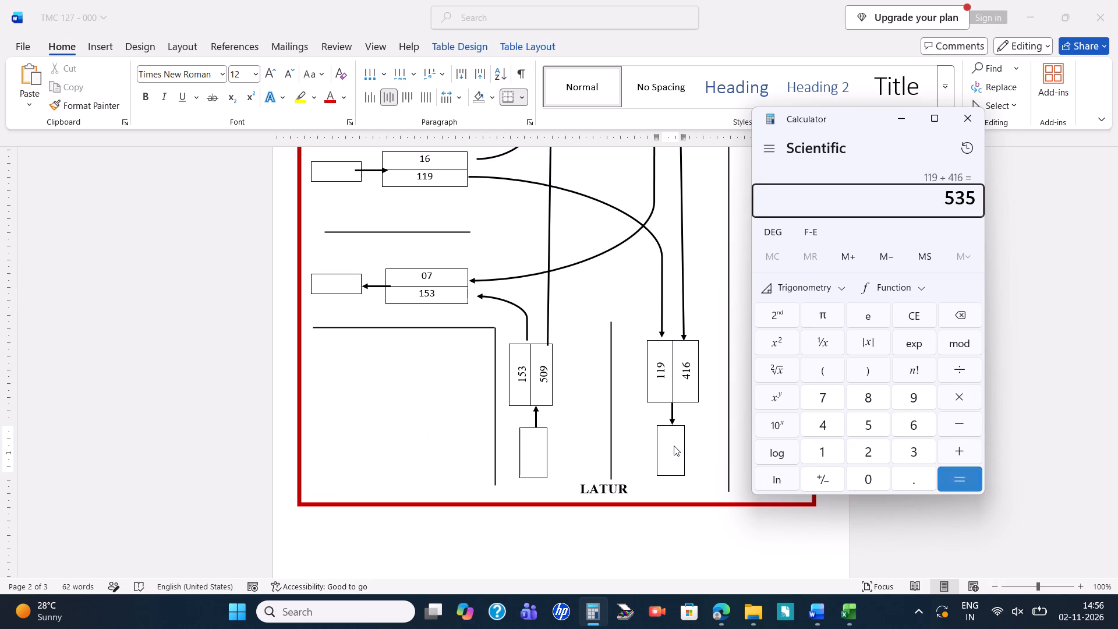
pyautogui.click(670, 456)
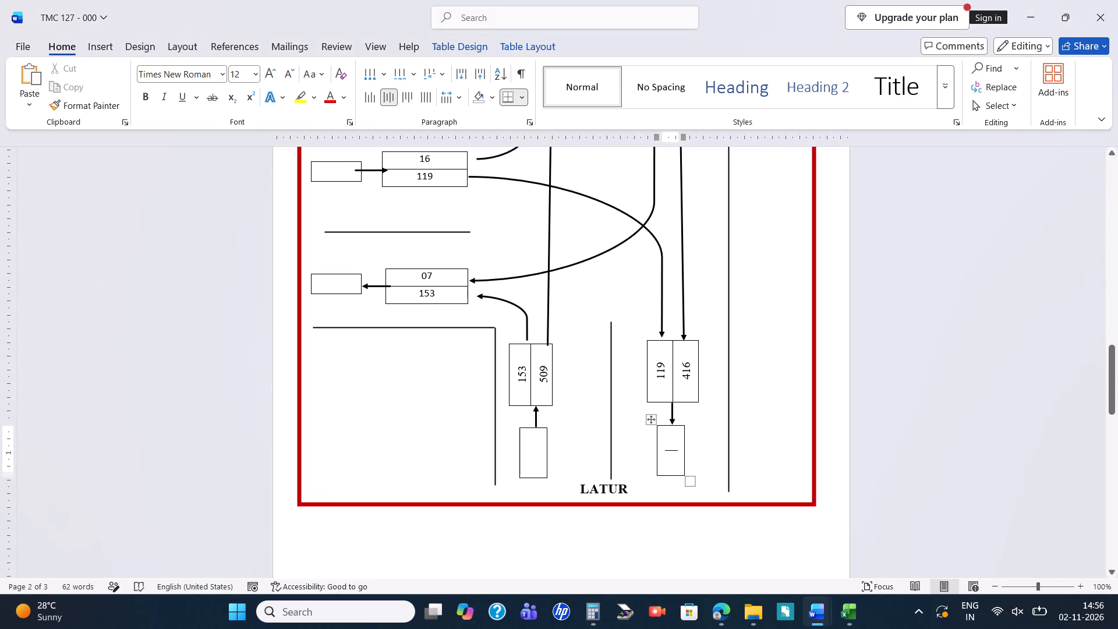
pyautogui.write('535')
# Add 153 and 509 in Calculator and enter 662 in the evening diagram's total box for traffic coming from LATUR.
pyautogui.click(535, 447)
pyautogui.hotkey('alt', 'Tab')
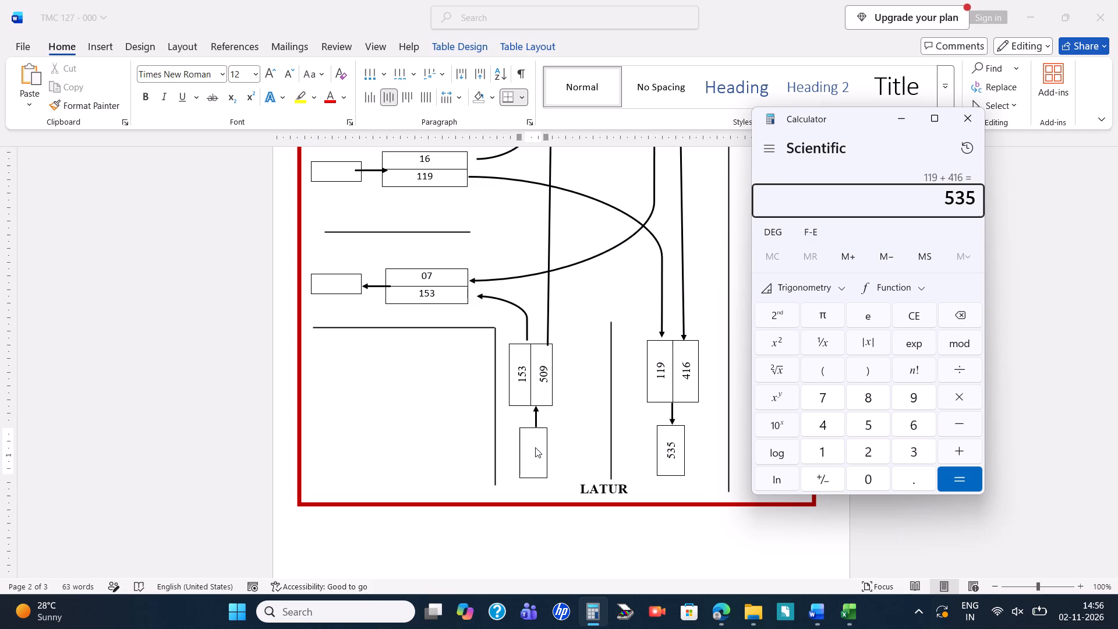
pyautogui.press('Delete')
pyautogui.write('153+')
pyautogui.write('509')
pyautogui.press('Return')
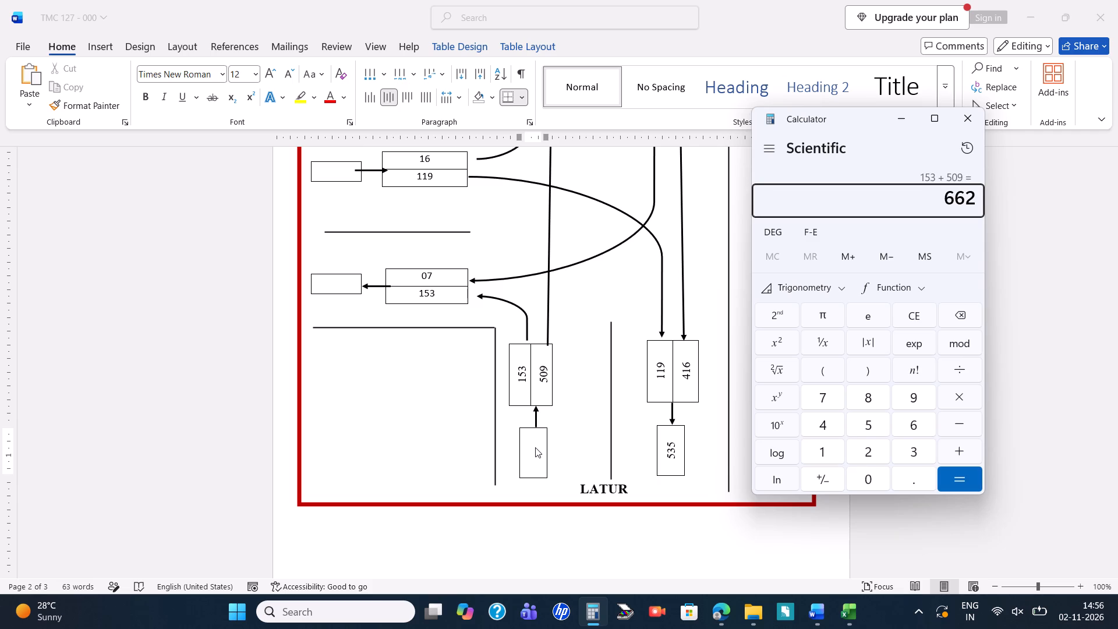
pyautogui.click(535, 455)
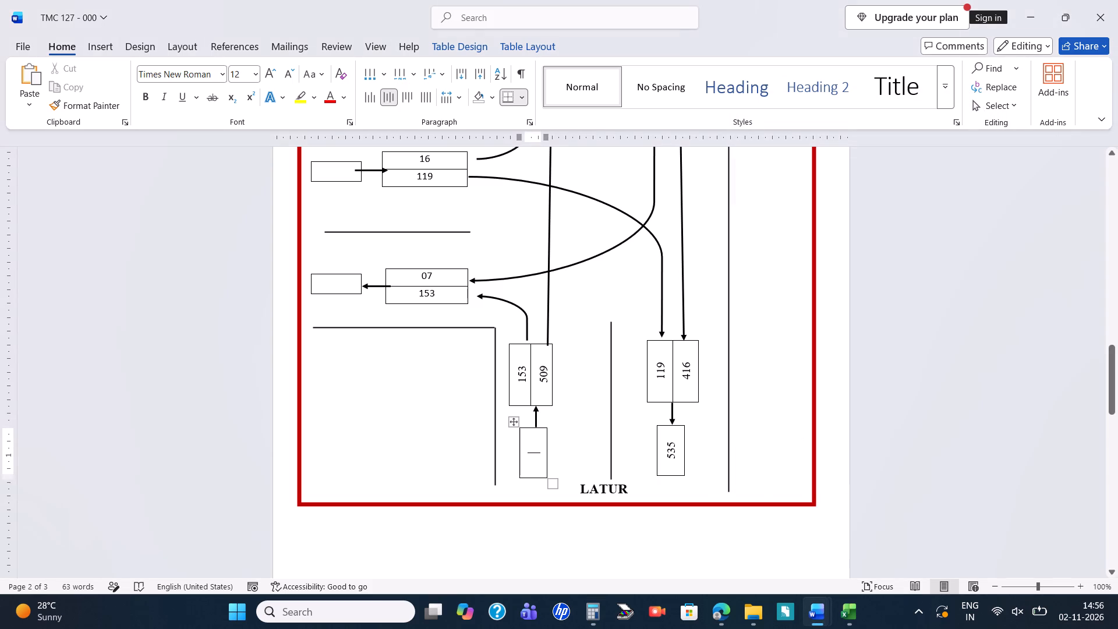
pyautogui.write('662')
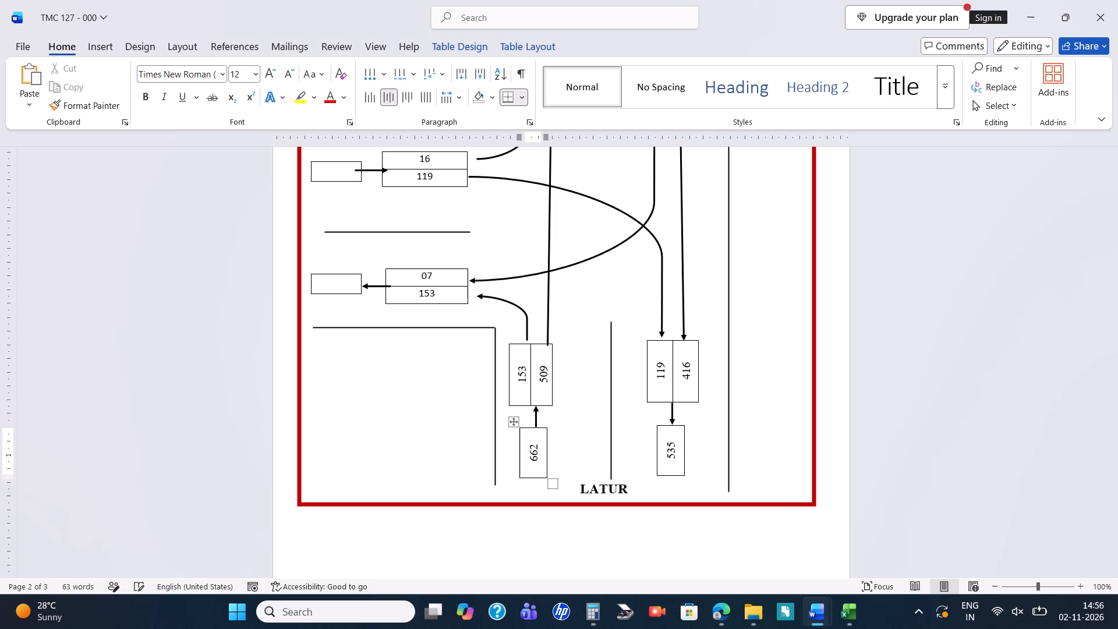
# Enter the evening SIRUR arm totals, 160 for traffic towards SIRUR and 135 for traffic from it, and save the document.
pyautogui.click(341, 284)
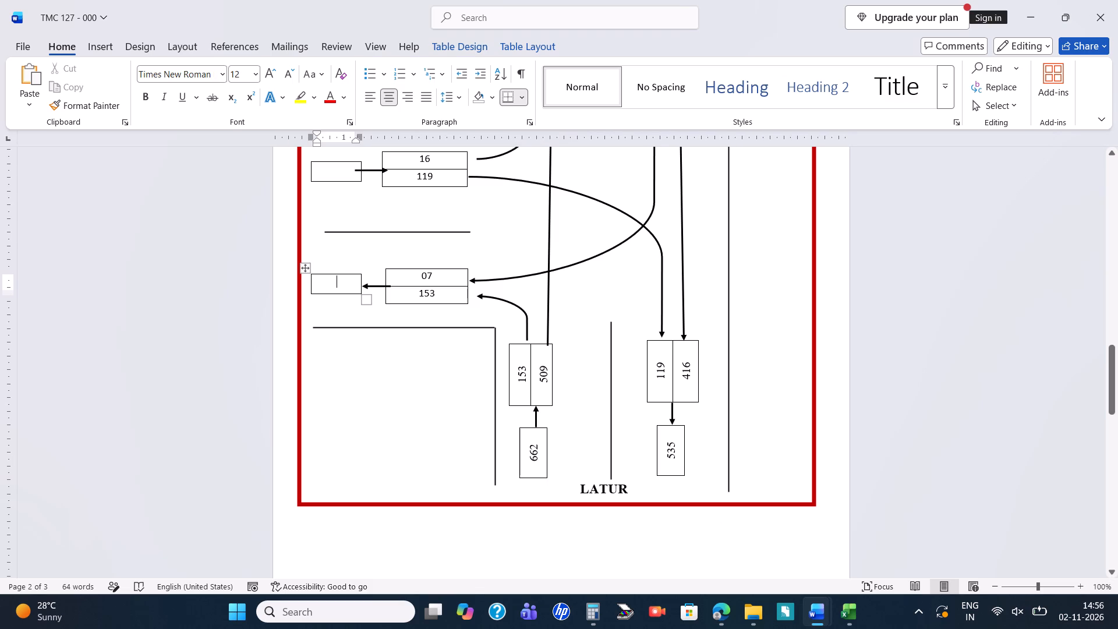
pyautogui.write('160')
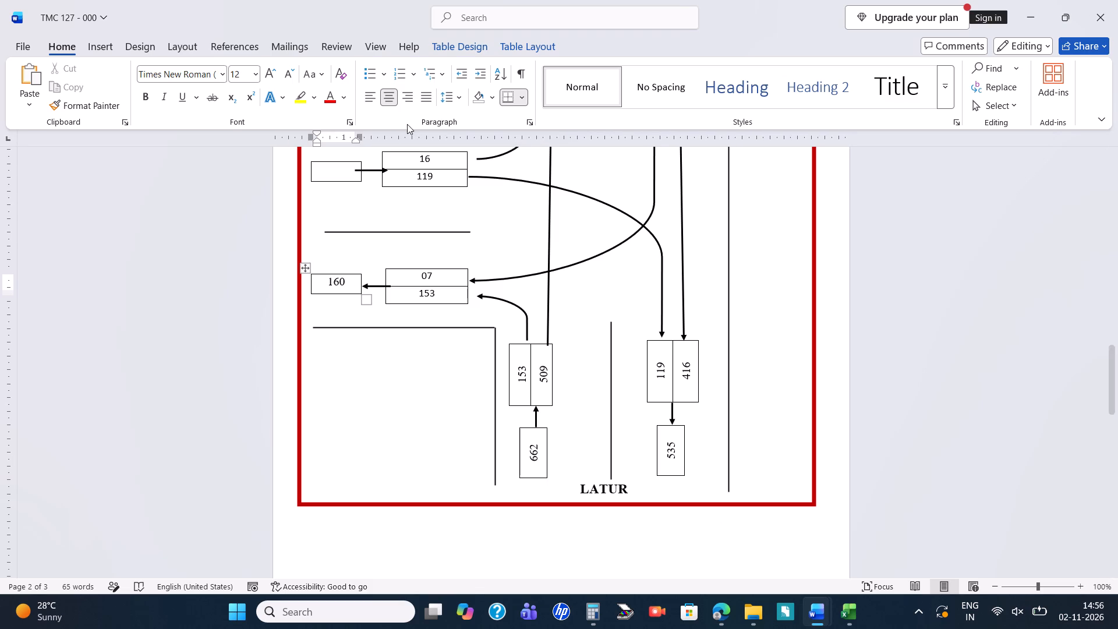
pyautogui.click(354, 176)
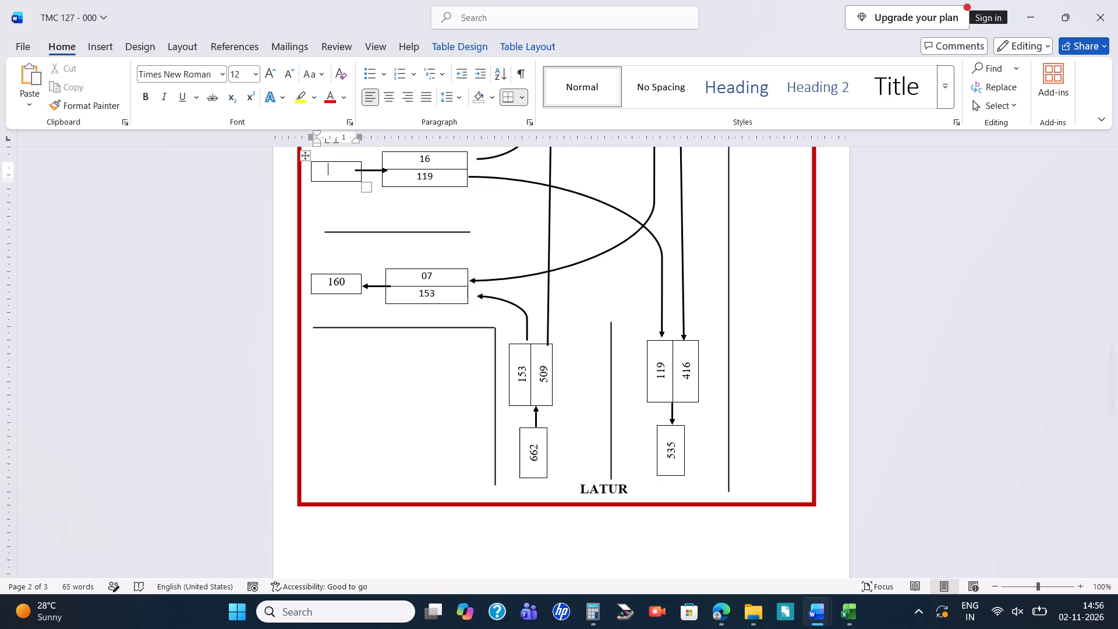
pyautogui.press('4')
pyautogui.press('BackSpace')
pyautogui.write('135')
pyautogui.hotkey('ctrl', 's')
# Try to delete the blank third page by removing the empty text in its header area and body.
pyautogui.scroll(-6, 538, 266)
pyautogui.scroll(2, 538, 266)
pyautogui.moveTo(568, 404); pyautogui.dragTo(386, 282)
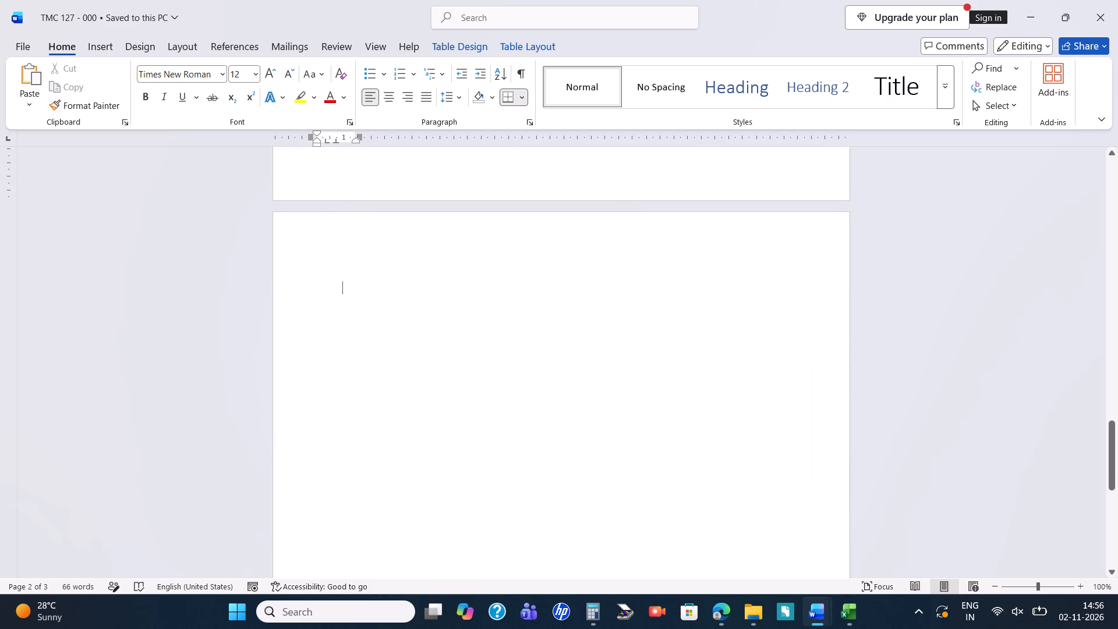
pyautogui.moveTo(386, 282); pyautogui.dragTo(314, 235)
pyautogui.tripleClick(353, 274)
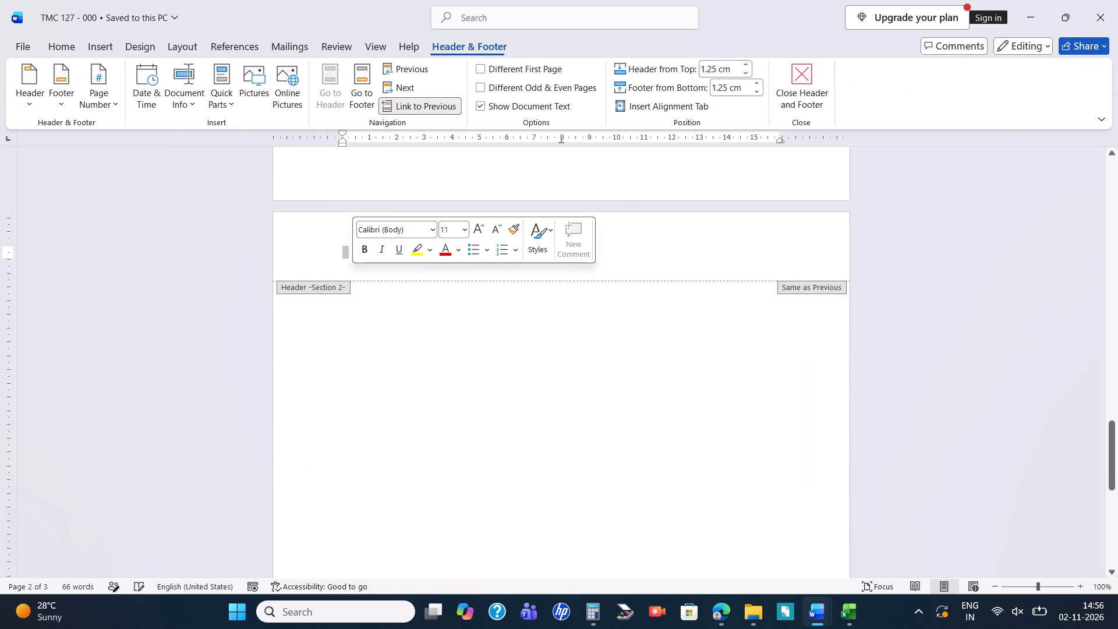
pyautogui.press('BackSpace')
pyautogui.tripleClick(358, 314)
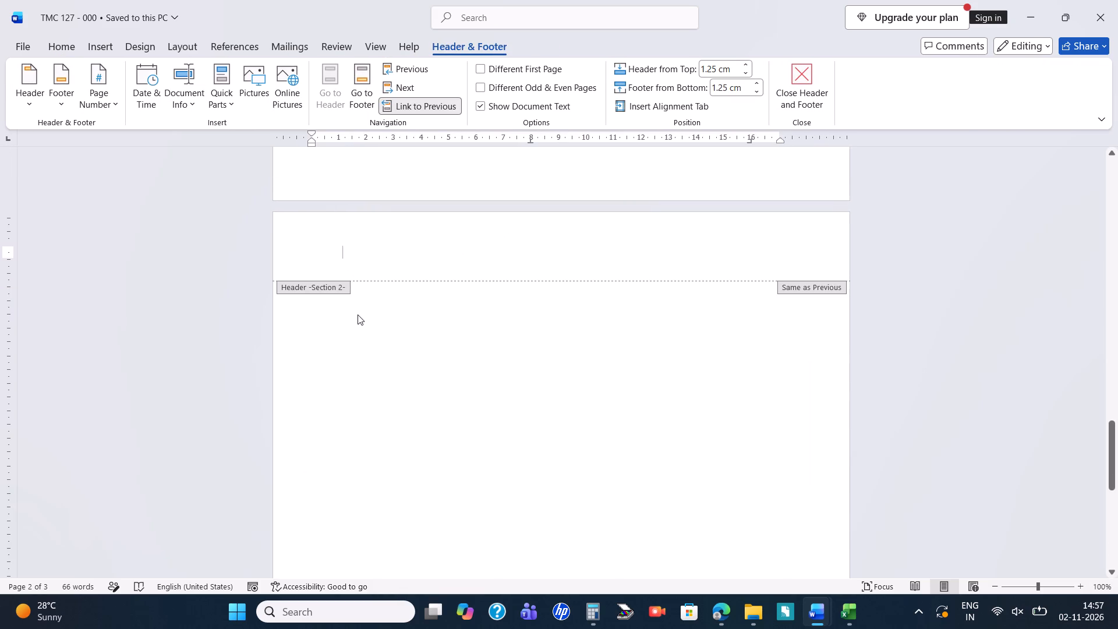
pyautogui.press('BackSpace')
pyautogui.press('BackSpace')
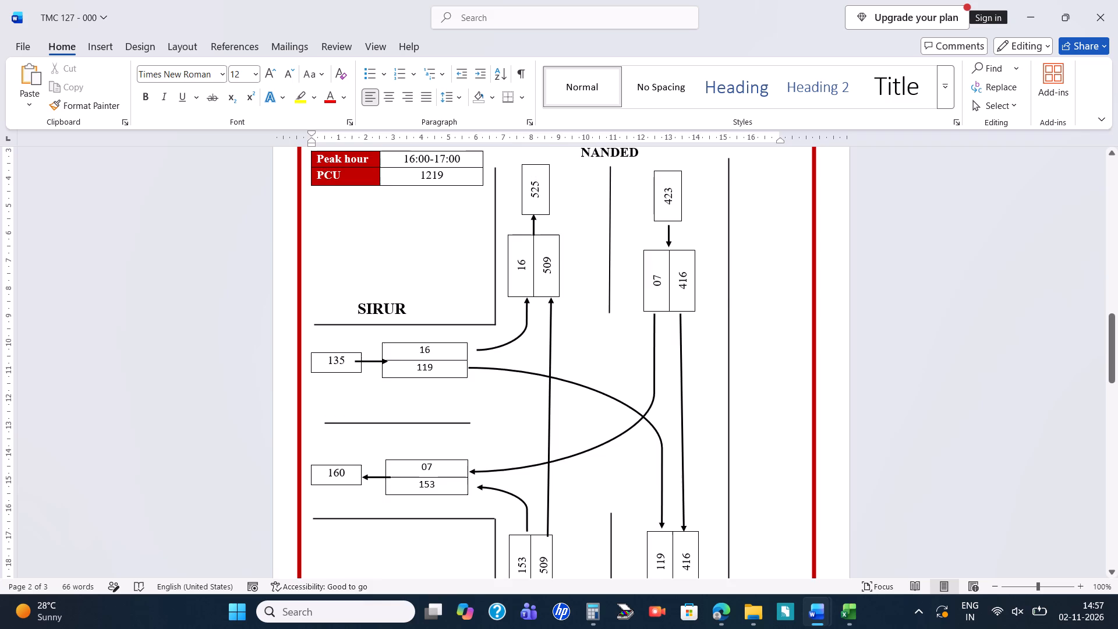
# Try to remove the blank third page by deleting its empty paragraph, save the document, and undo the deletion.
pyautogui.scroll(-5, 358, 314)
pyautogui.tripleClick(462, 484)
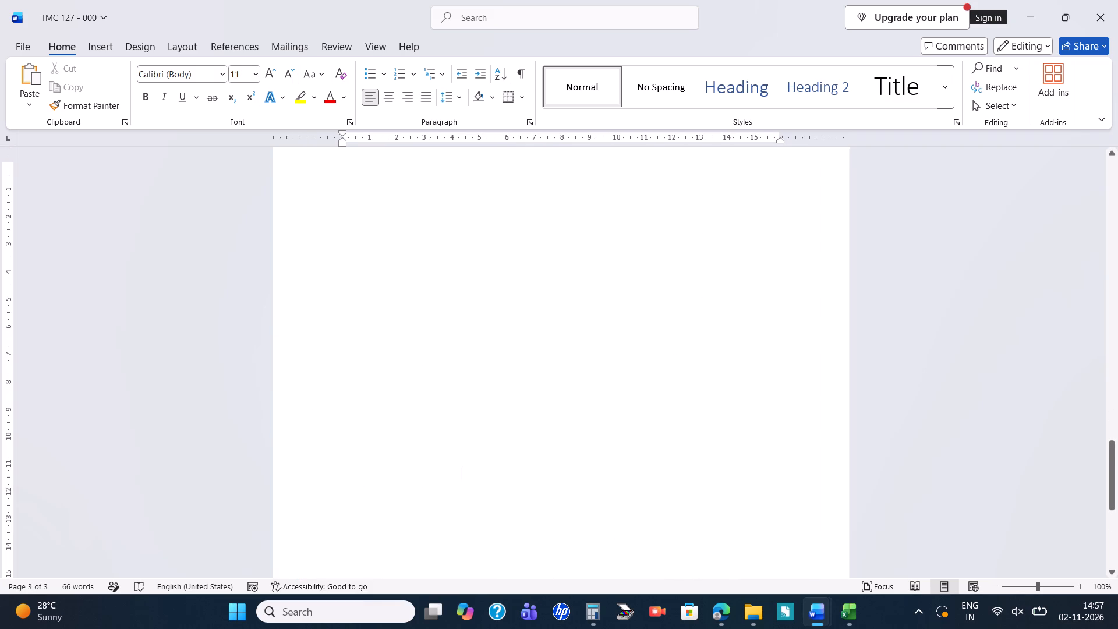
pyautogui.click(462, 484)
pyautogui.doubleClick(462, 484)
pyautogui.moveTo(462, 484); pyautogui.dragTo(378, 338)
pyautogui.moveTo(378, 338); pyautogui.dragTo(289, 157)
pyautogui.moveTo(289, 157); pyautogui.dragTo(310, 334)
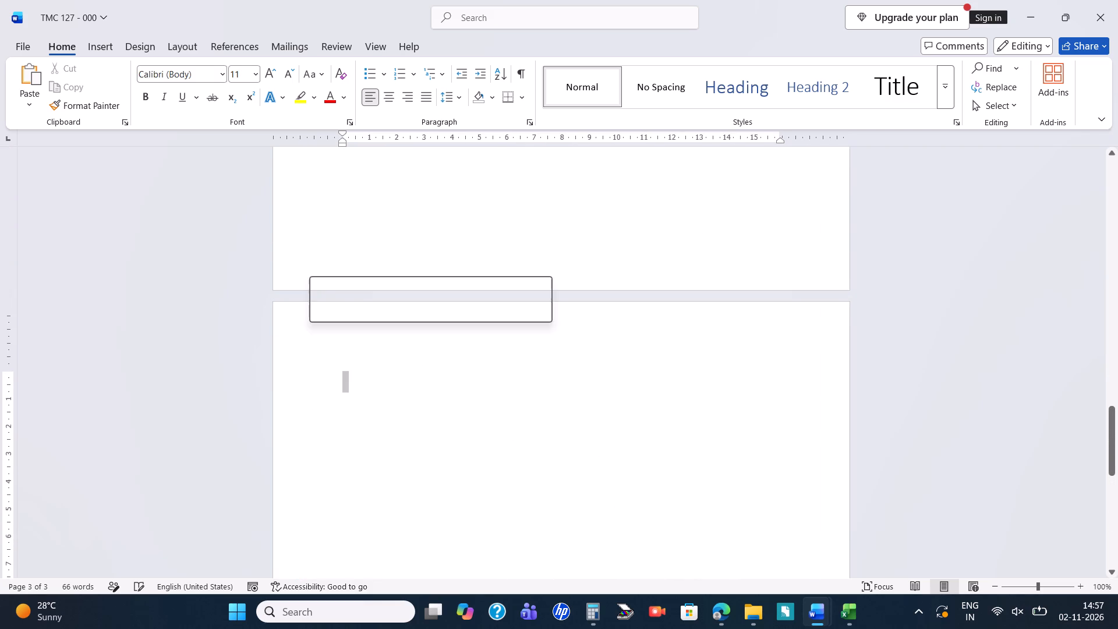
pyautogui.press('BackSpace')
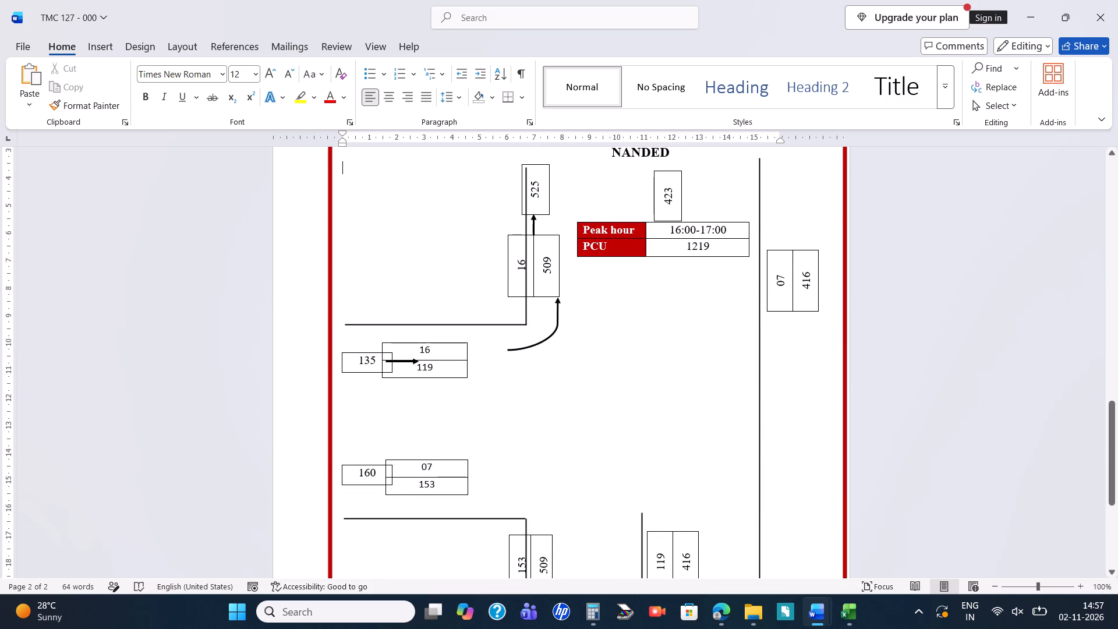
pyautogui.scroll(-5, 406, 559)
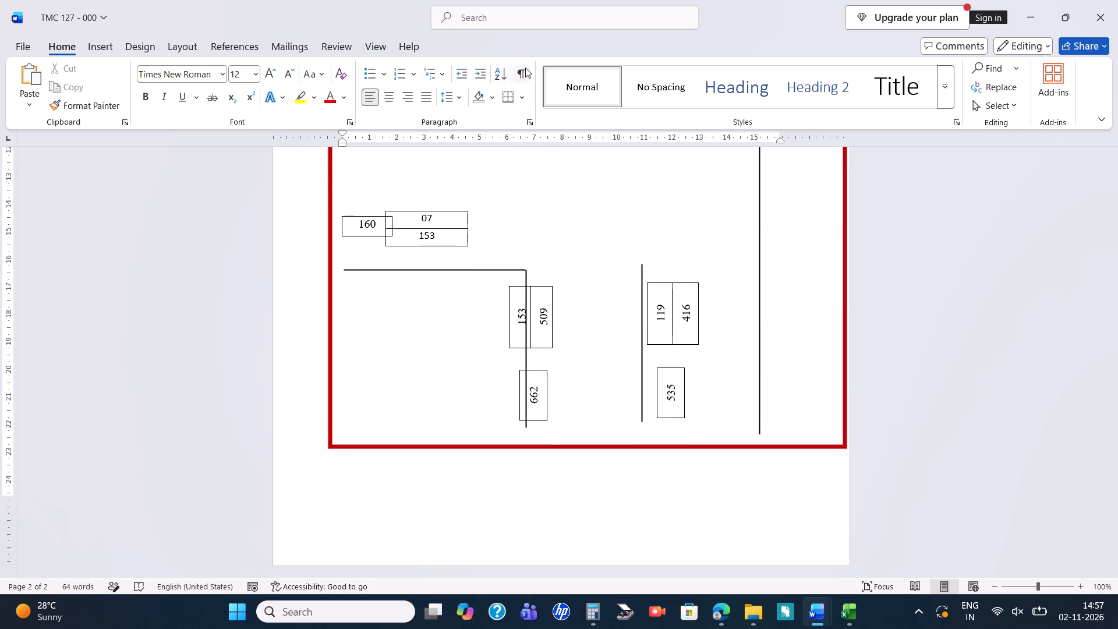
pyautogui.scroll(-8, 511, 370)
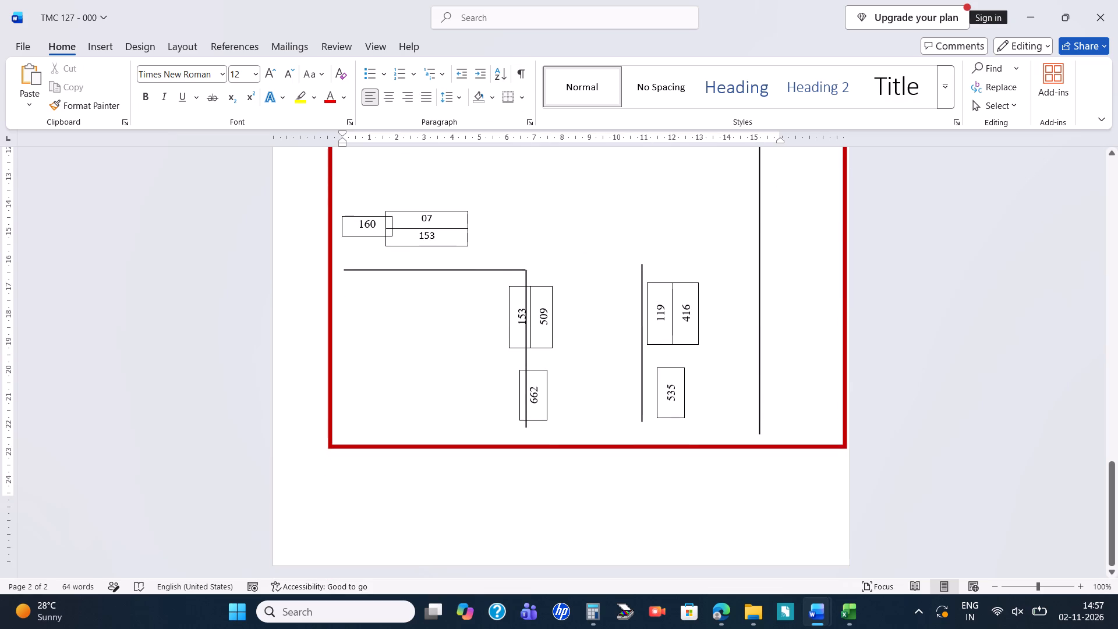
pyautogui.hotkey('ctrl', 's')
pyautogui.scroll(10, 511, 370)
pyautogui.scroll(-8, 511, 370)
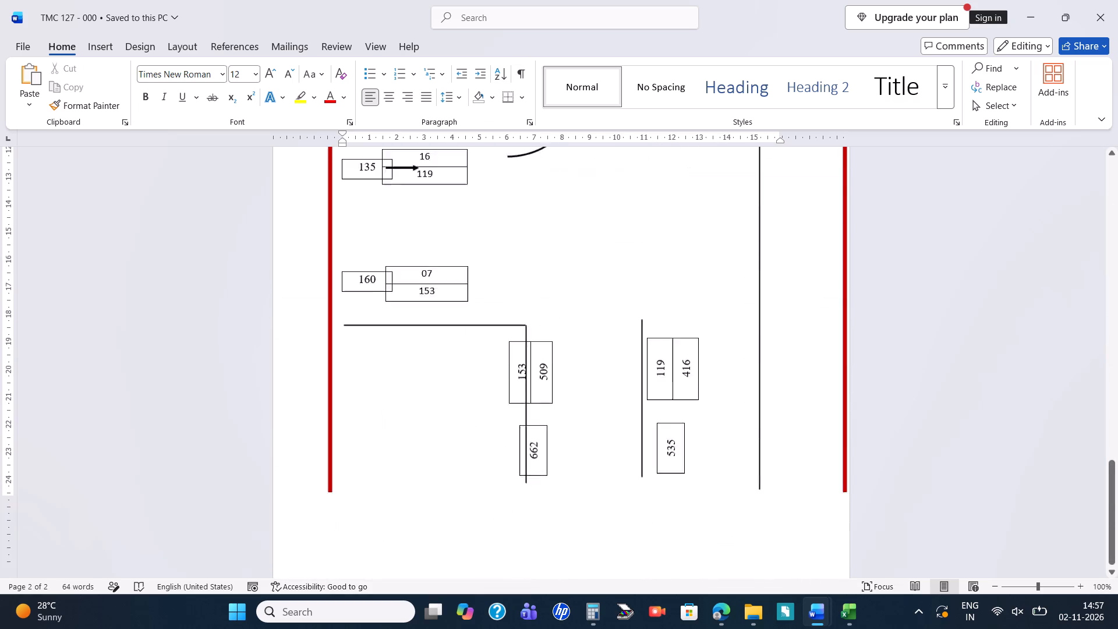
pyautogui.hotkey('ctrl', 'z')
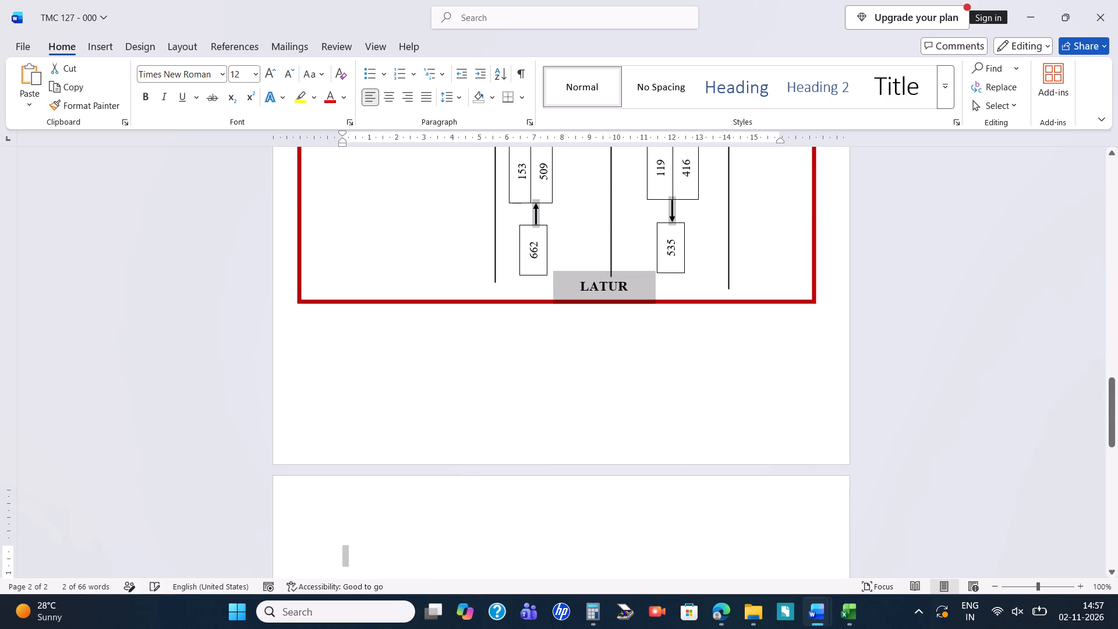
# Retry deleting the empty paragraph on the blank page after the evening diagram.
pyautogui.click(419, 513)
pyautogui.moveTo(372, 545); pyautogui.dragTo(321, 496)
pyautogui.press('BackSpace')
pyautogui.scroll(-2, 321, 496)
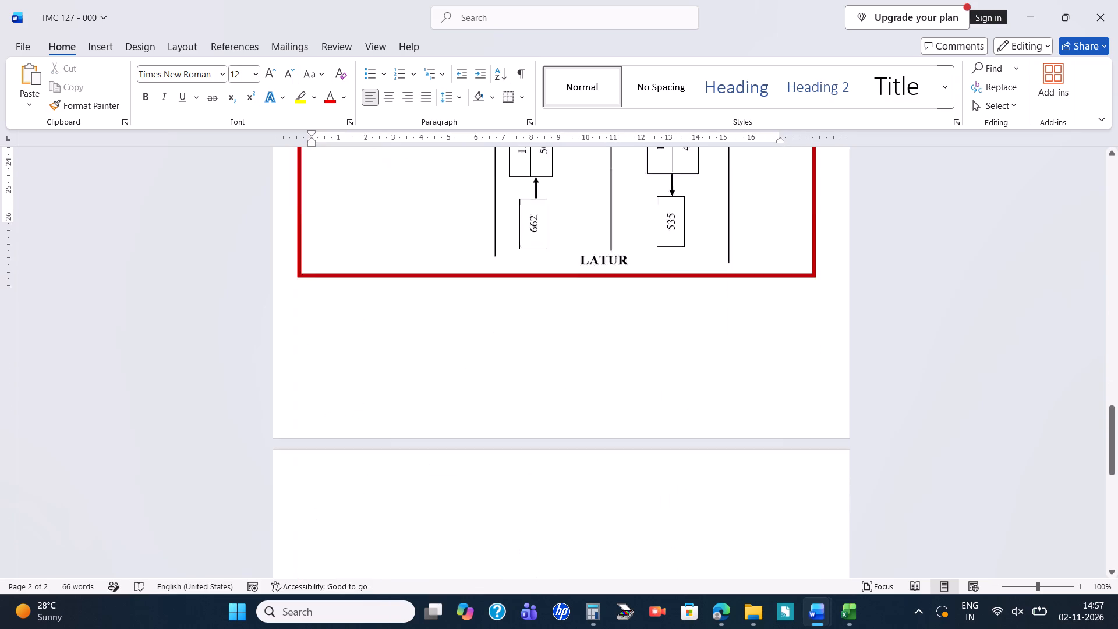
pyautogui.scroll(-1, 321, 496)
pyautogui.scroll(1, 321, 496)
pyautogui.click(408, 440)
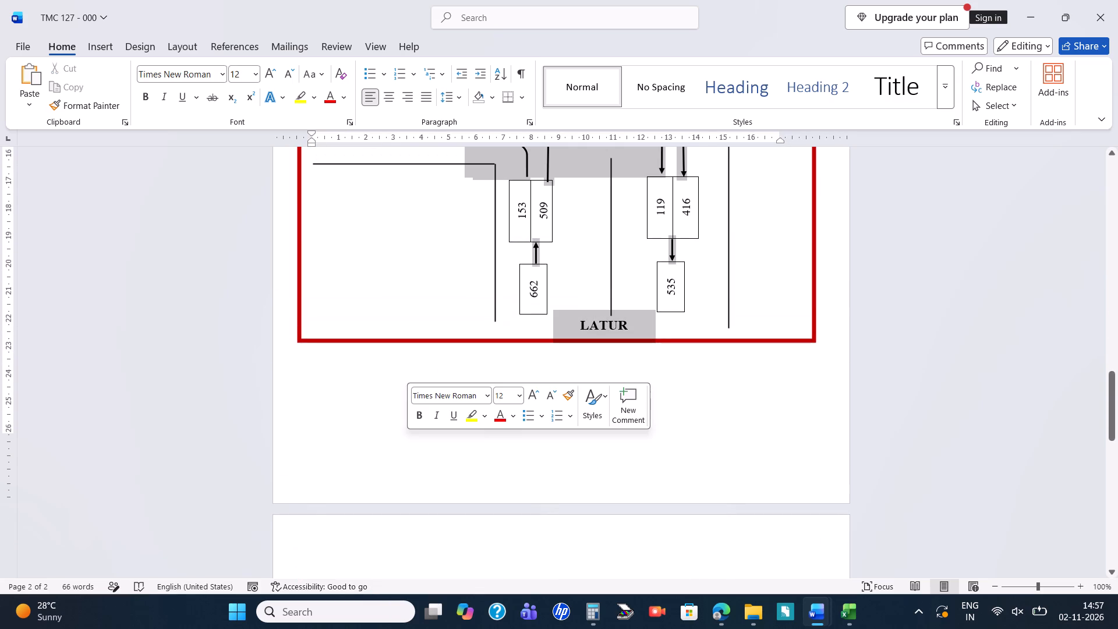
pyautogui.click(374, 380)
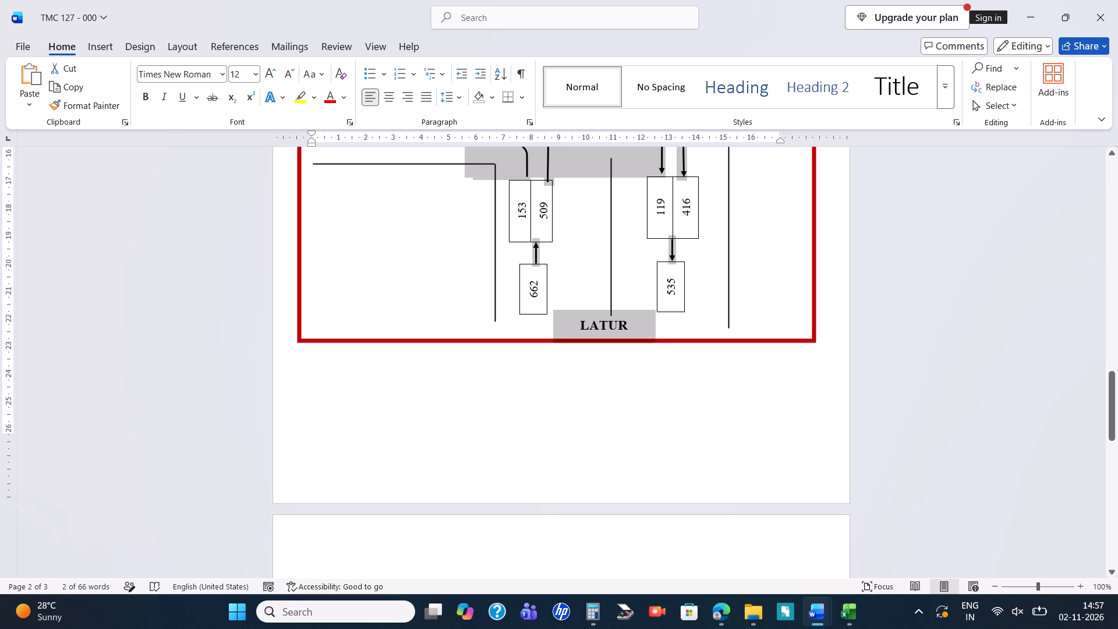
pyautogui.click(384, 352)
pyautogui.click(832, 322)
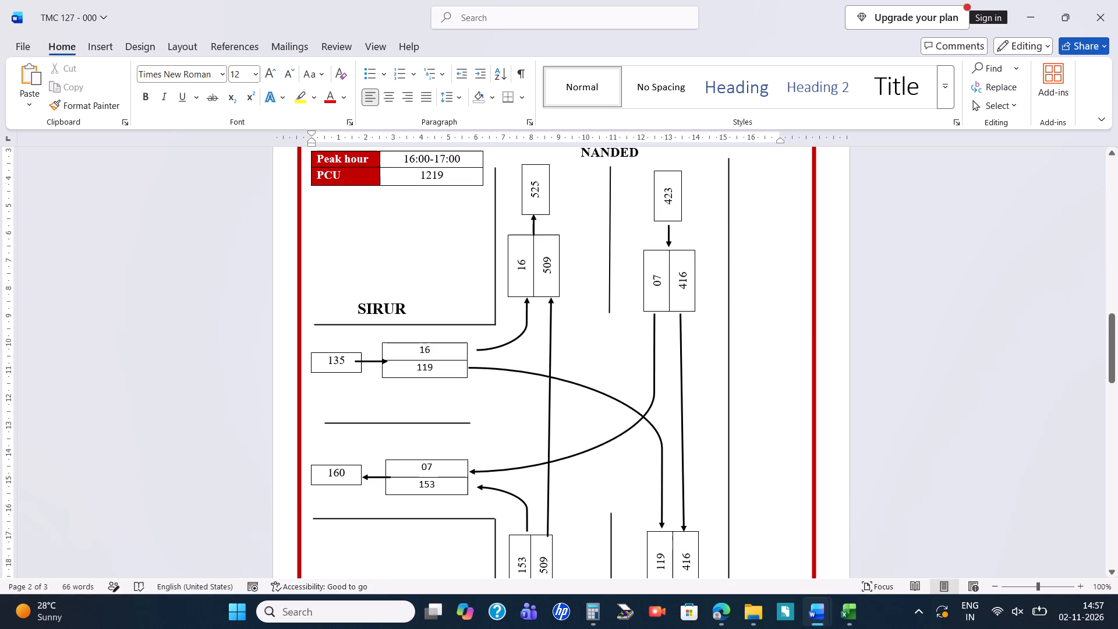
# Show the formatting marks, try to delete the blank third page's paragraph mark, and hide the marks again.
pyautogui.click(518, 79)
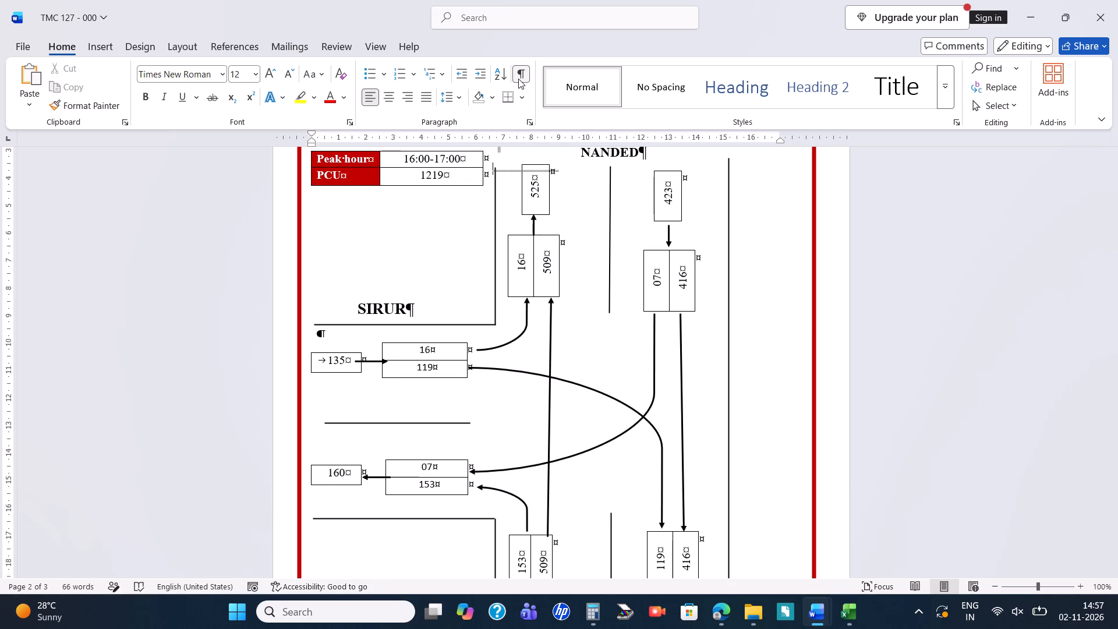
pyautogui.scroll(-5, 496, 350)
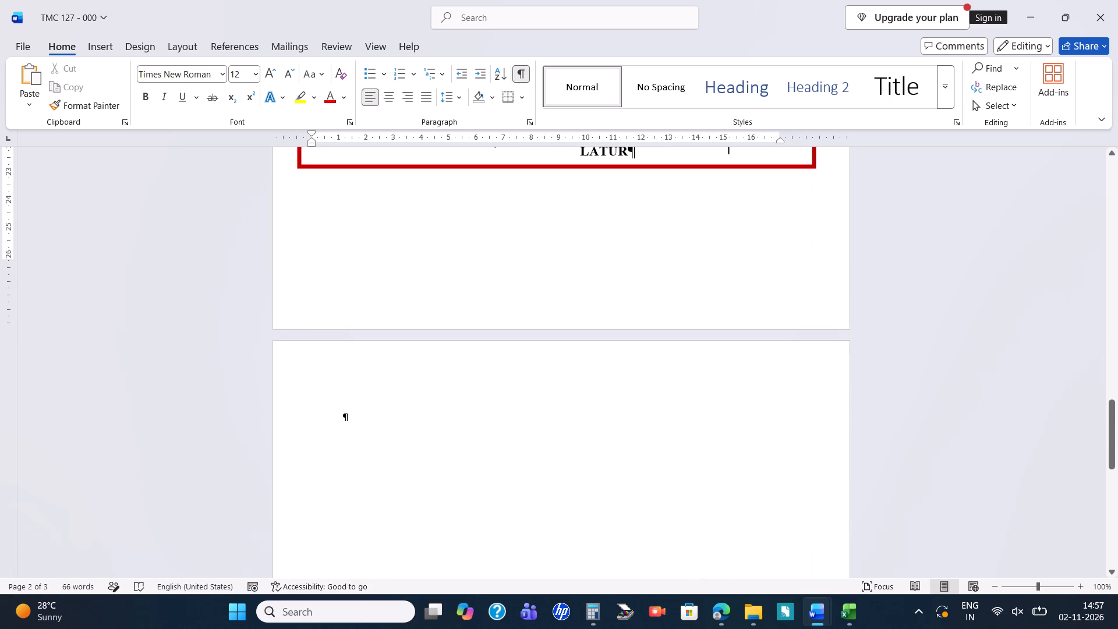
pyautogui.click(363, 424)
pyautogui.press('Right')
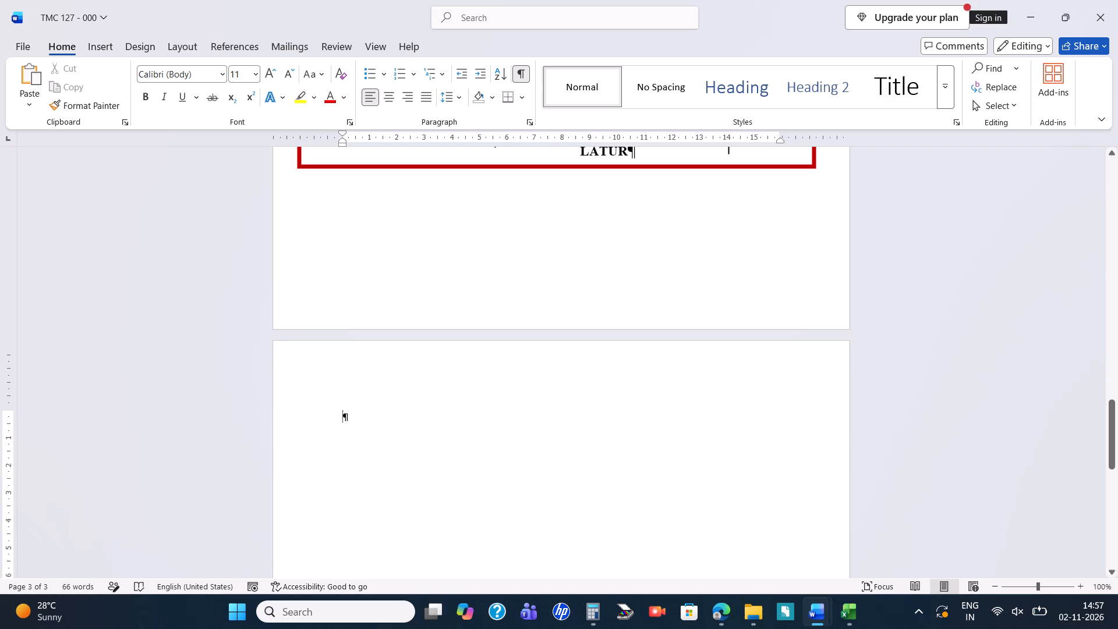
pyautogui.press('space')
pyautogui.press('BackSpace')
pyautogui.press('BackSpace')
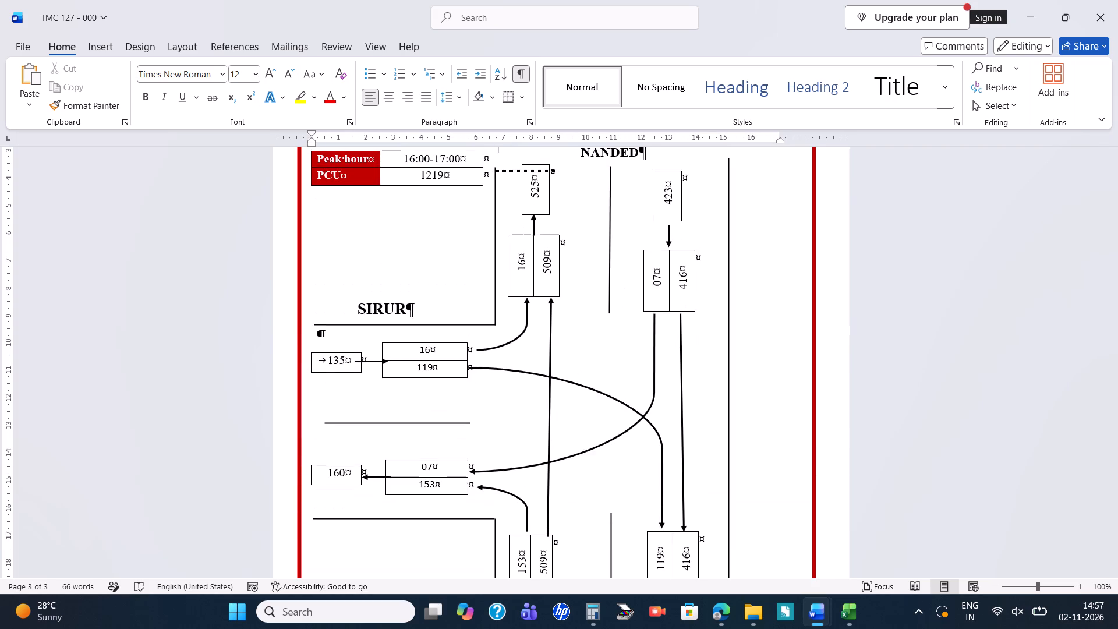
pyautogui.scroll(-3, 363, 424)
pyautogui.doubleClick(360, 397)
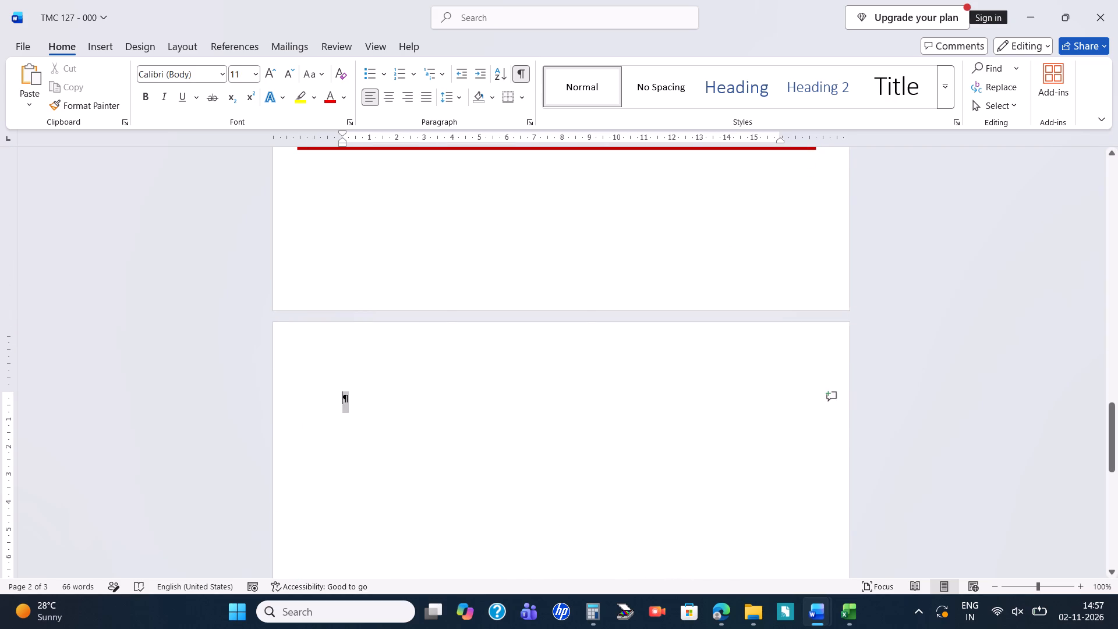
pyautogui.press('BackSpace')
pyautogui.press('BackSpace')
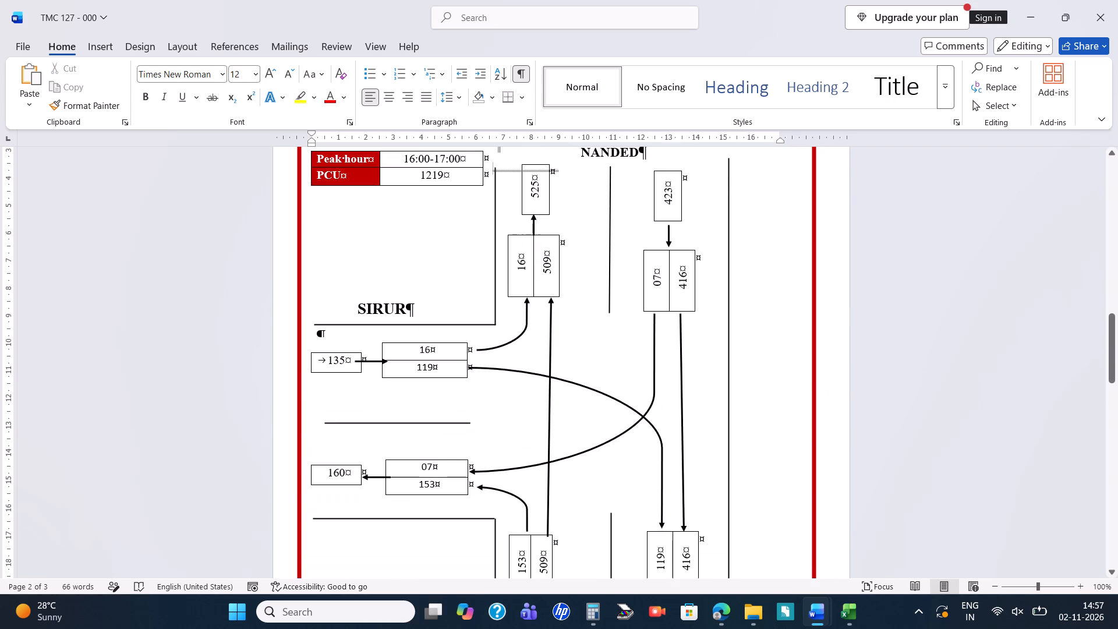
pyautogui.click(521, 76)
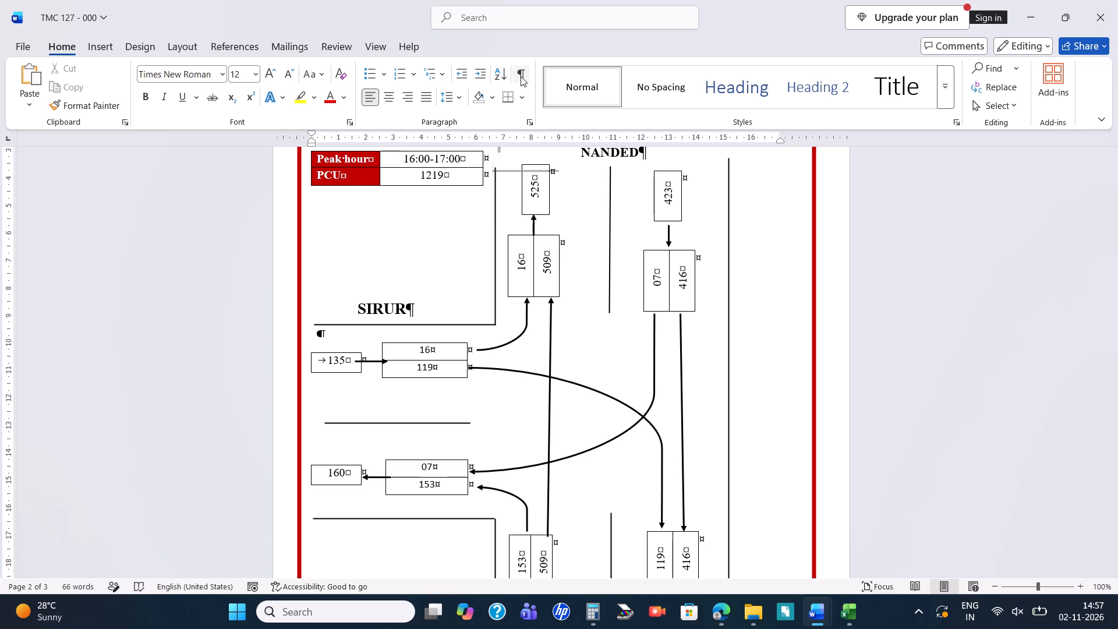
# Save the TMC document and look back over the evening and morning peak-hour diagrams.
pyautogui.scroll(-2, 523, 424)
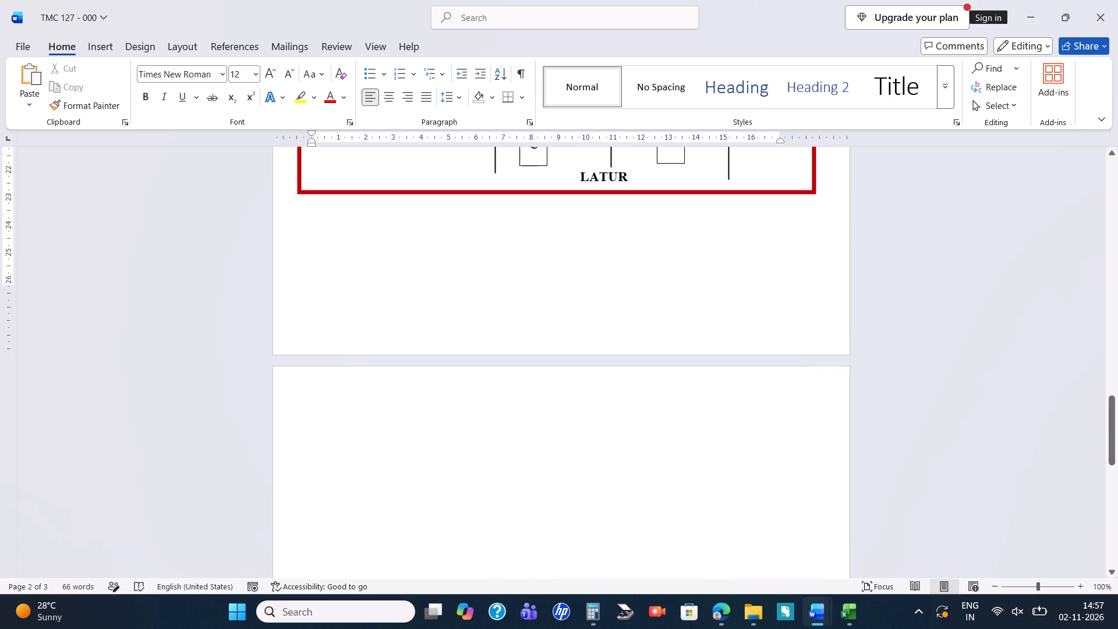
pyautogui.hotkey('ctrl', 's')
pyautogui.scroll(3, 523, 424)
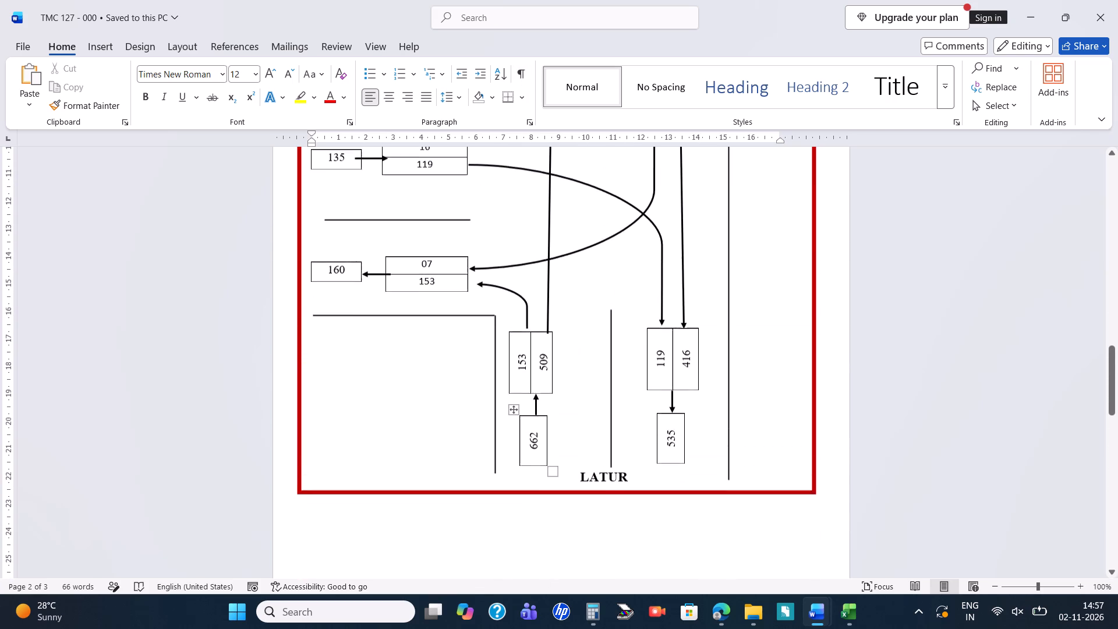
pyautogui.scroll(2, 523, 424)
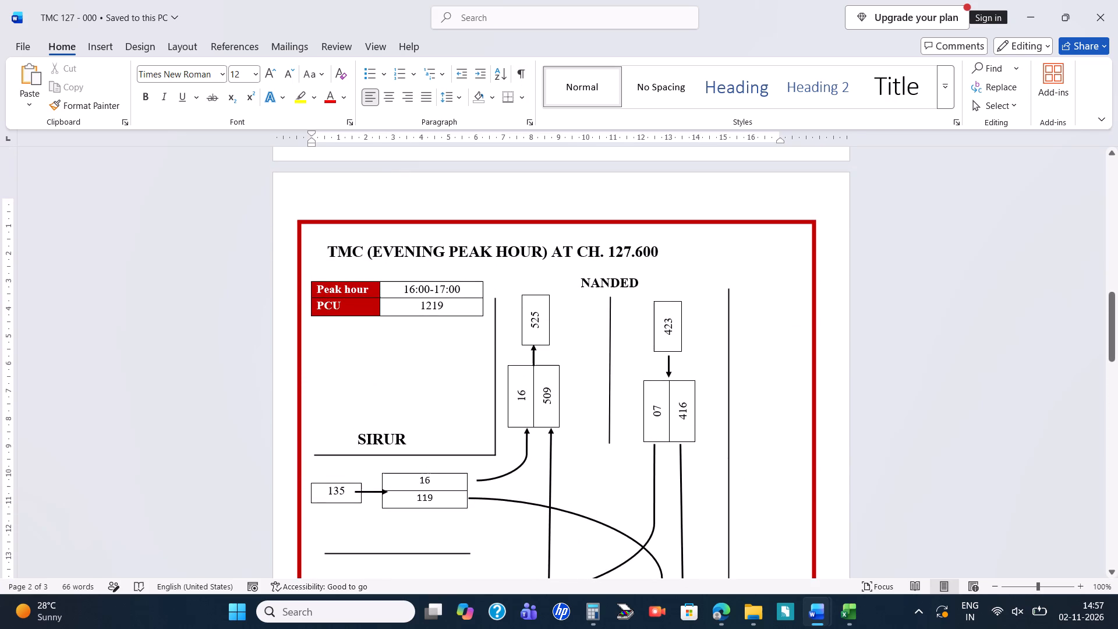
pyautogui.scroll(3, 523, 424)
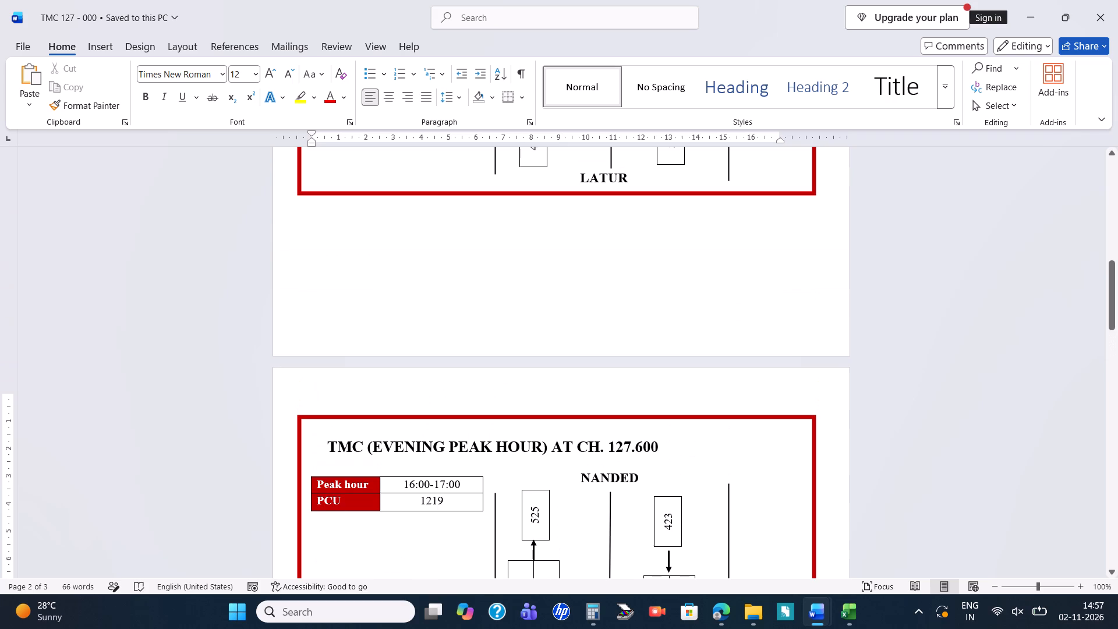
pyautogui.scroll(5, 523, 424)
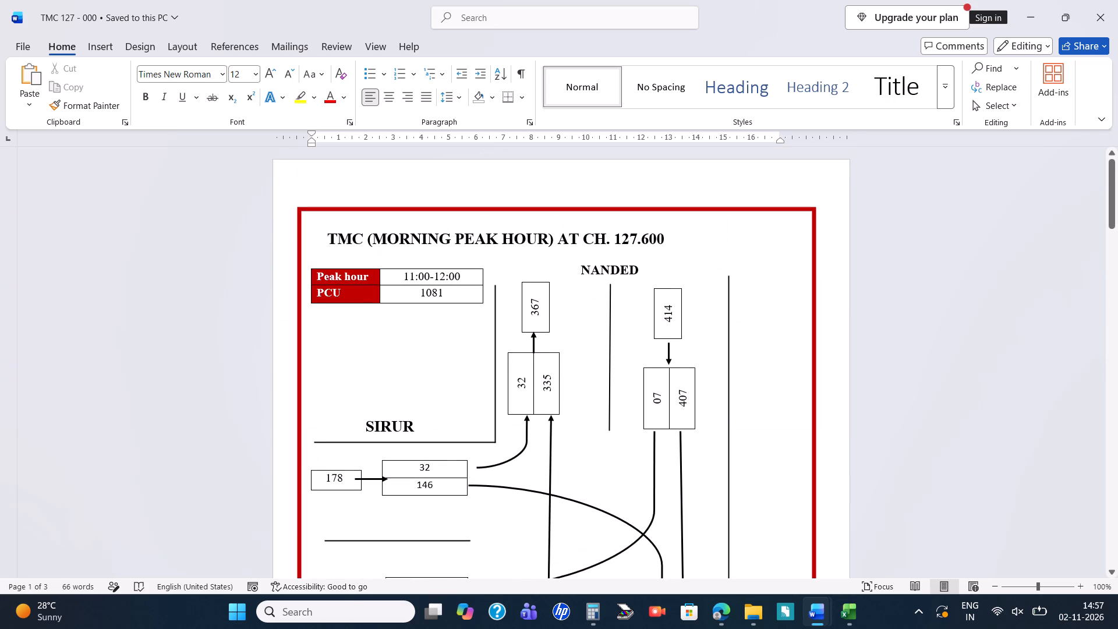
# Switch to the Traffic 127 - 600 Excel workbook and check the formulas in the junction total cell and the highlighted cell below it.
pyautogui.hotkey('alt', 'Tab')
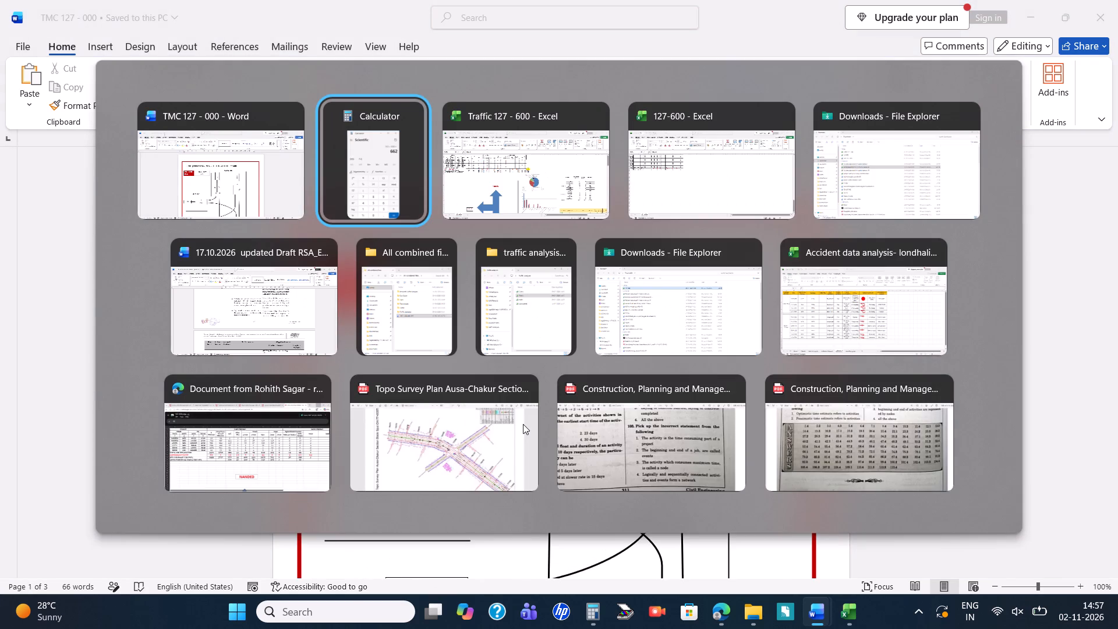
pyautogui.hotkey('alt', 'Tab')
pyautogui.scroll(-1, 618, 302)
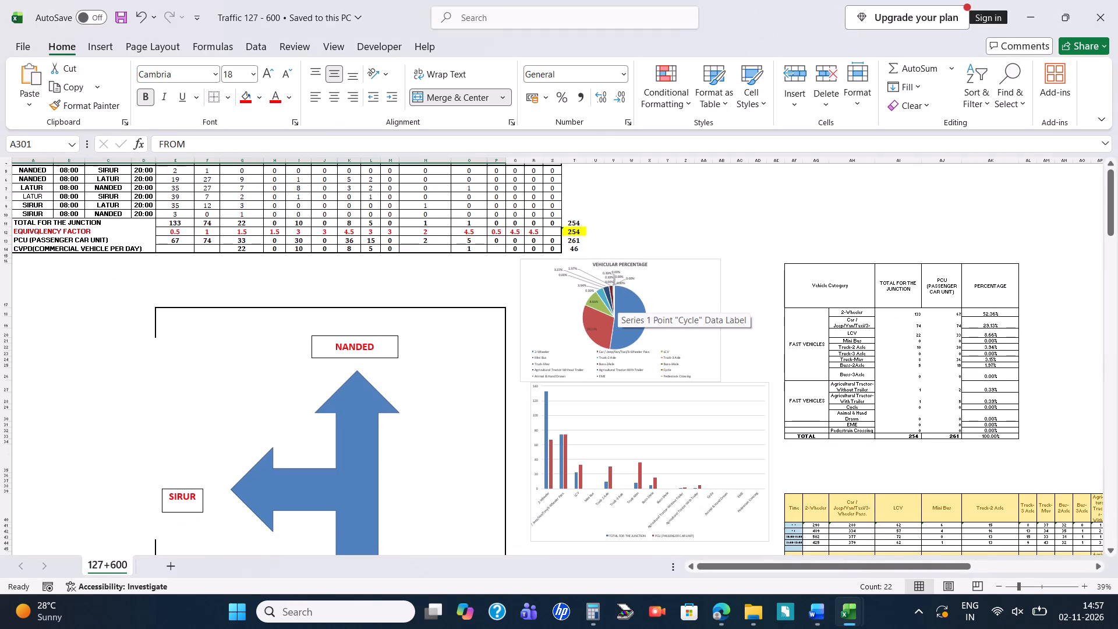
pyautogui.scroll(-2, 618, 302)
pyautogui.click(576, 218)
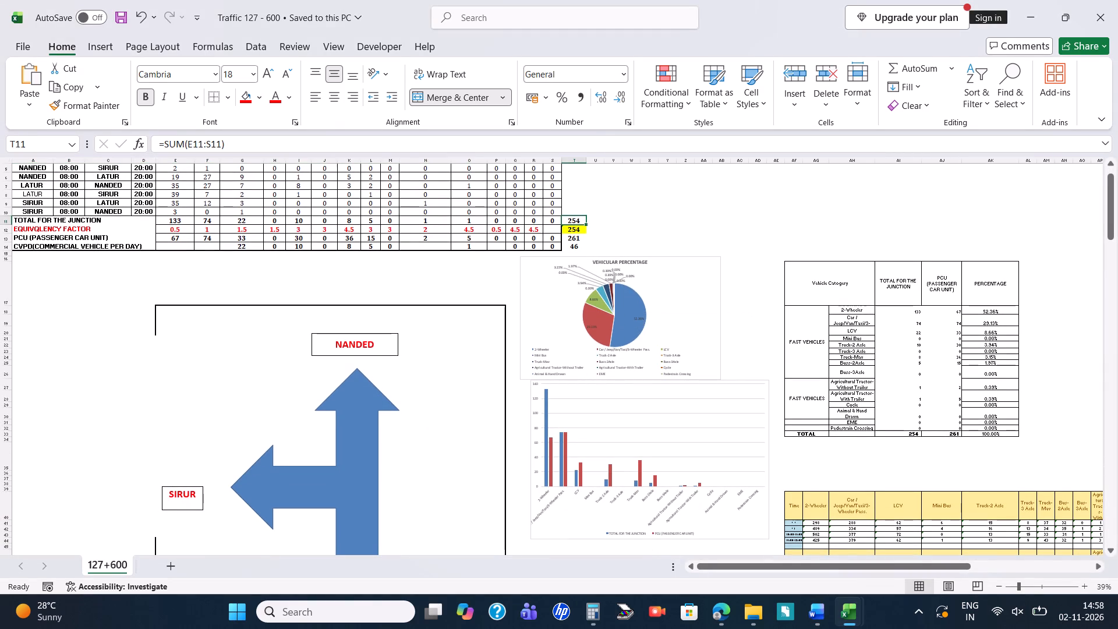
pyautogui.click(552, 142)
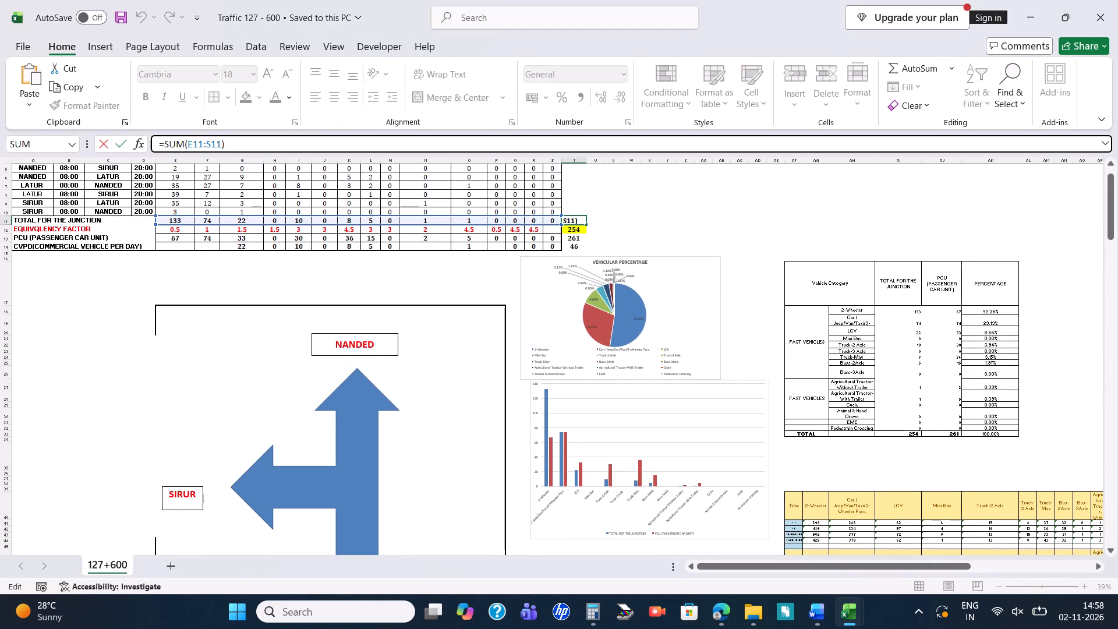
pyautogui.press('Return')
pyautogui.click(552, 142)
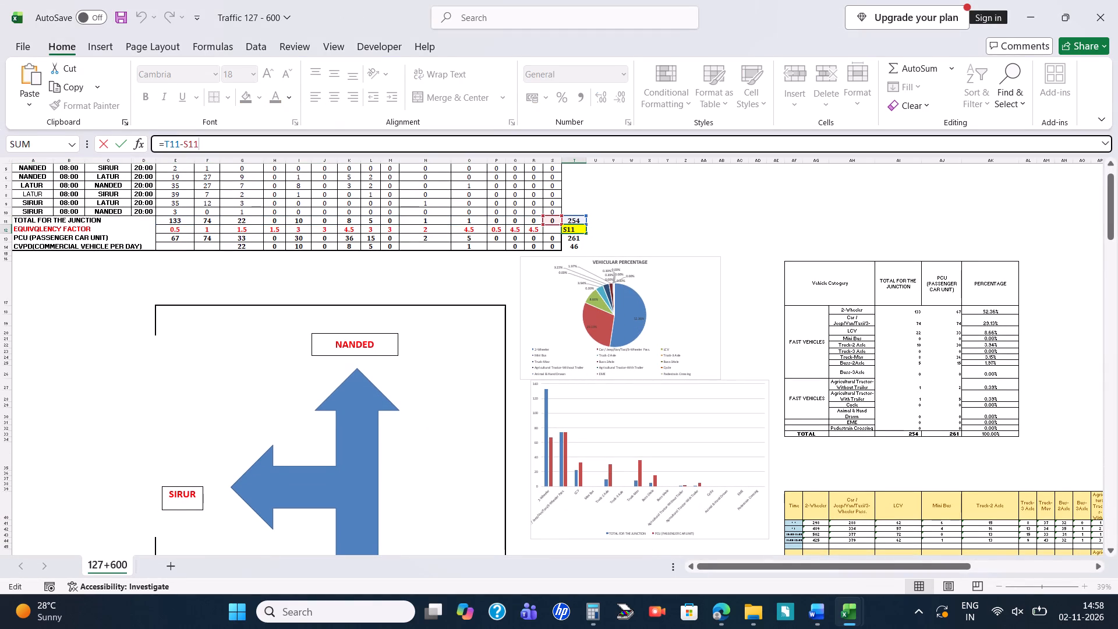
pyautogui.press('Return')
pyautogui.press('Return')
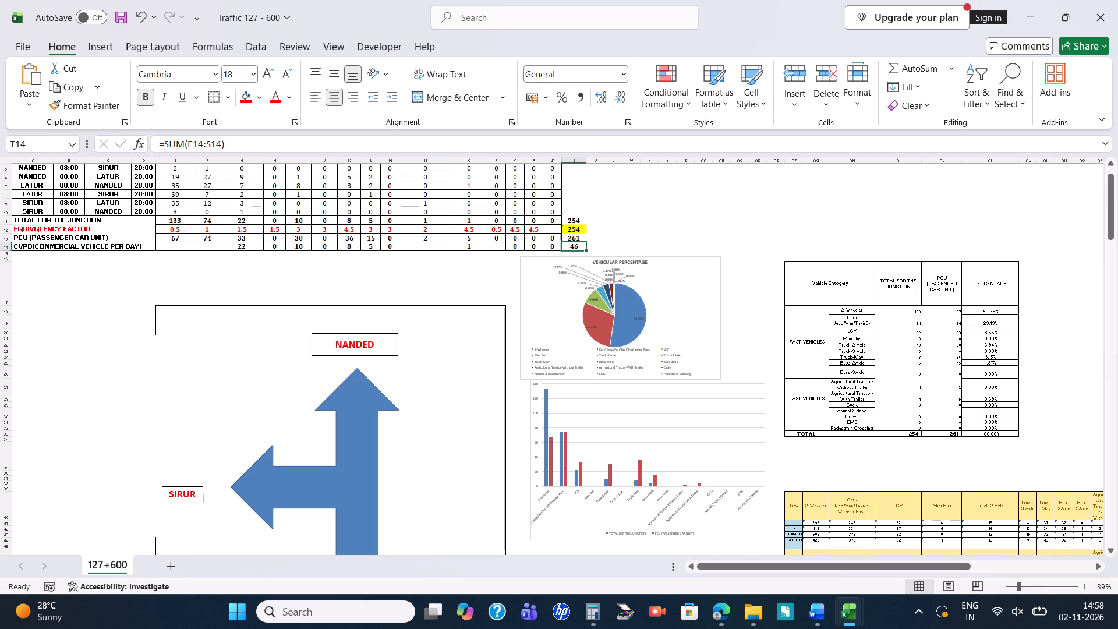
# Examine the vehicle category table, including the percentage formulas of the total and Agricultural Tractor-Without Trailer rows.
pyautogui.scroll(-1, 894, 380)
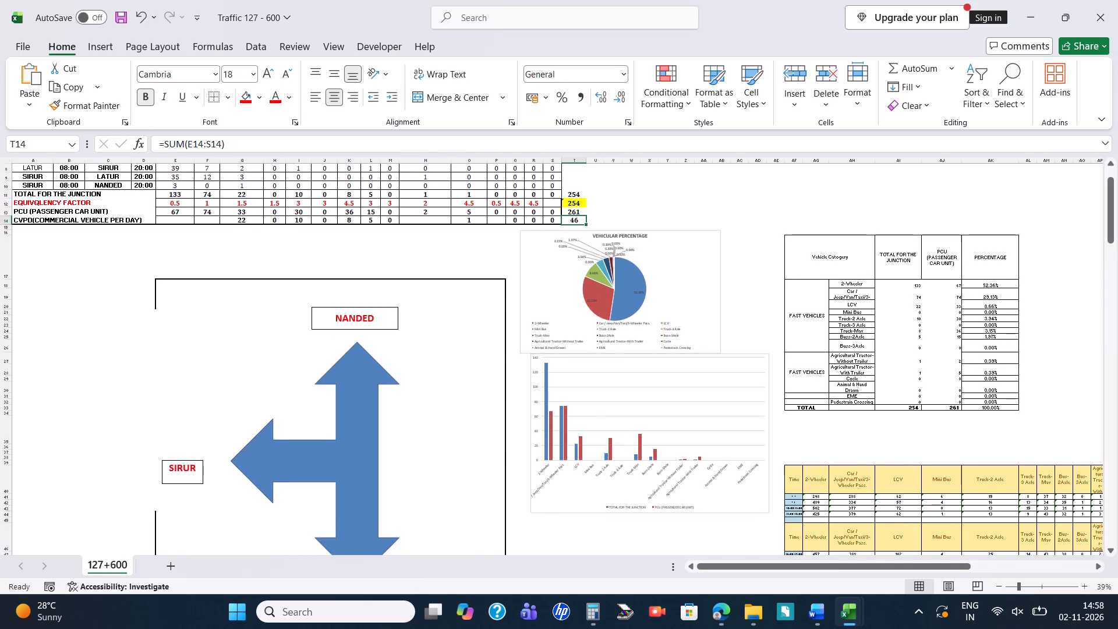
pyautogui.scroll(1, 855, 312)
pyautogui.hscroll(-3, 855, 312)
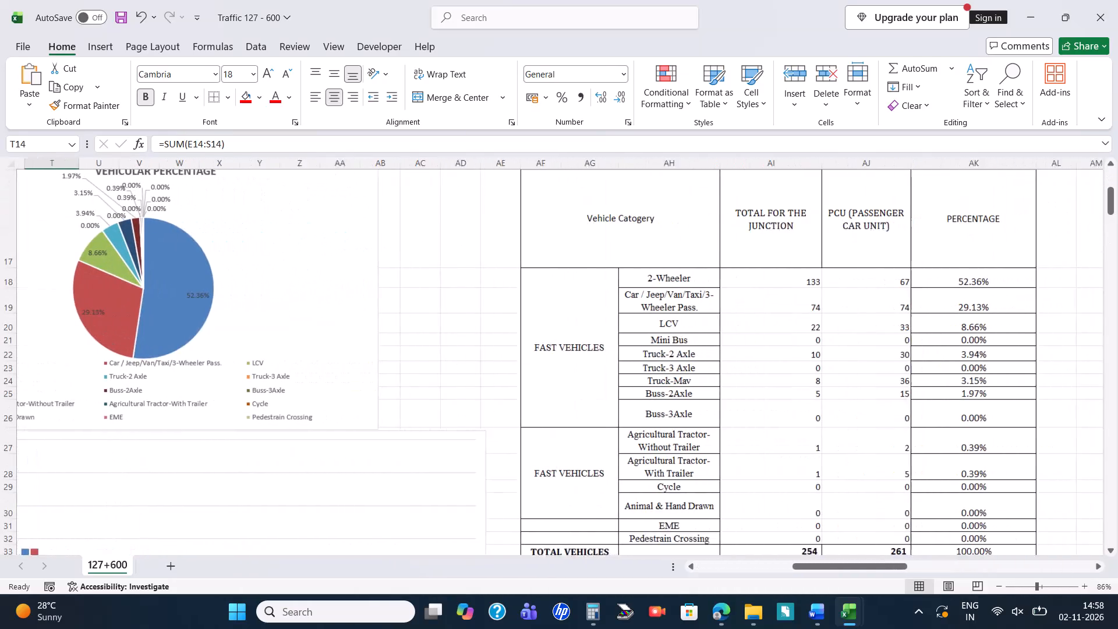
pyautogui.scroll(-1, 855, 312)
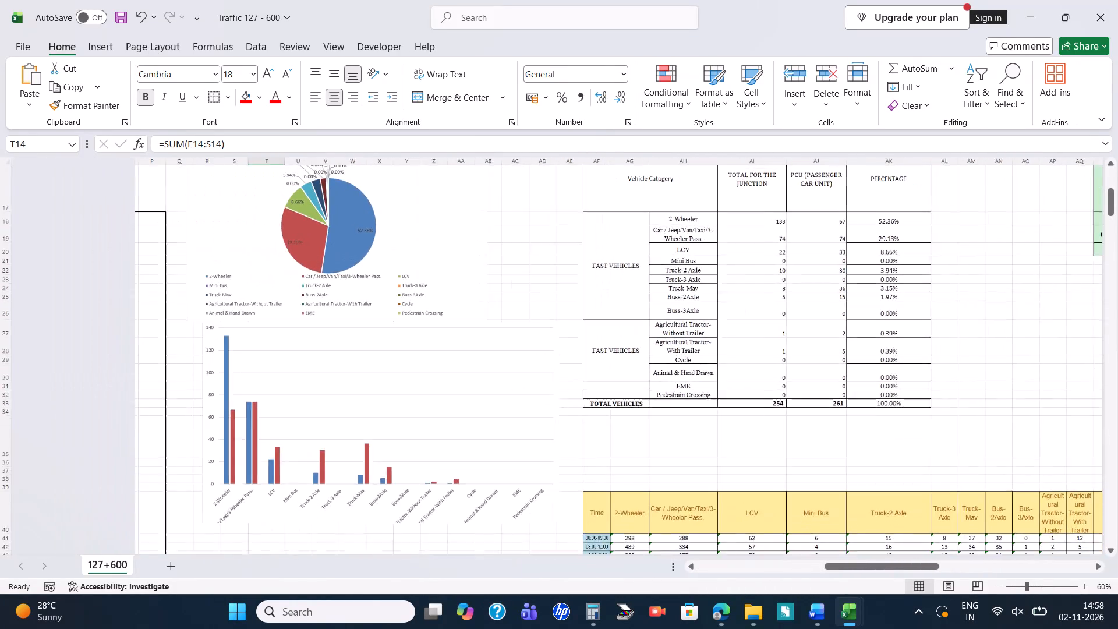
pyautogui.hscroll(2, 796, 284)
pyautogui.scroll(1, 796, 284)
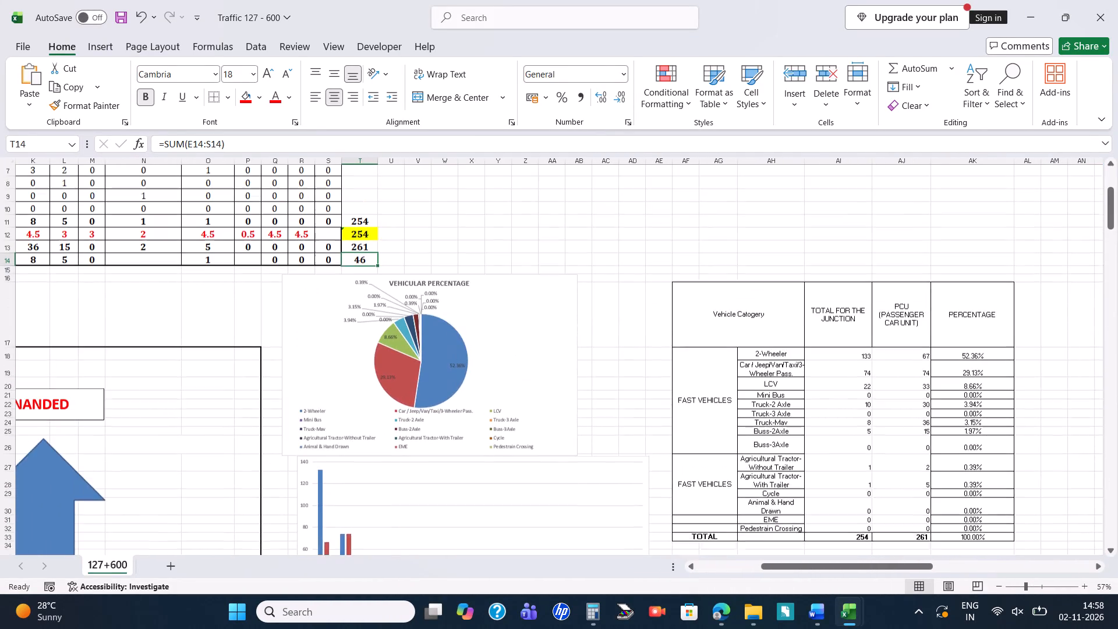
pyautogui.scroll(2, 796, 284)
pyautogui.scroll(-1, 796, 284)
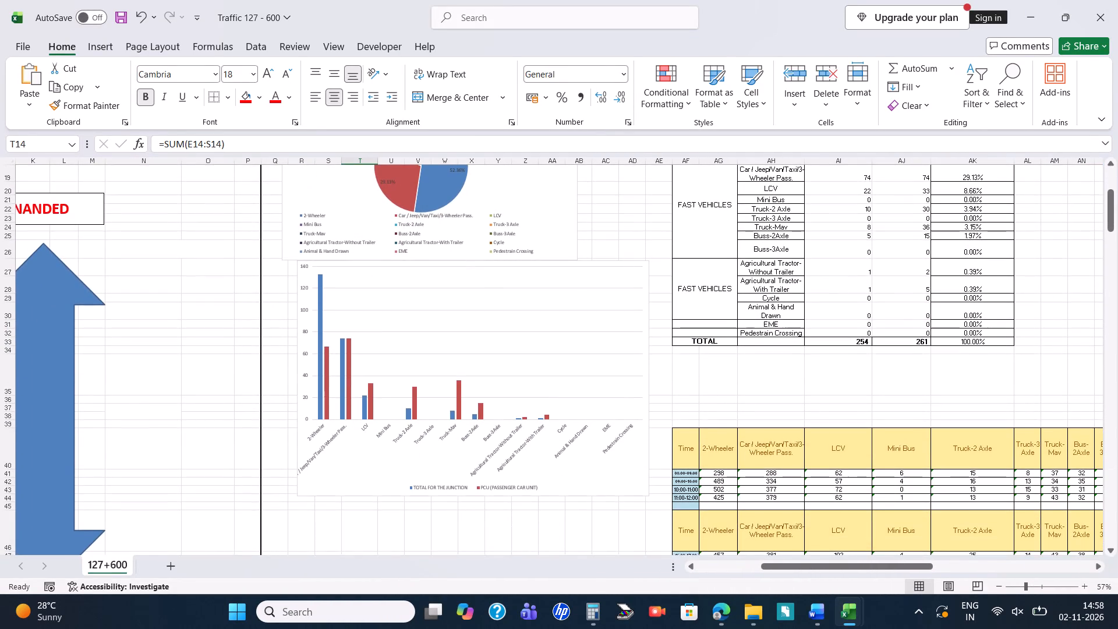
pyautogui.hscroll(-2, 796, 284)
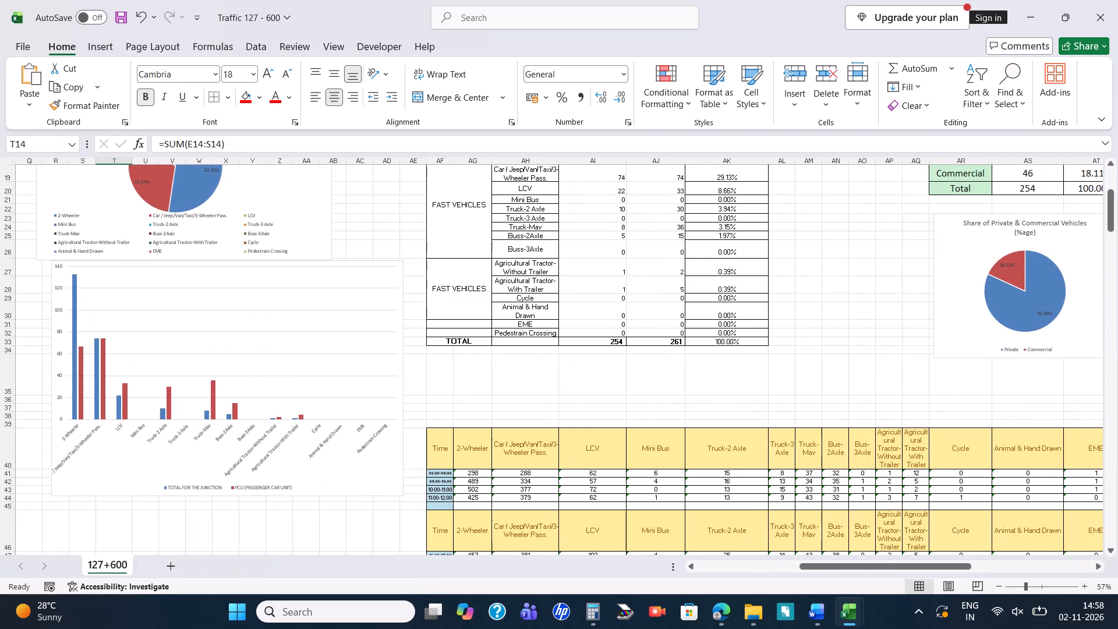
pyautogui.click(741, 345)
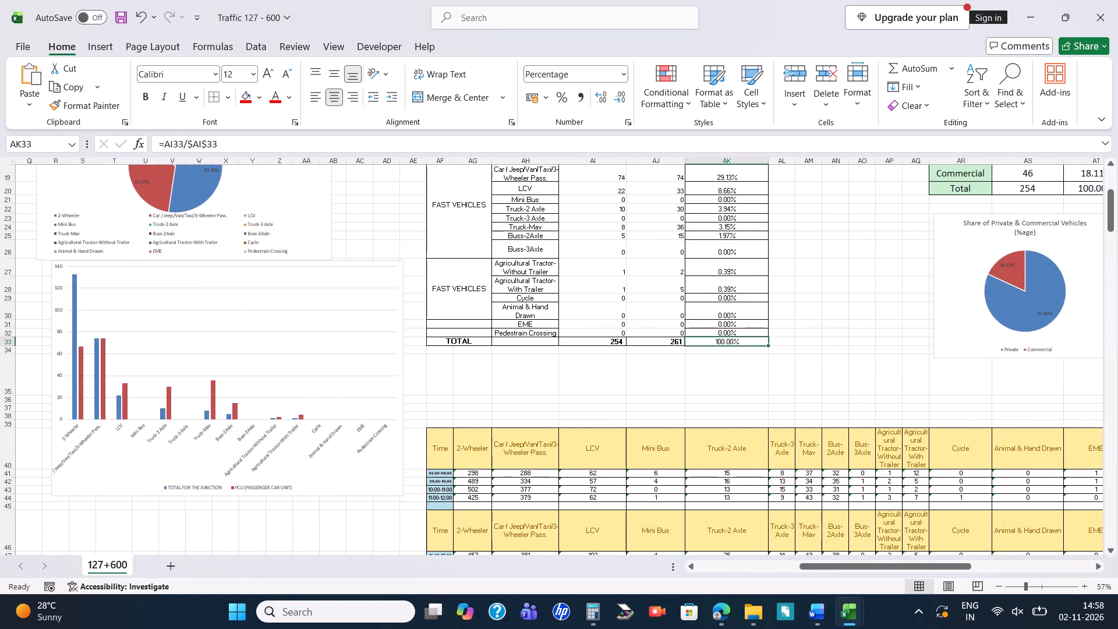
pyautogui.click(747, 260)
pyautogui.click(597, 142)
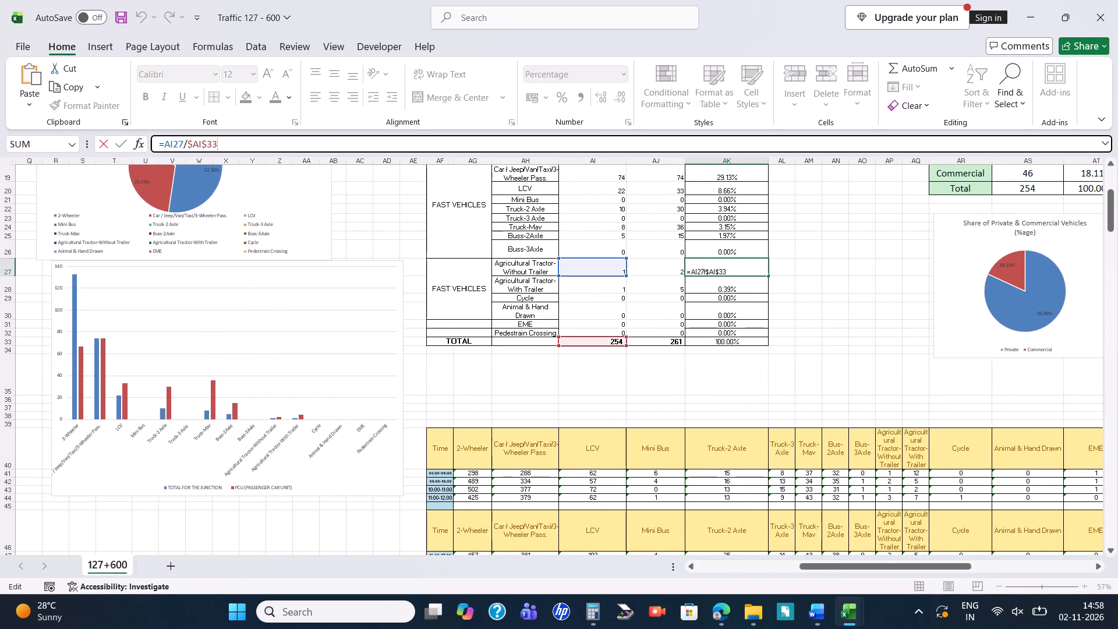
# Correct the chainage in the morning hourly variation chart title so it reads "Hourly Variation From Km 127+600 In Morning".
pyautogui.keyDown('ctrl'); pyautogui.scroll(-1, 678, 276); pyautogui.keyUp('ctrl')
pyautogui.scroll(1, 678, 276)
pyautogui.scroll(-4, 678, 276)
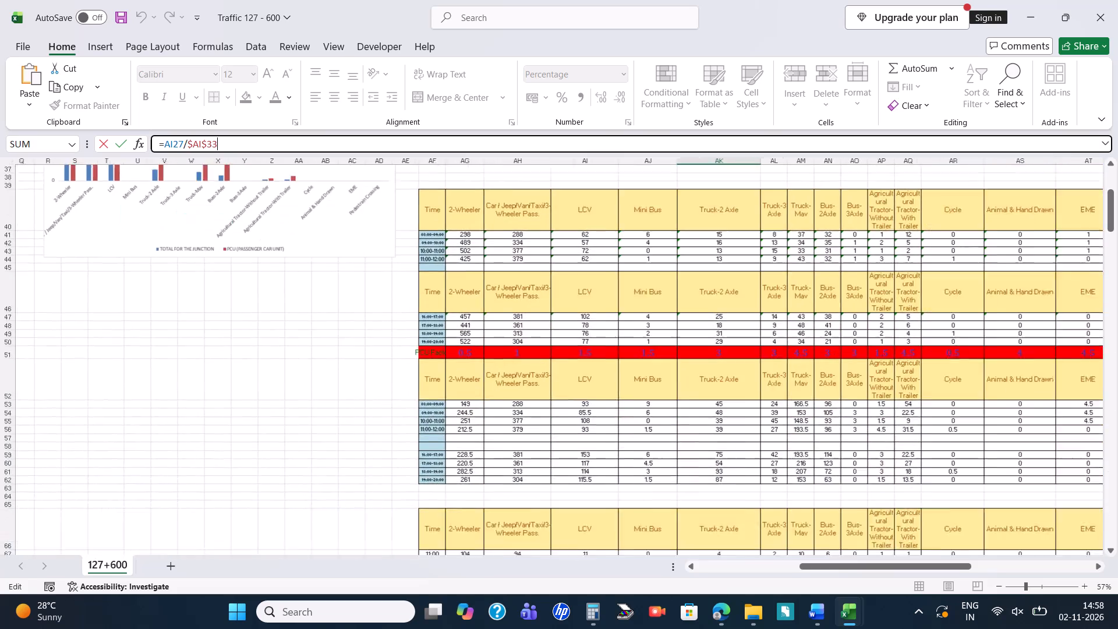
pyautogui.scroll(-1, 678, 276)
pyautogui.hscroll(-3, 678, 276)
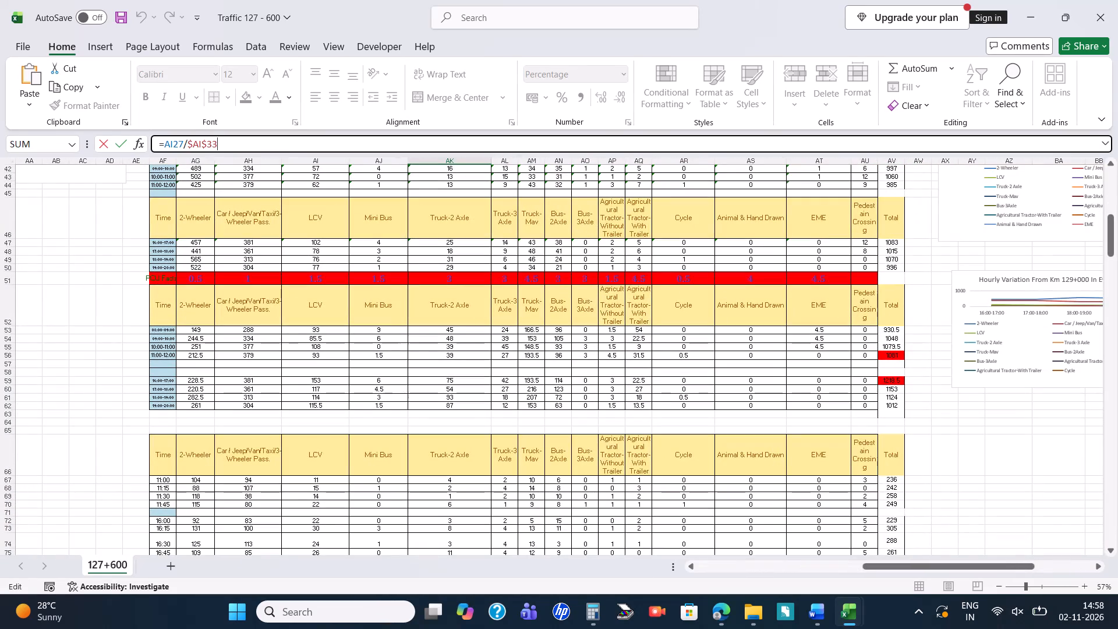
pyautogui.scroll(1, 1001, 369)
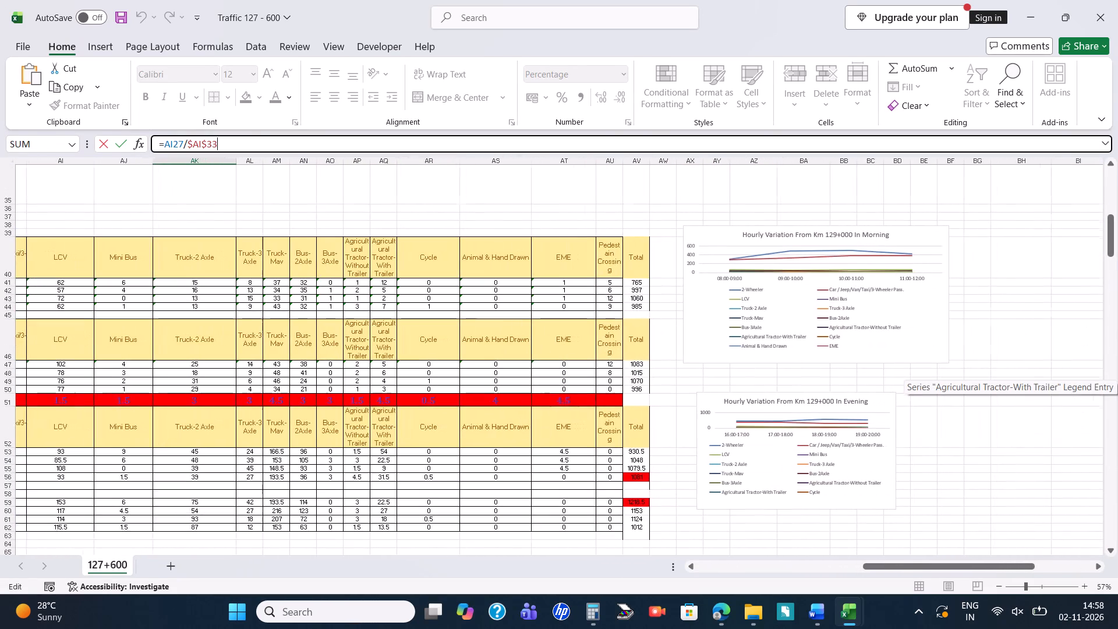
pyautogui.click(844, 251)
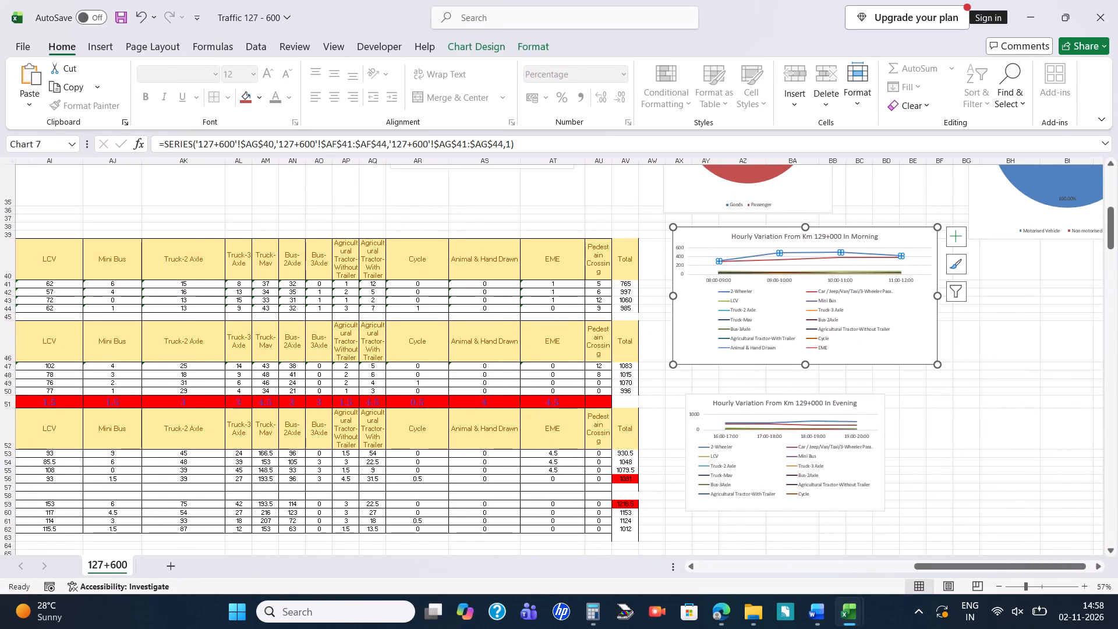
pyautogui.hscroll(1, 745, 279)
pyautogui.click(890, 241)
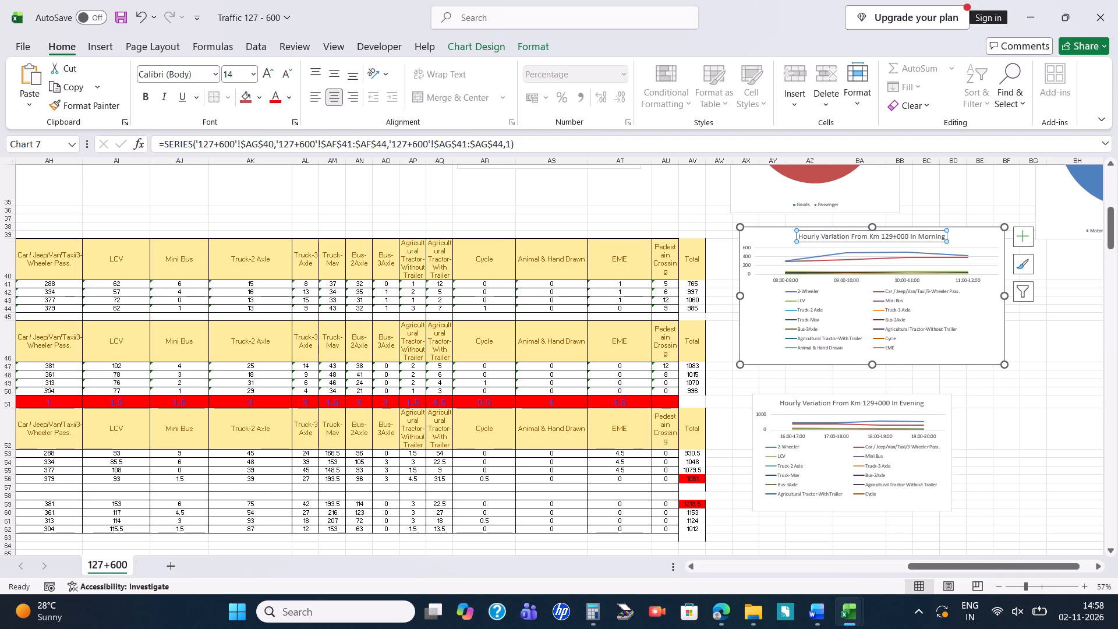
pyautogui.click(894, 237)
pyautogui.press('BackSpace')
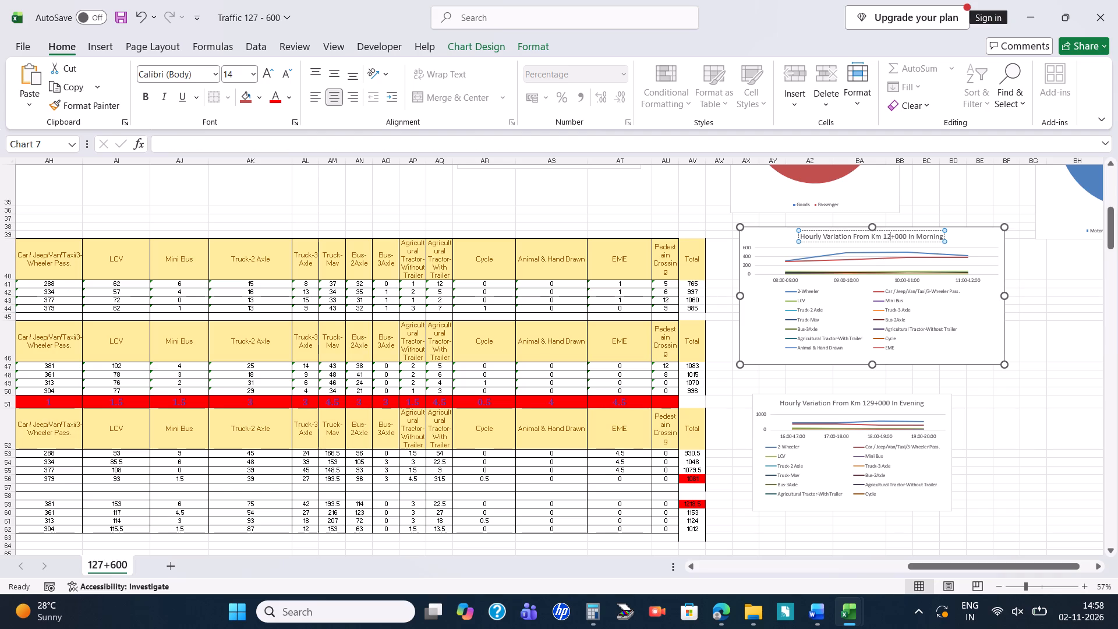
pyautogui.press('7')
pyautogui.press('Right')
pyautogui.press('Right')
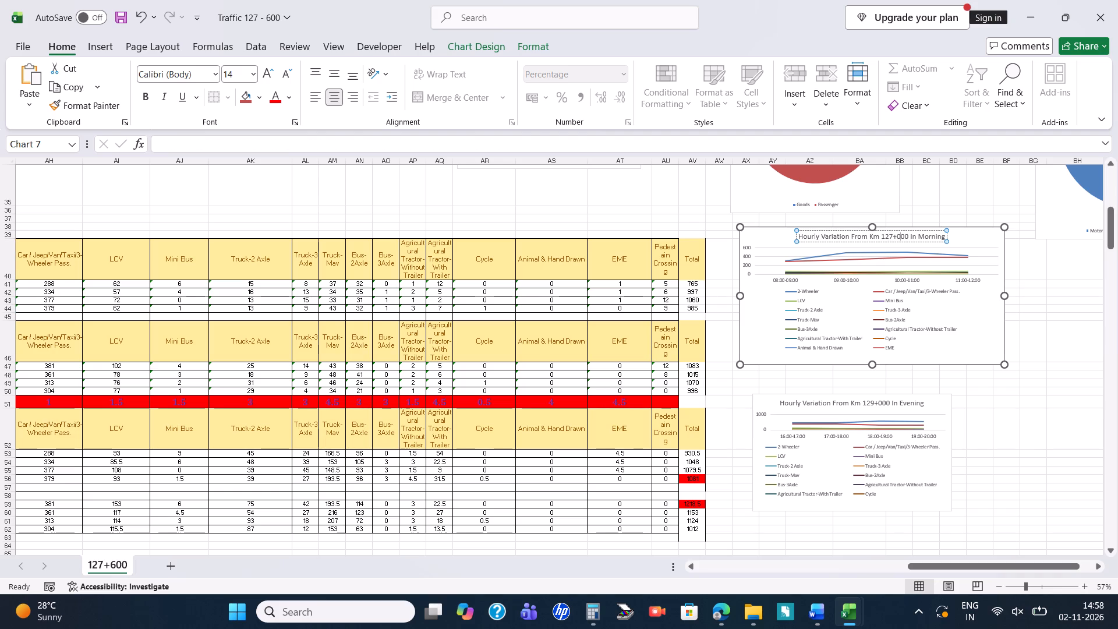
pyautogui.press('BackSpace')
pyautogui.press('6')
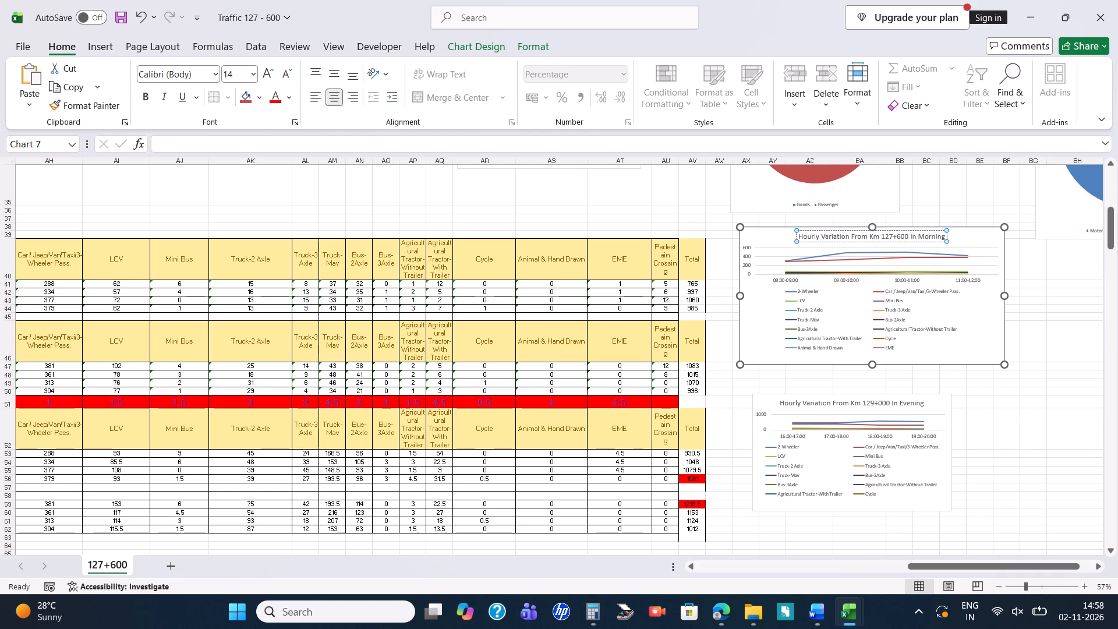
# Correct the evening chart title to "Hourly Variation From Km 127+600 In Evening" and save the workbook.
pyautogui.click(883, 403)
pyautogui.click(871, 404)
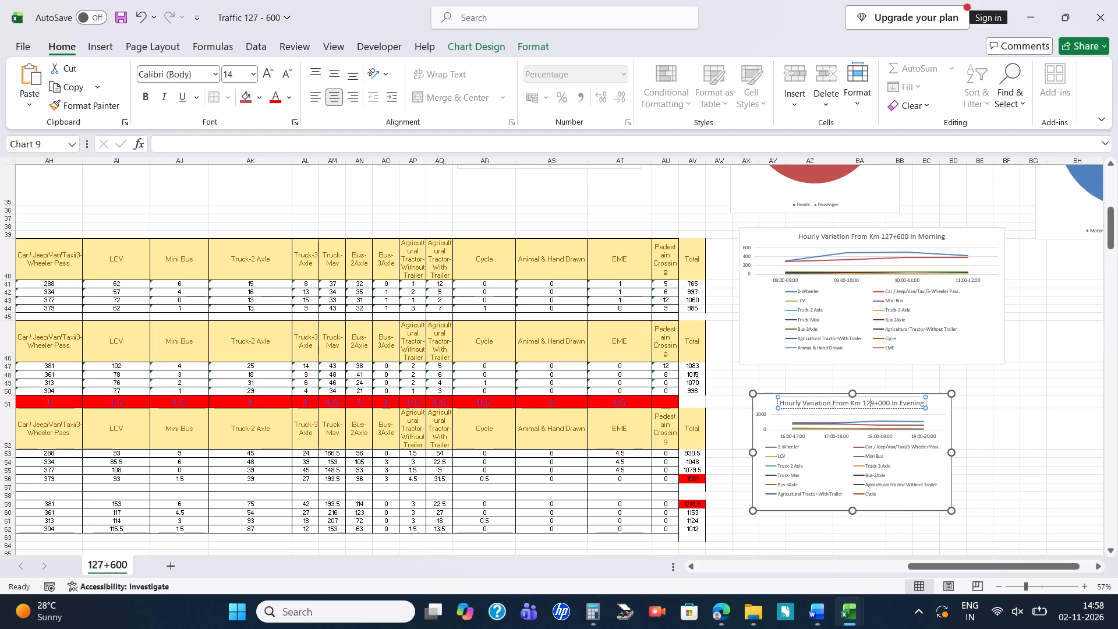
pyautogui.press('Right')
pyautogui.press('BackSpace')
pyautogui.press('7')
pyautogui.press('Right')
pyautogui.press('Right')
pyautogui.press('BackSpace')
pyautogui.press('6')
pyautogui.click(728, 319)
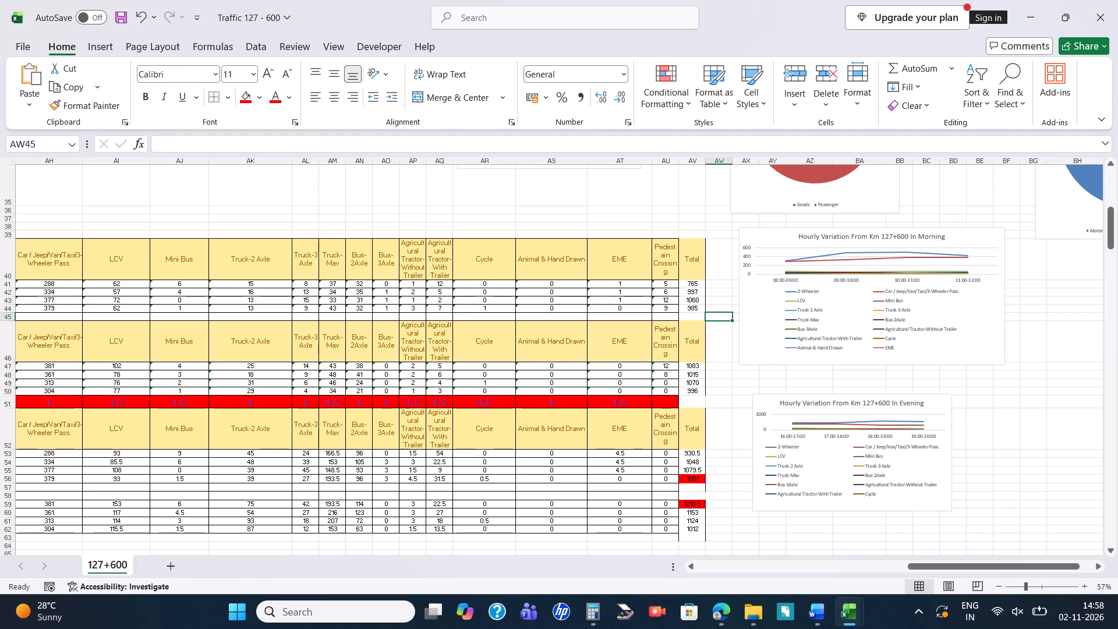
pyautogui.hotkey('ctrl', 's')
# Review the vehicle share tables and pie charts, the peak hour factor table, and the directional traffic count tables.
pyautogui.scroll(5, 728, 319)
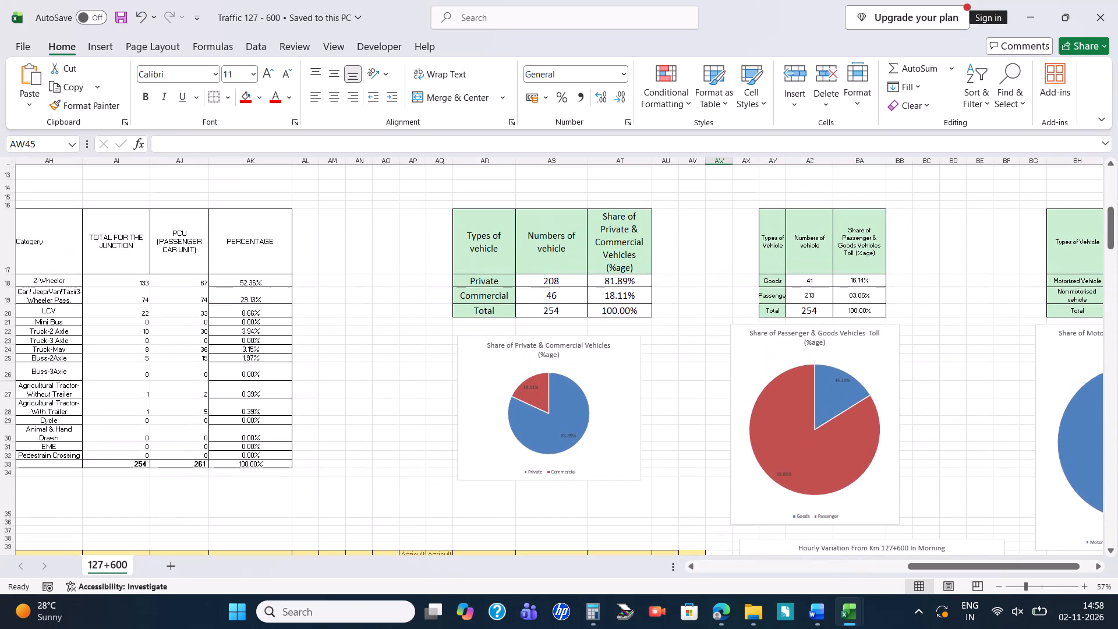
pyautogui.hscroll(-4, 628, 390)
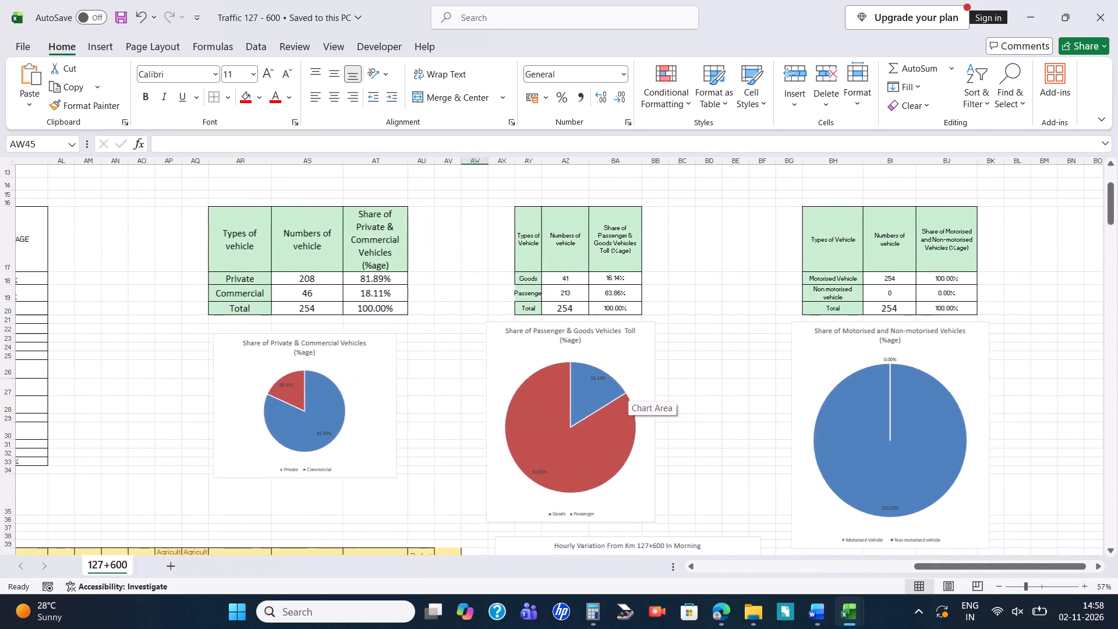
pyautogui.scroll(-1, 628, 390)
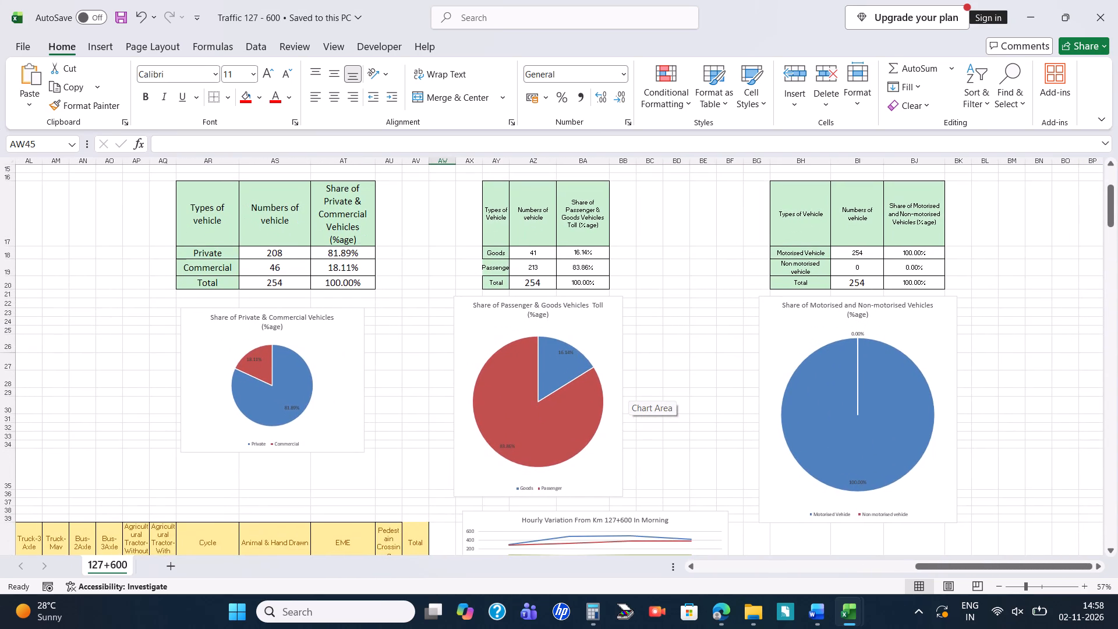
pyautogui.scroll(-4, 628, 390)
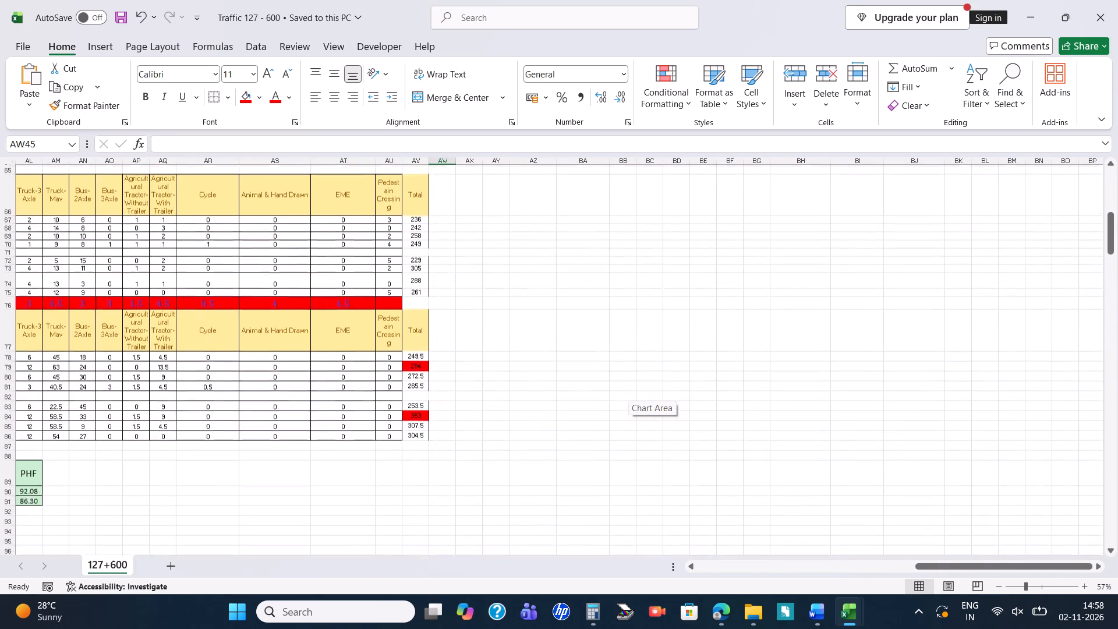
pyautogui.scroll(-4, 628, 390)
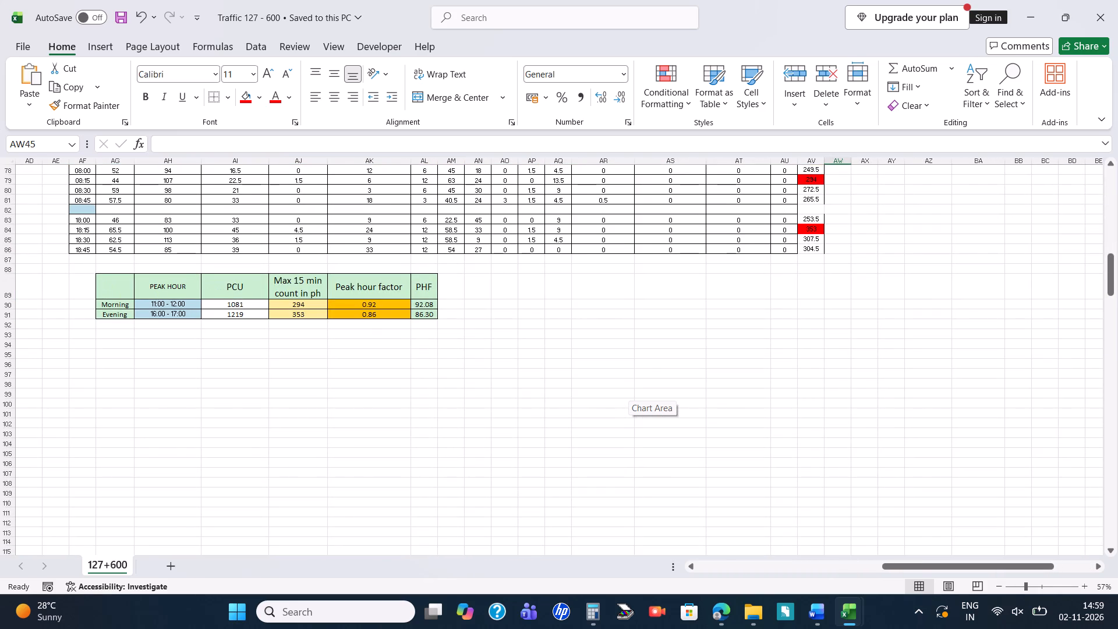
pyautogui.hscroll(2, 628, 390)
pyautogui.scroll(-3, 628, 390)
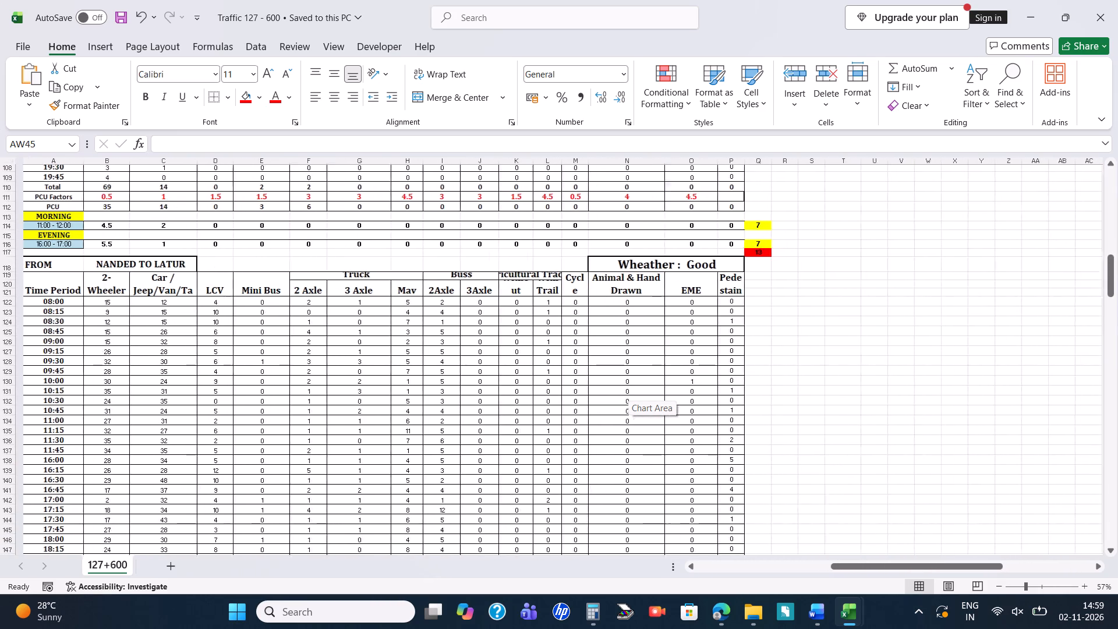
pyautogui.scroll(-1, 628, 390)
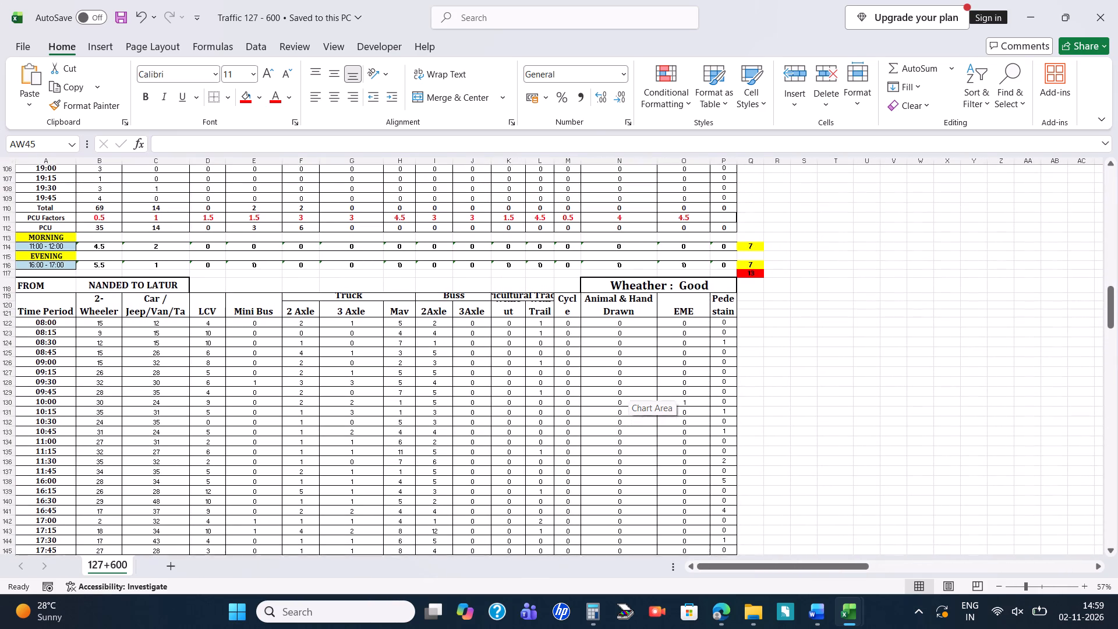
pyautogui.scroll(-3, 628, 390)
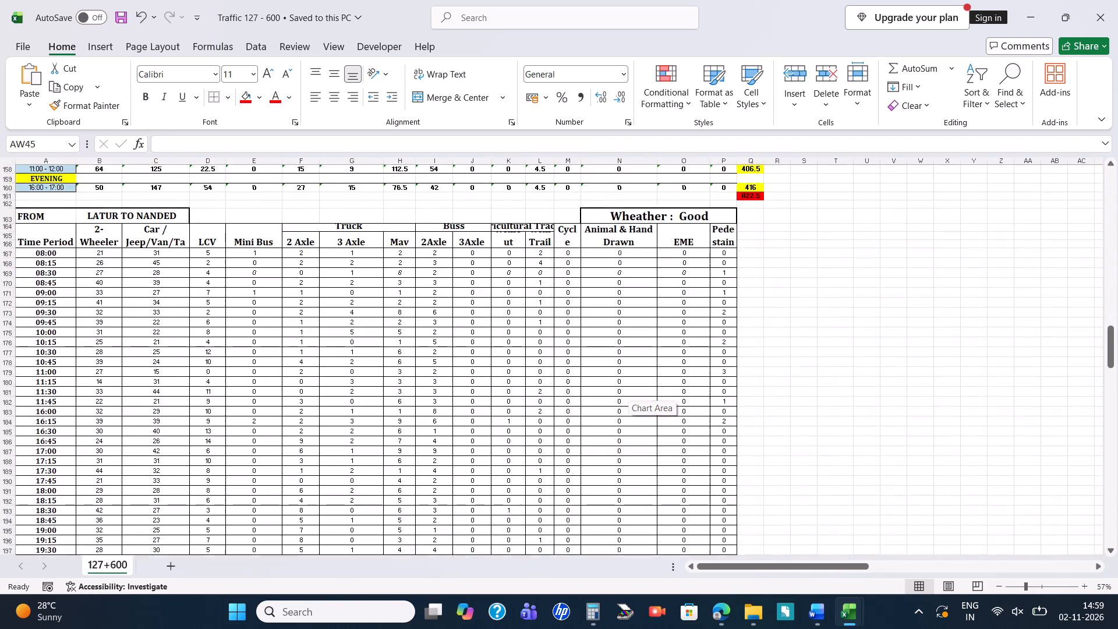
pyautogui.scroll(-3, 628, 390)
pyautogui.scroll(10, 628, 390)
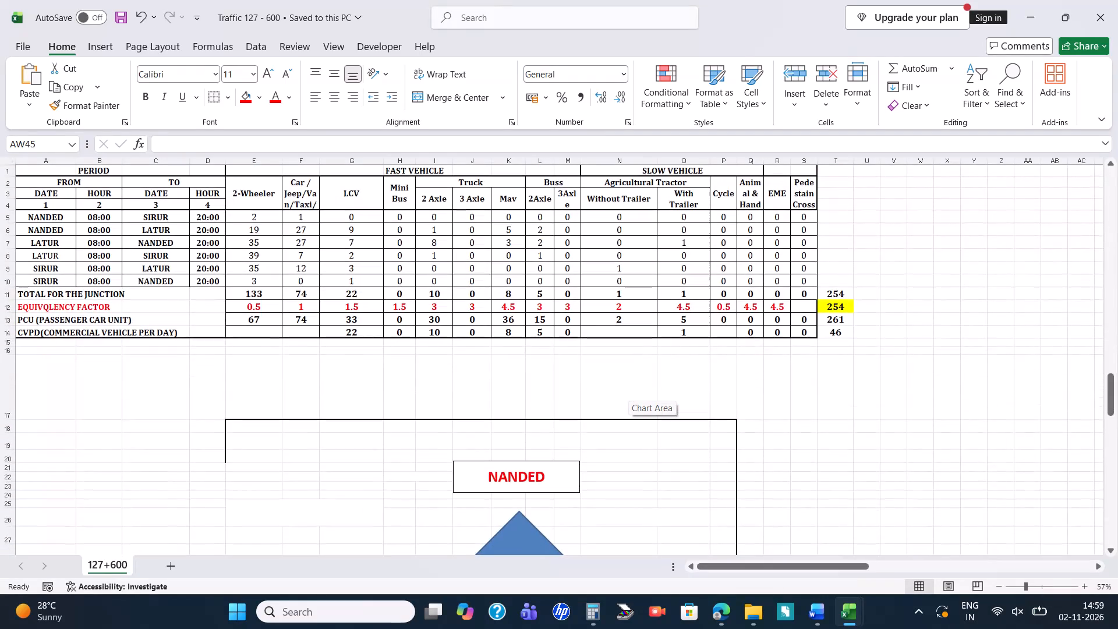
# Save and close the Traffic 127 - 600 workbook.
pyautogui.hotkey('ctrl', 's')
pyautogui.hotkey('ctrl', 's')
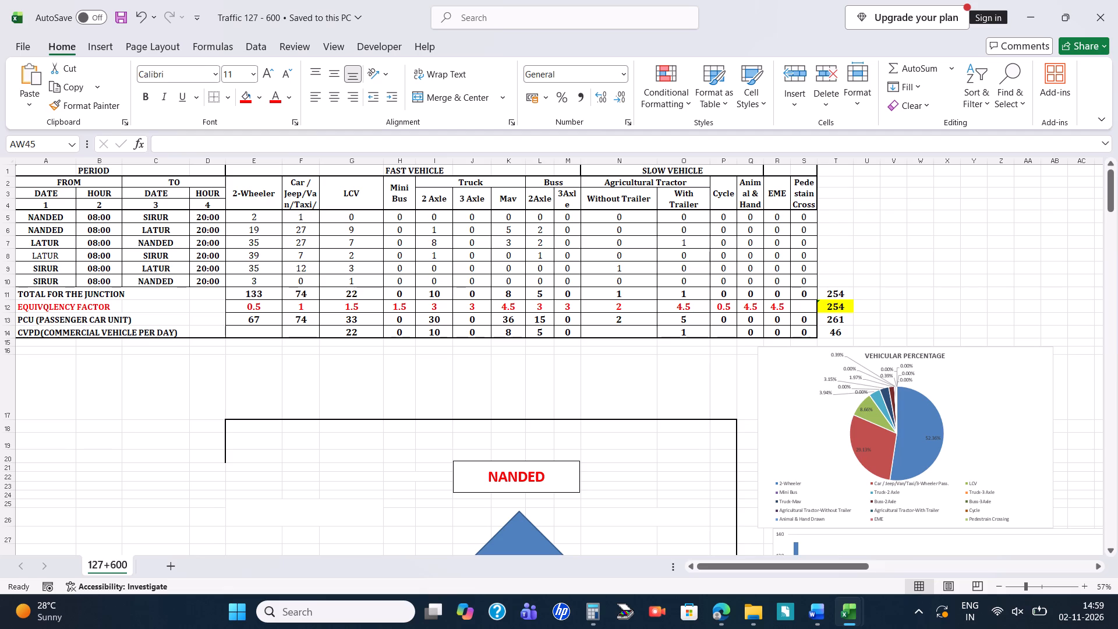
pyautogui.click(1117, 0)
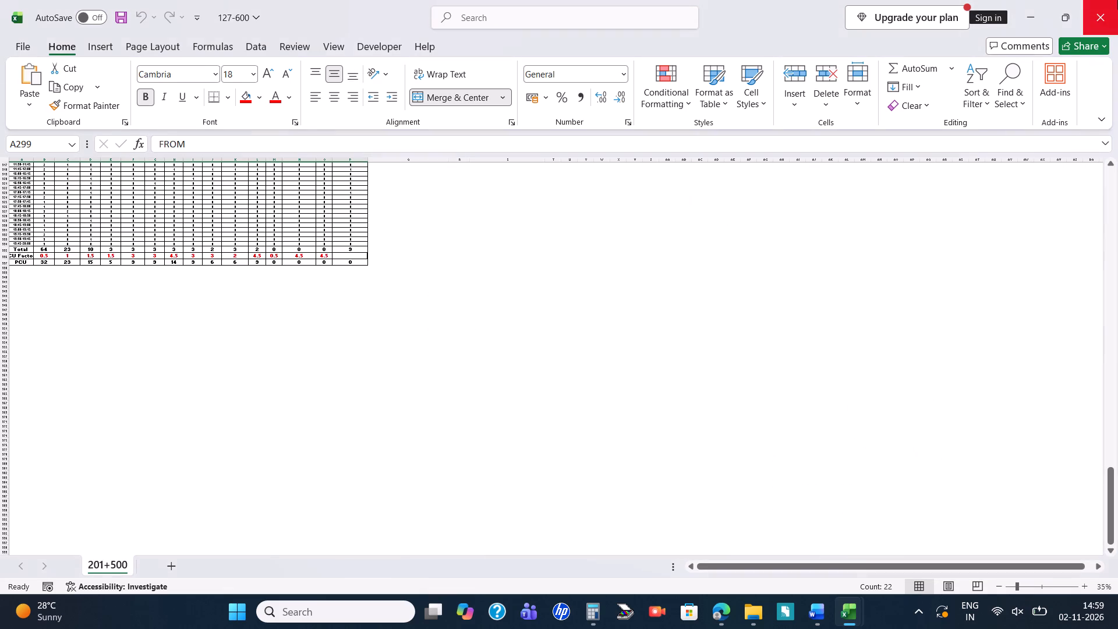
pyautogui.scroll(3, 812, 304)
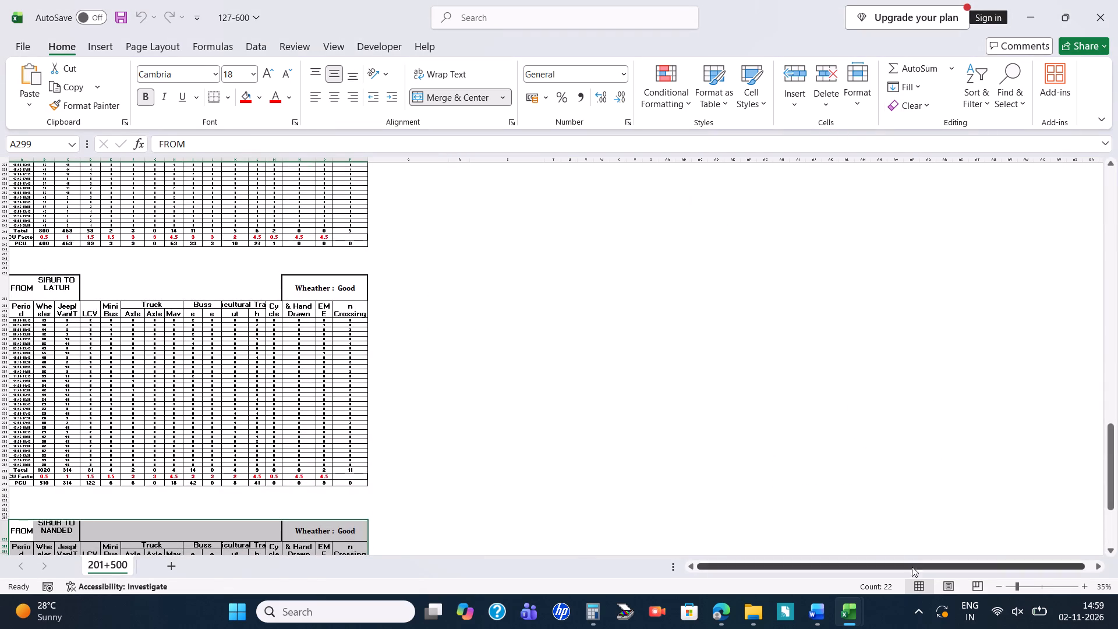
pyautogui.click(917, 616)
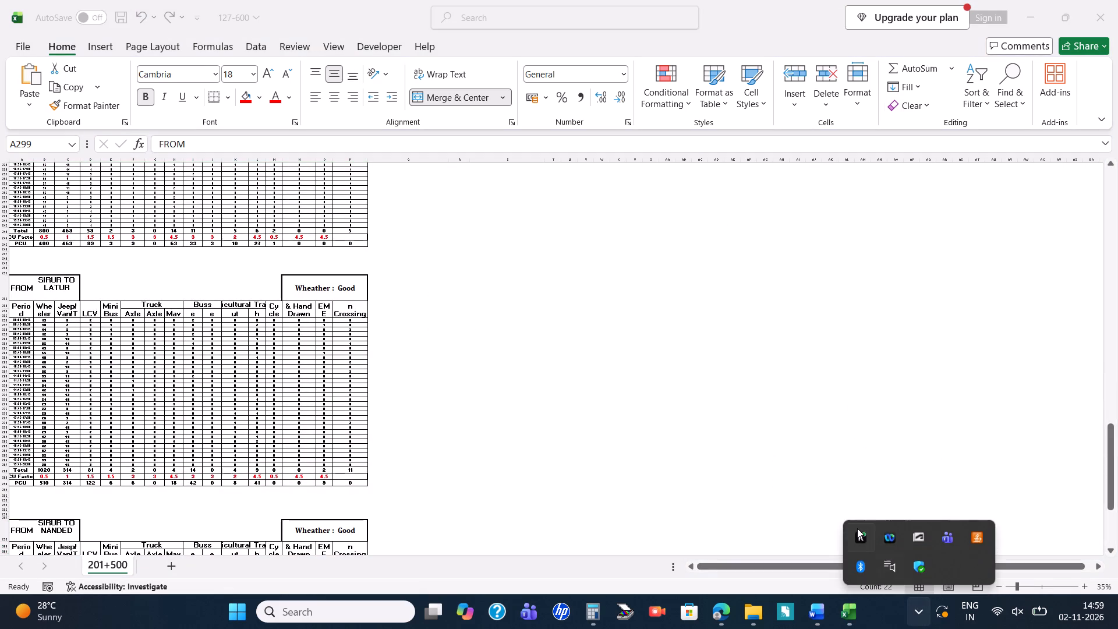
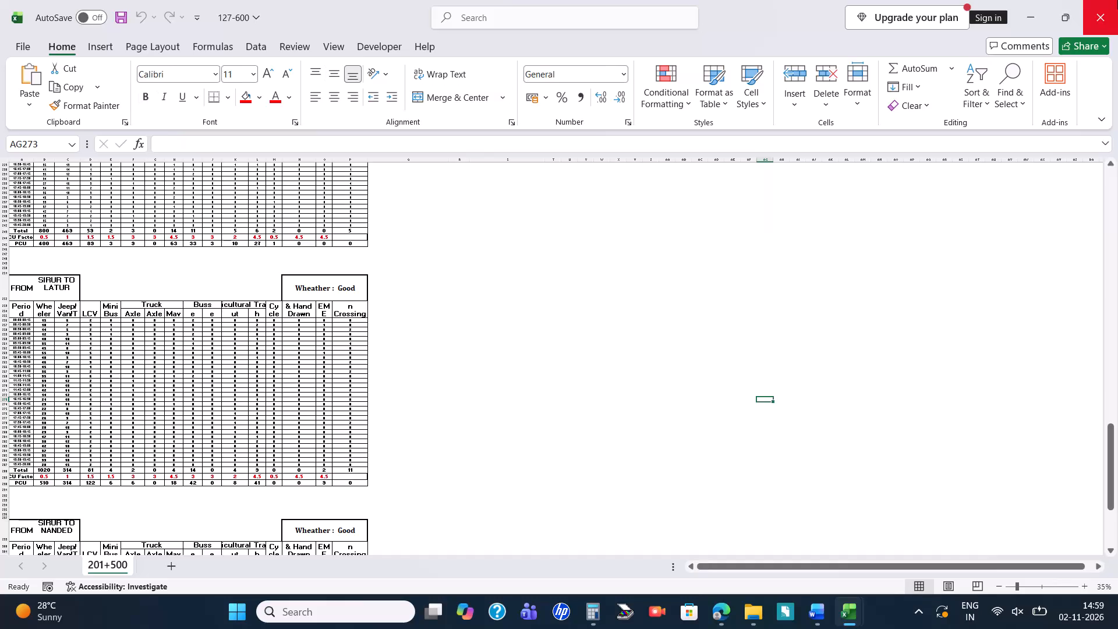
# Close the 127-600 source count workbook, saving its changes.
pyautogui.click(1117, 0)
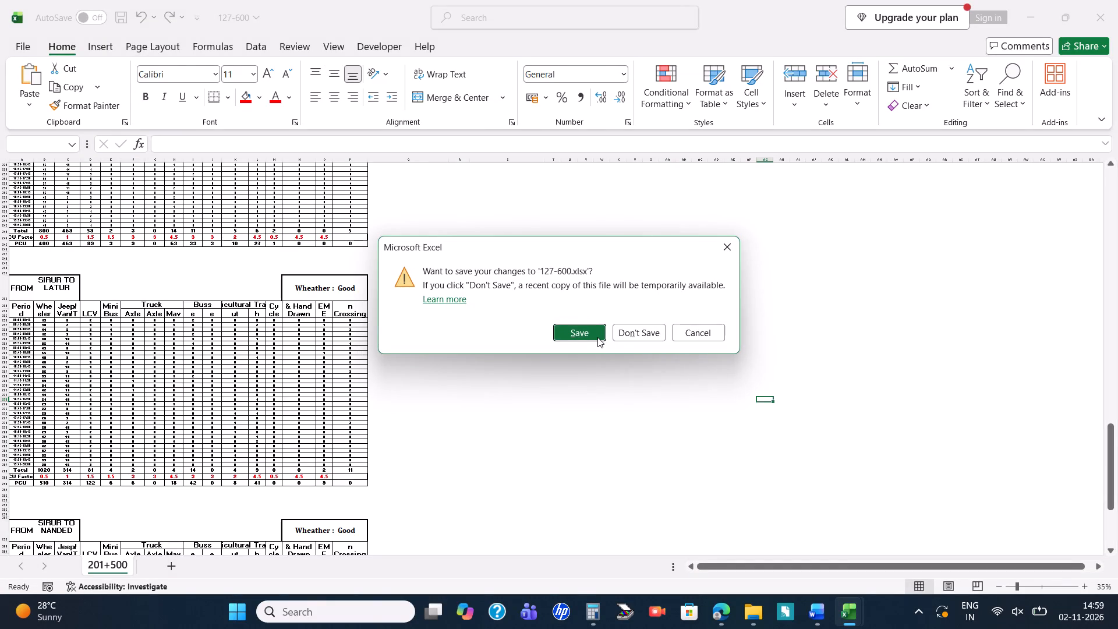
pyautogui.click(597, 337)
# Close the TMC 127 - 000 document and the calculator.
pyautogui.scroll(1, 850, 282)
pyautogui.scroll(-3, 850, 282)
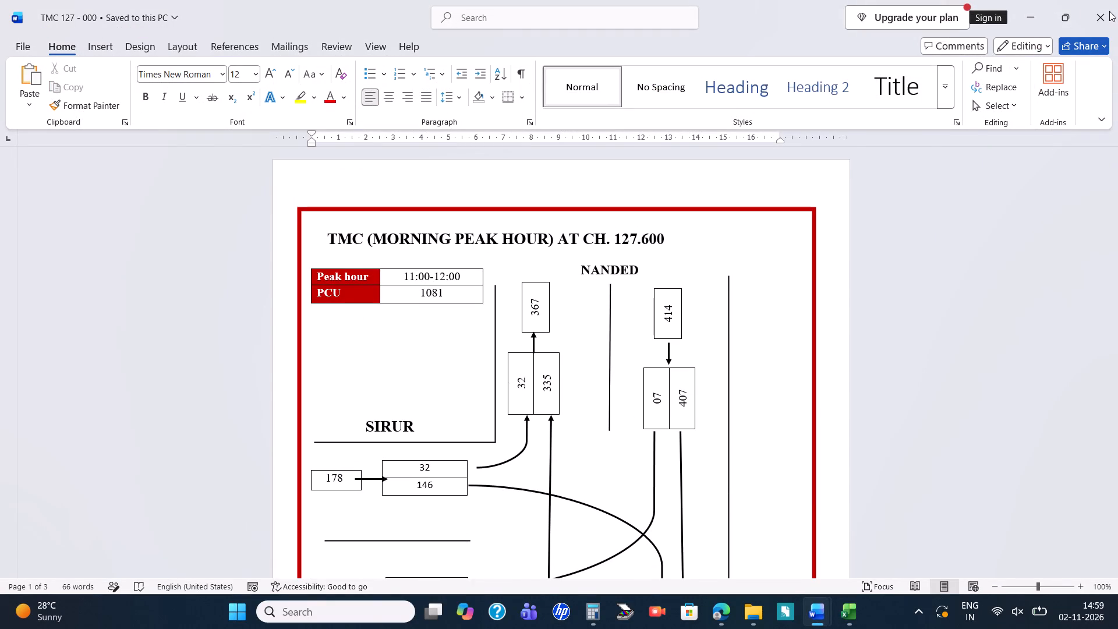
pyautogui.click(1109, 11)
pyautogui.click(977, 118)
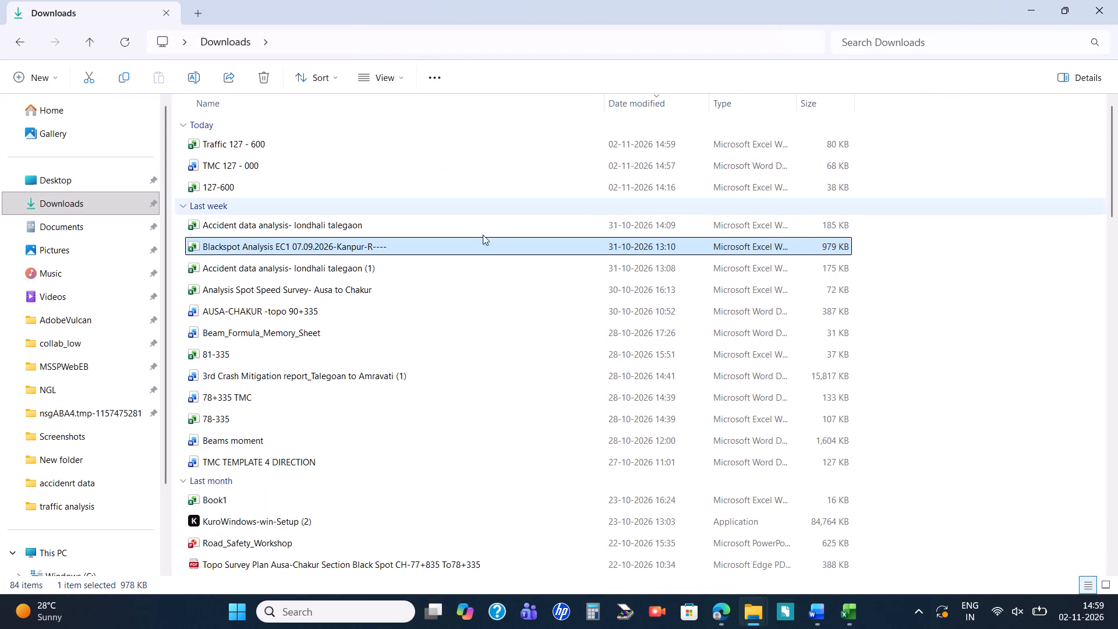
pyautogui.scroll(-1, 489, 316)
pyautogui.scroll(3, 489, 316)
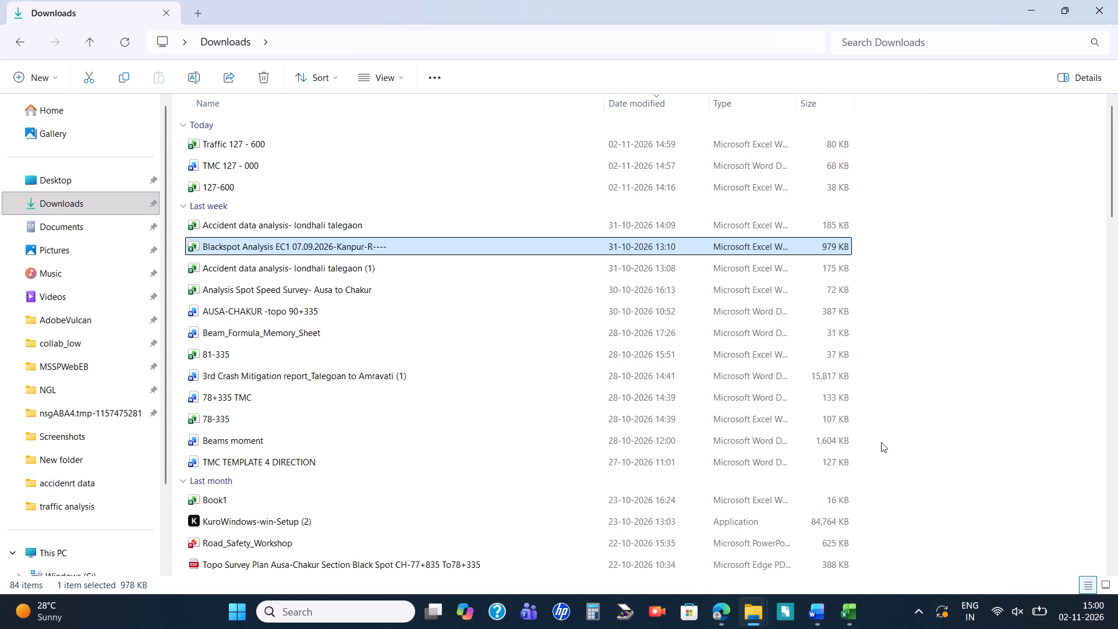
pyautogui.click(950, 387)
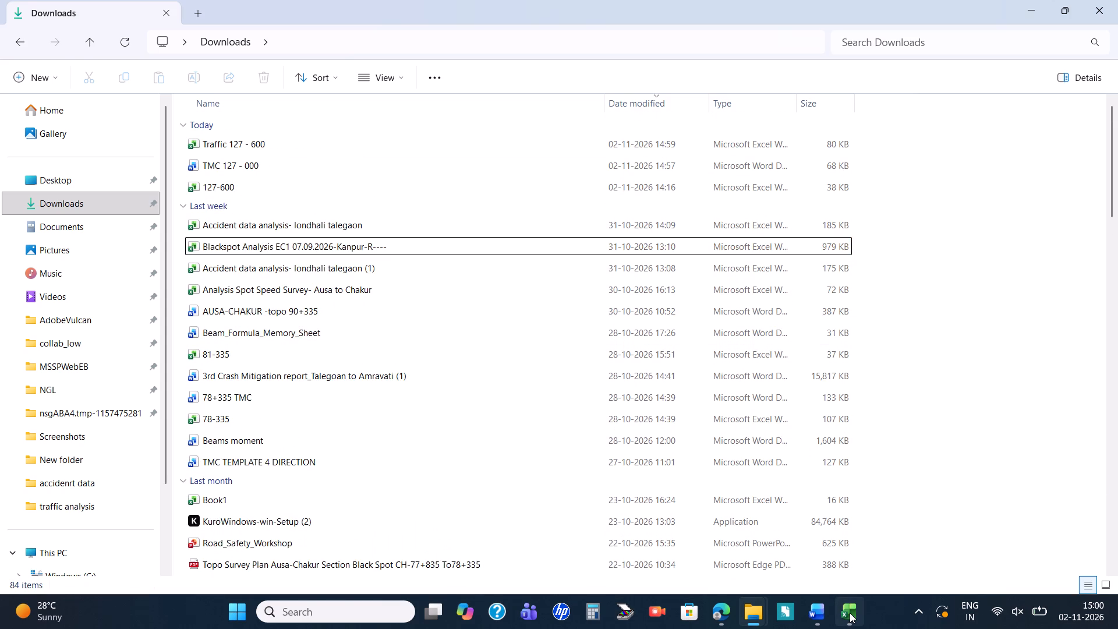
# Look over the open Accident data analysis- londhali talegaon workbook and the draft Etawah to Kanpur RSA report in Word.
pyautogui.click(850, 613)
pyautogui.scroll(7, 653, 429)
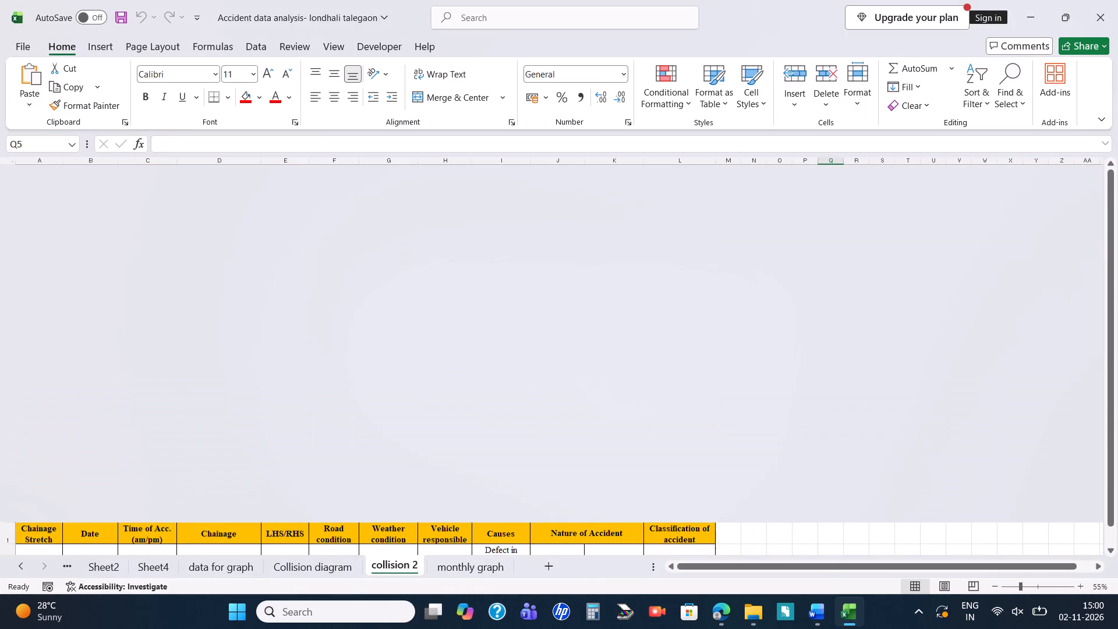
pyautogui.click(825, 615)
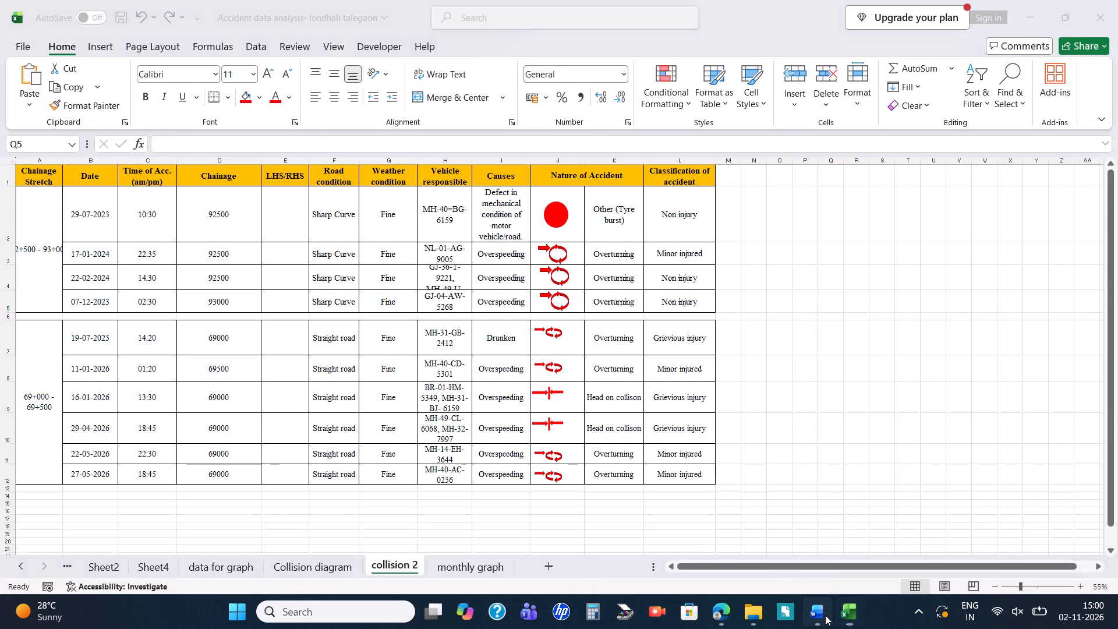
pyautogui.scroll(-3, 757, 462)
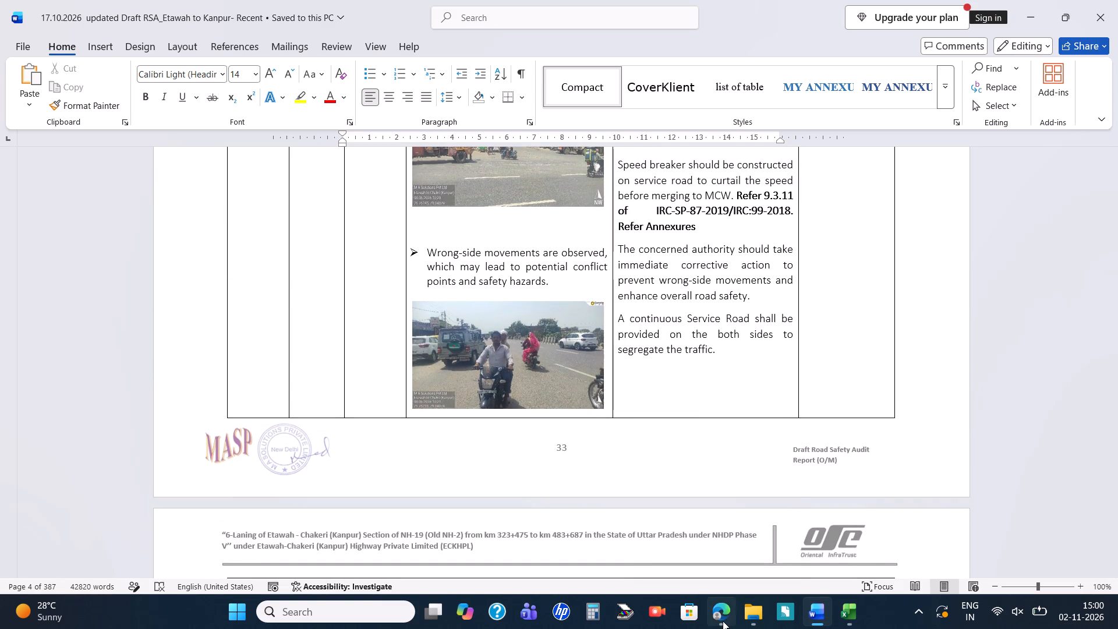